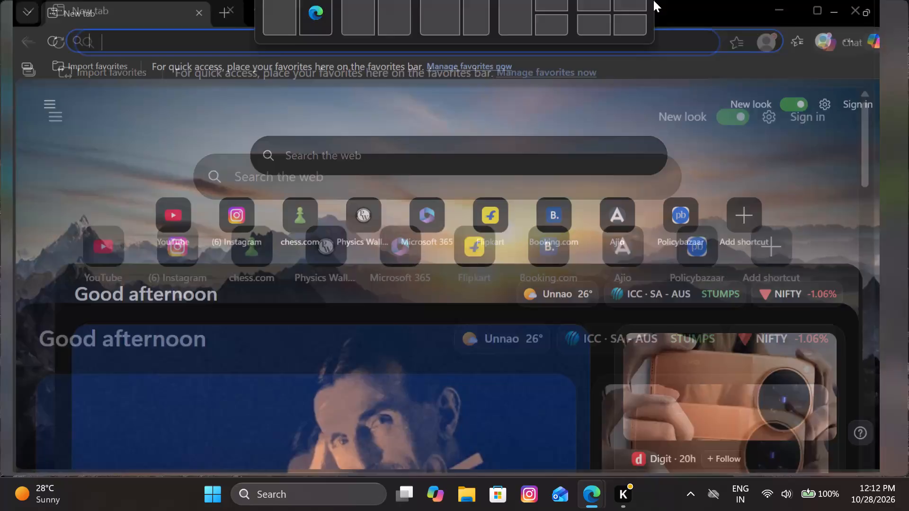
# Open YouTube, search for "sitare" and play the Sitaare song video from Ikkis.
pyautogui.click(157, 208)
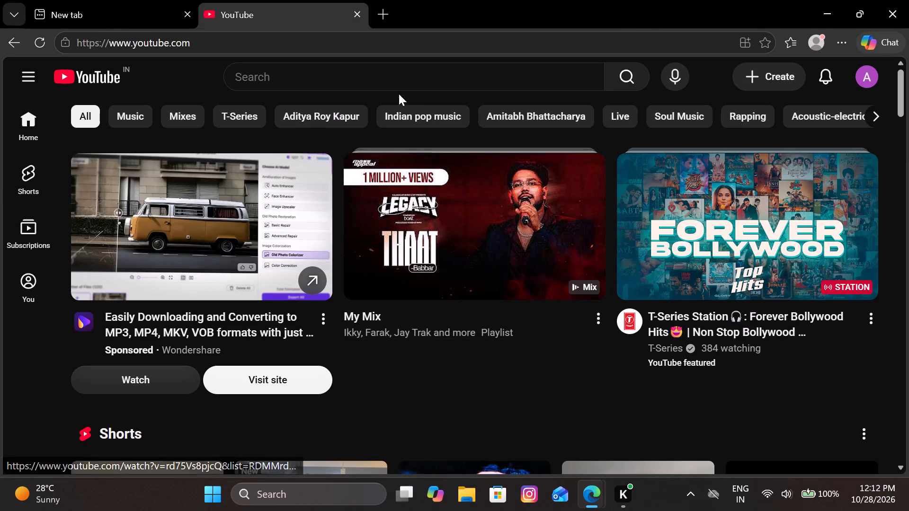
pyautogui.click(386, 82)
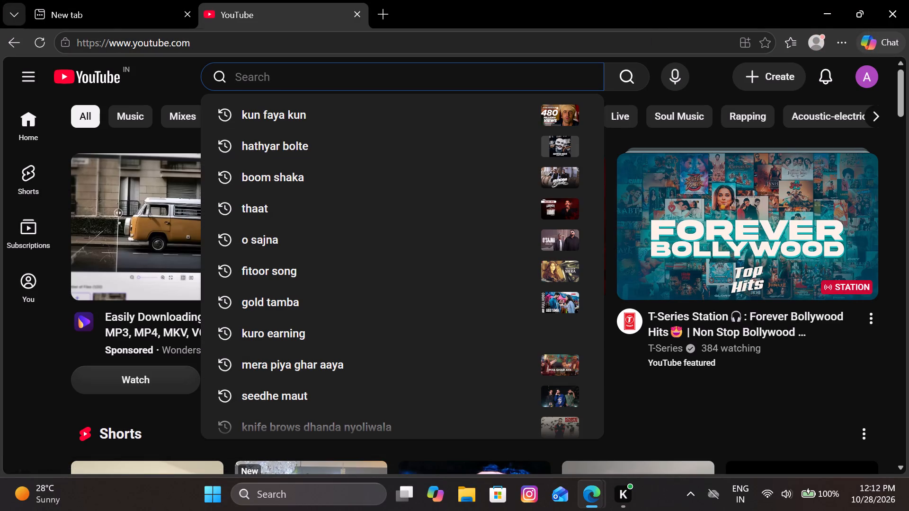
pyautogui.write('sitare')
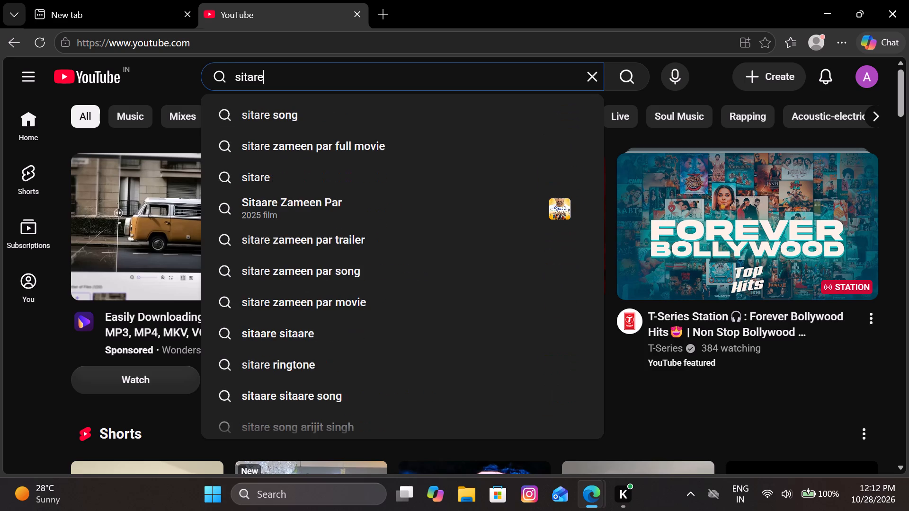
pyautogui.press('Return')
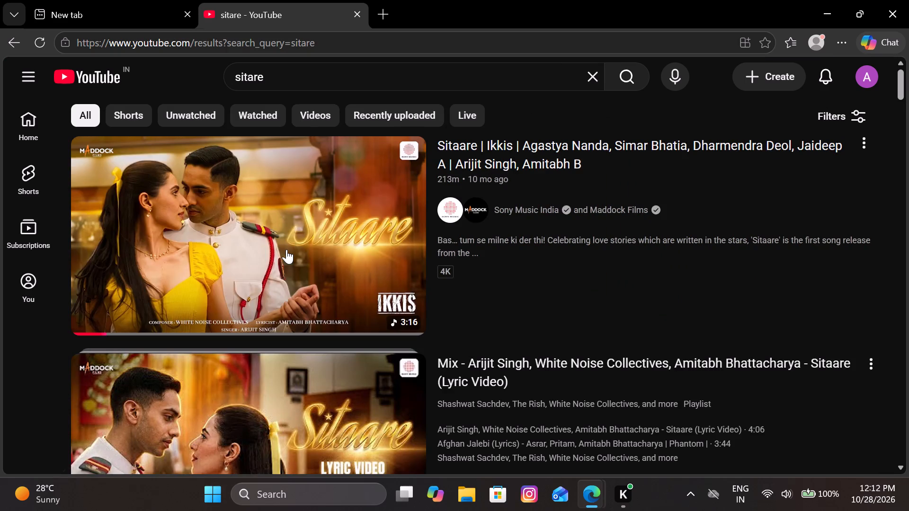
pyautogui.click(286, 249)
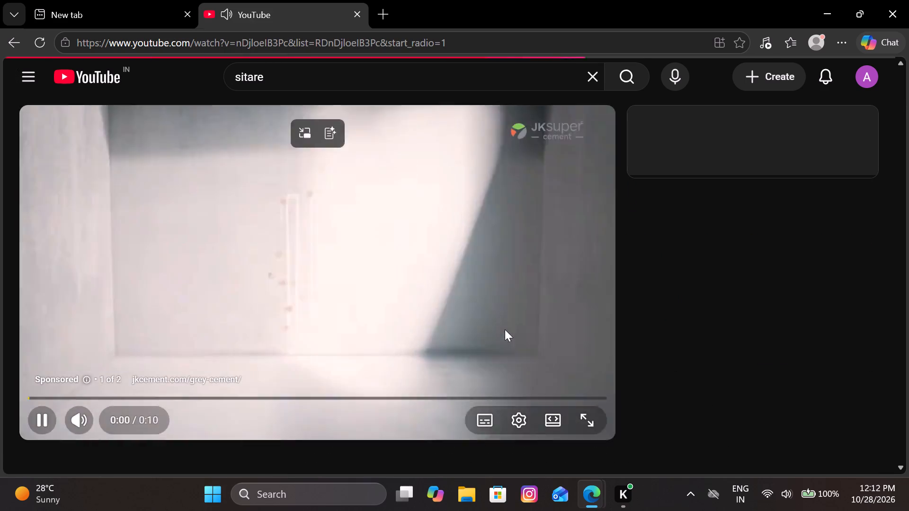
# Restart the Sitaare video from the first entry of its mix playlist.
pyautogui.click(862, 128)
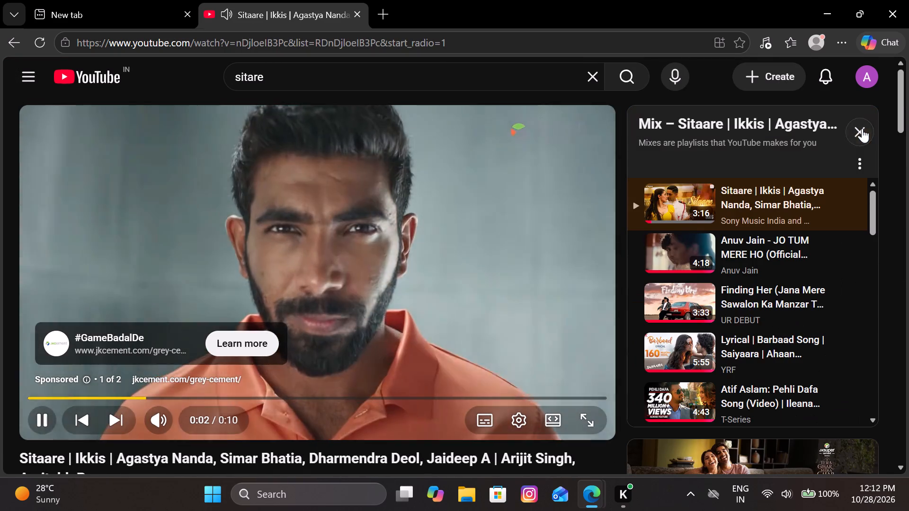
pyautogui.click(753, 197)
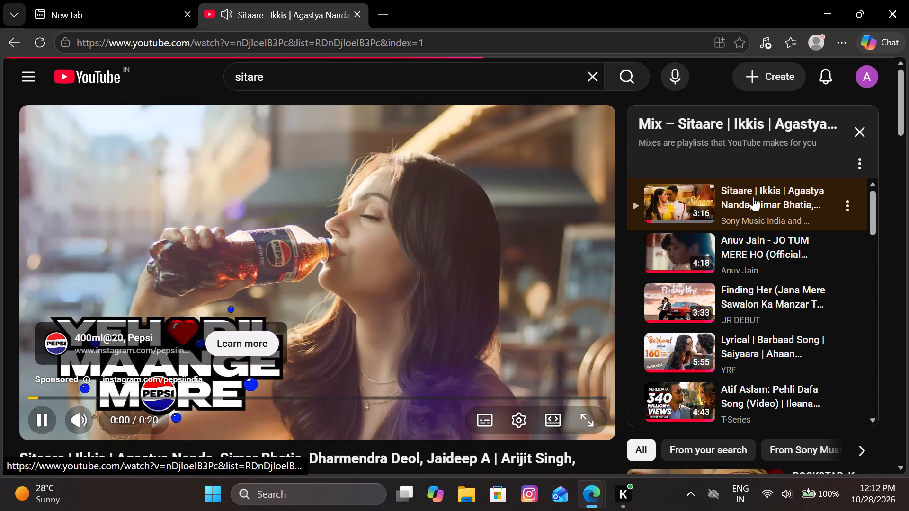
pyautogui.click(753, 197)
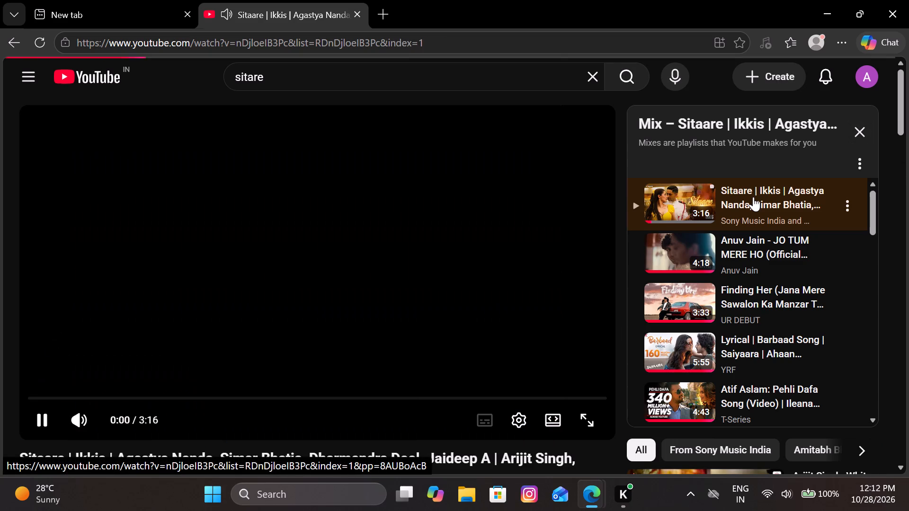
pyautogui.moveTo(753, 197); pyautogui.dragTo(695, 172)
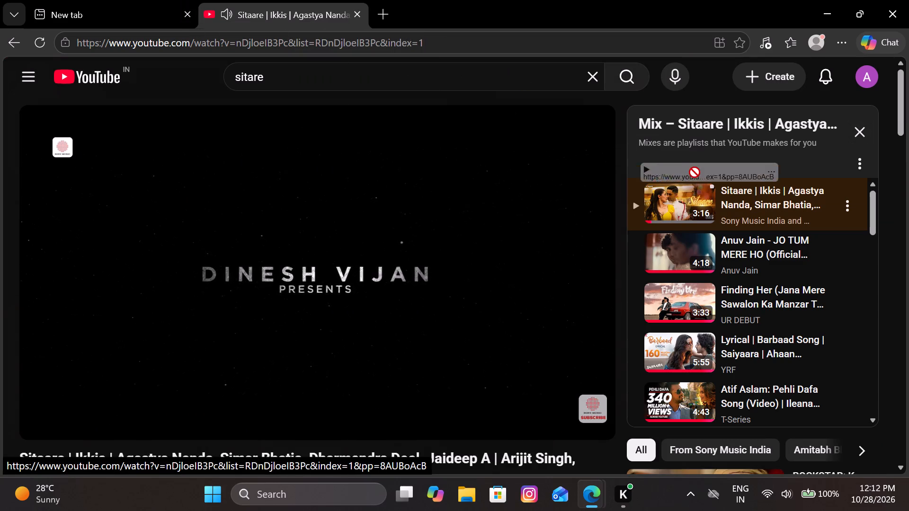
pyautogui.moveTo(695, 172); pyautogui.dragTo(707, 186)
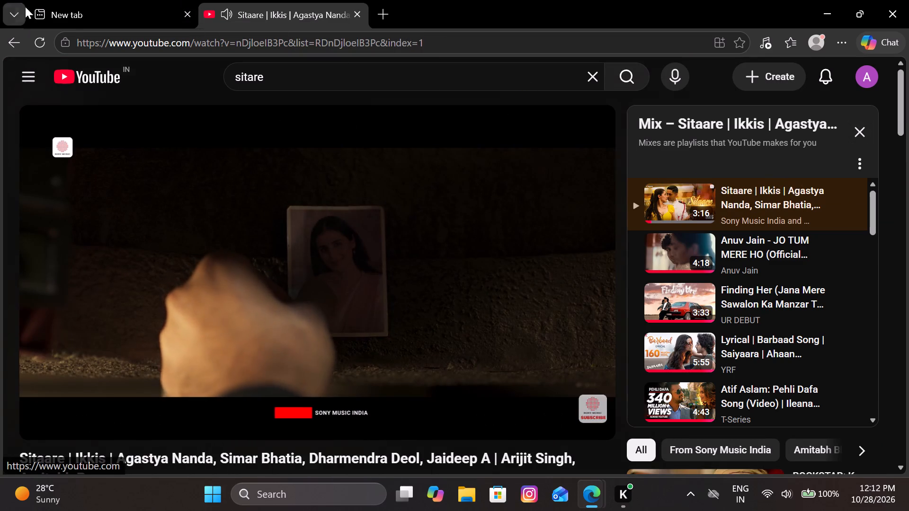
# Go back to the new browser tab, search the web for Canva and open the Canva home page.
pyautogui.click(53, 10)
pyautogui.click(148, 45)
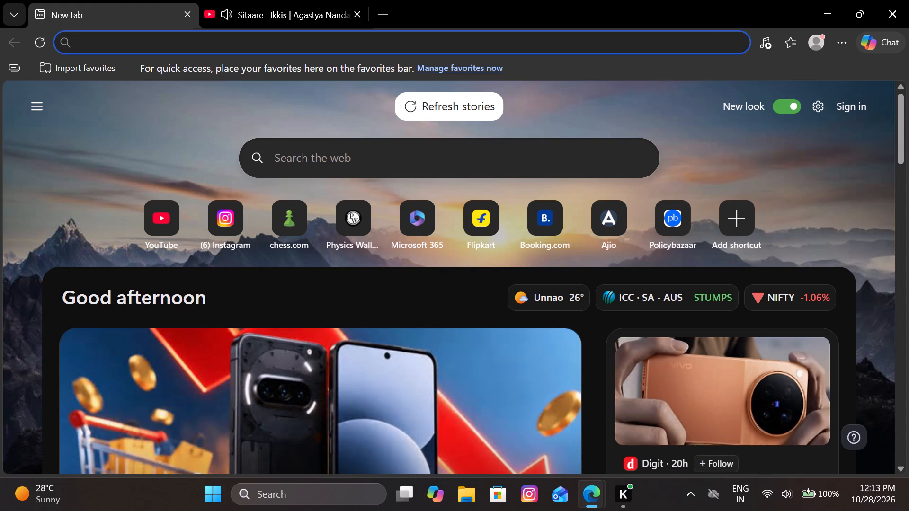
pyautogui.write('canva')
pyautogui.press('space')
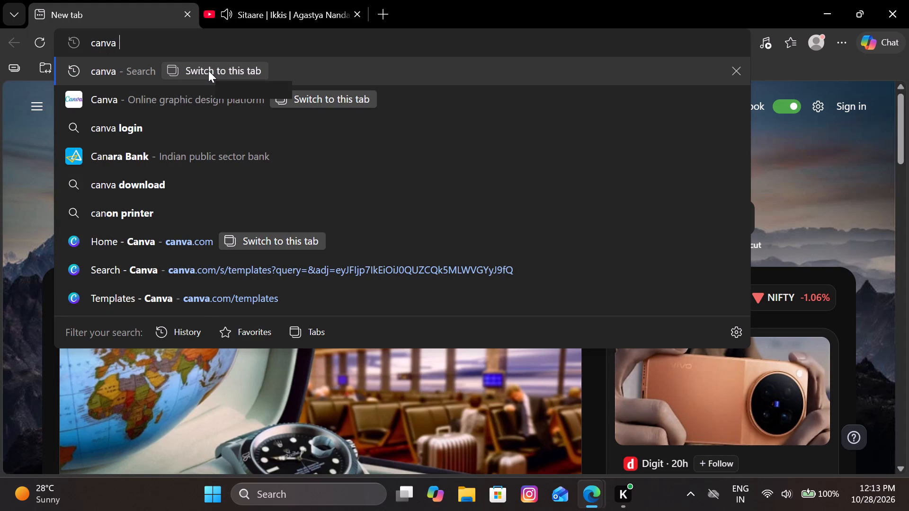
pyautogui.click(208, 93)
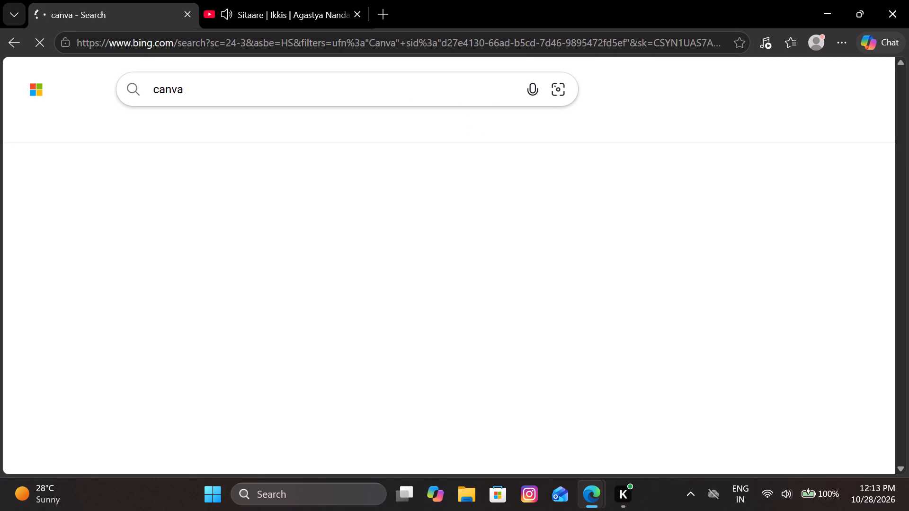
pyautogui.click(193, 242)
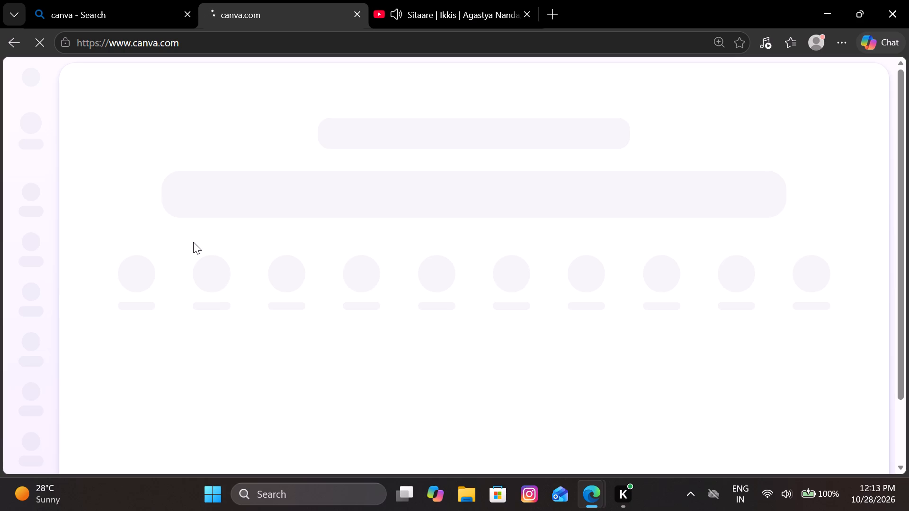
# Browse Canva's template categories to Poster and create a blank poster design.
pyautogui.scroll(-1, 125, 299)
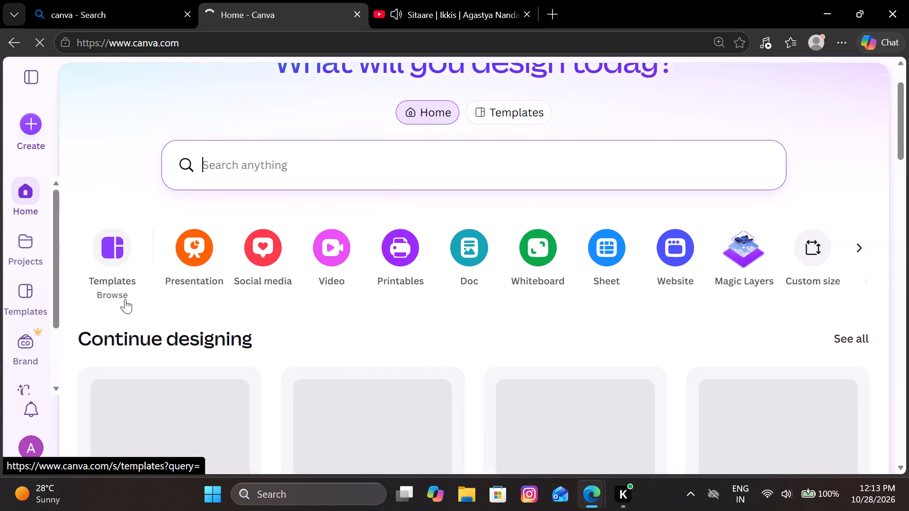
pyautogui.scroll(-1, 125, 299)
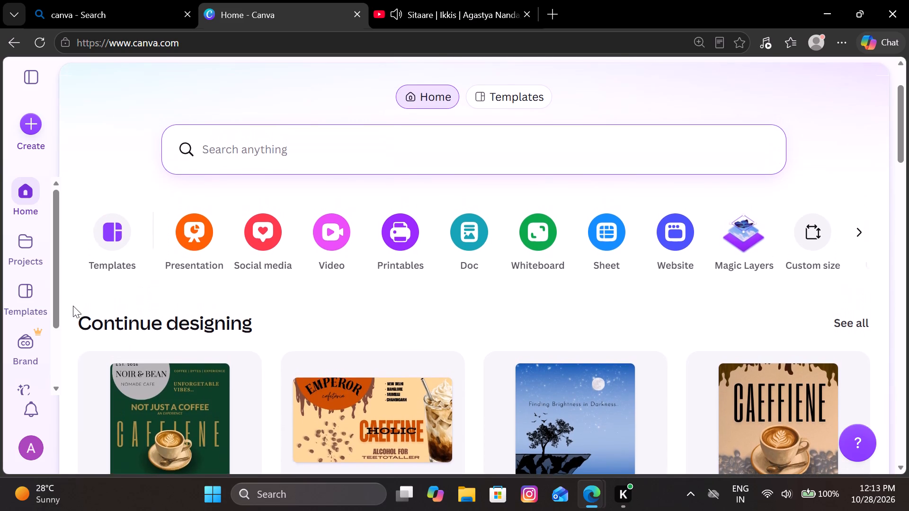
pyautogui.click(113, 254)
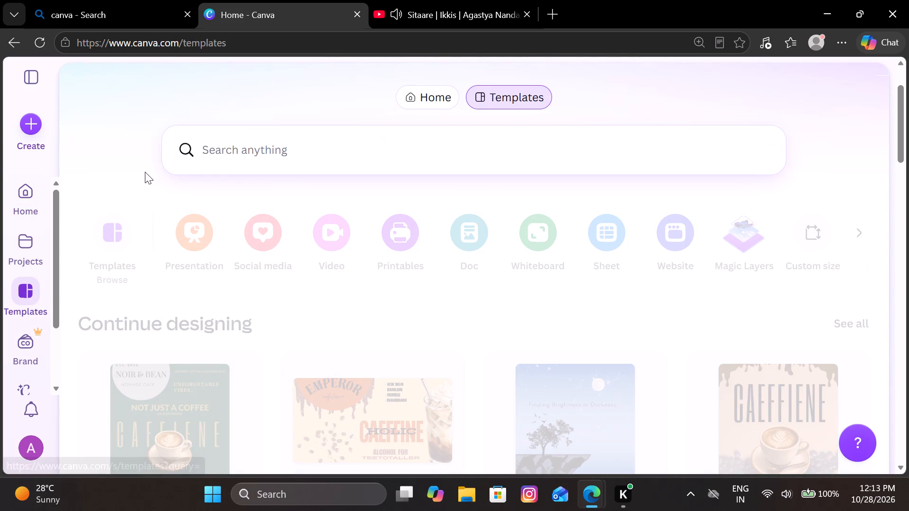
pyautogui.scroll(-1, 171, 302)
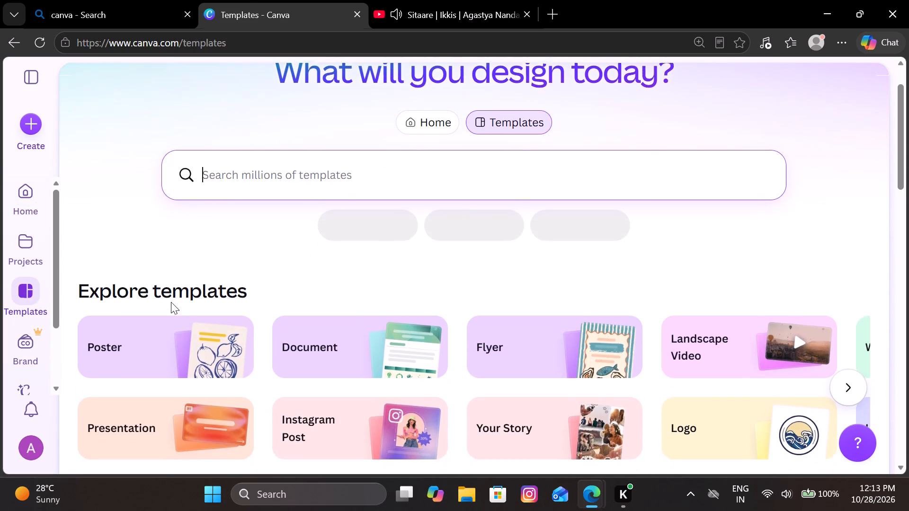
pyautogui.scroll(-1, 171, 302)
pyautogui.doubleClick(171, 302)
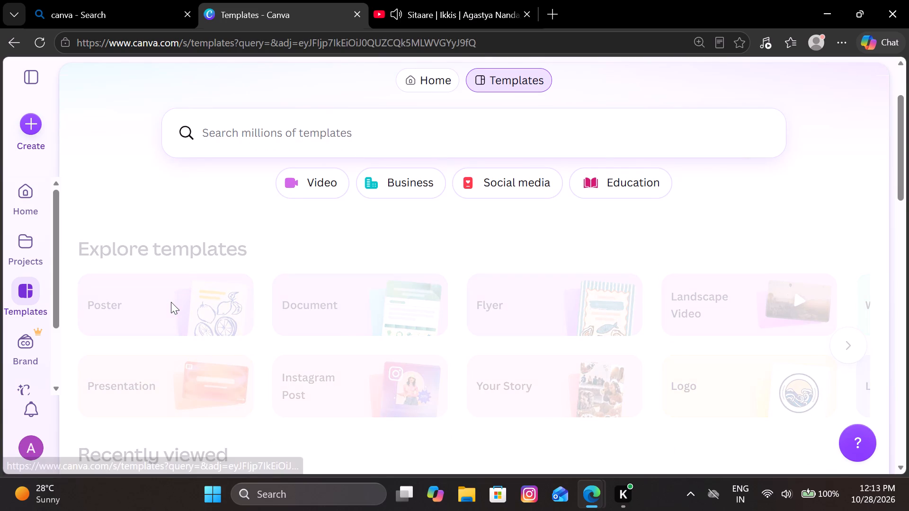
pyautogui.click(169, 406)
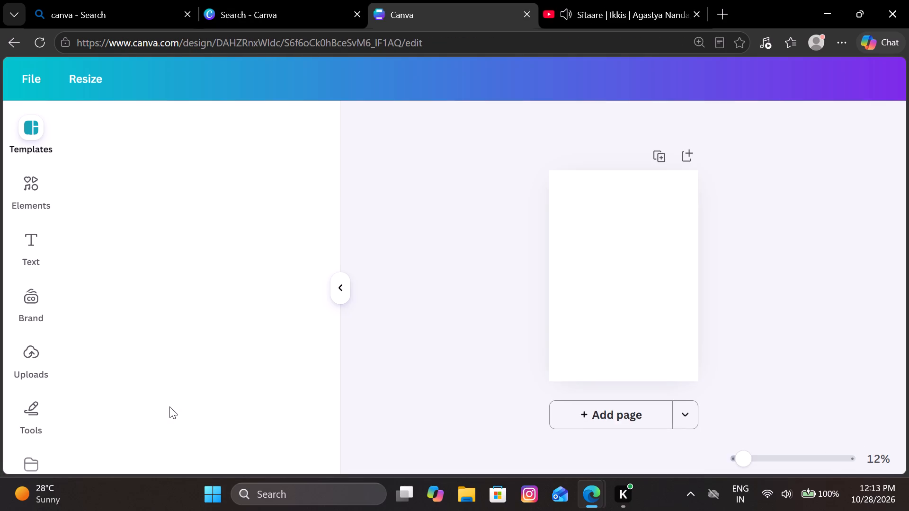
# Set the blank poster page's background to solid black.
pyautogui.click(616, 253)
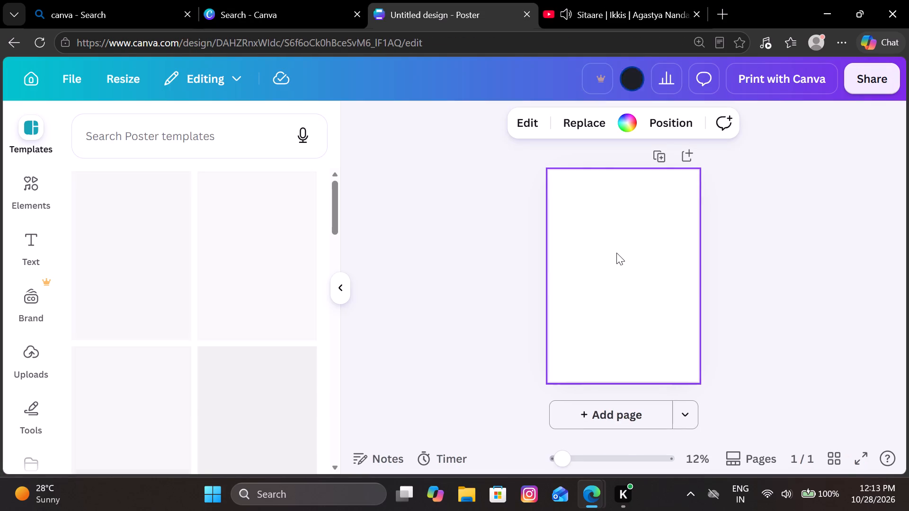
pyautogui.click(637, 118)
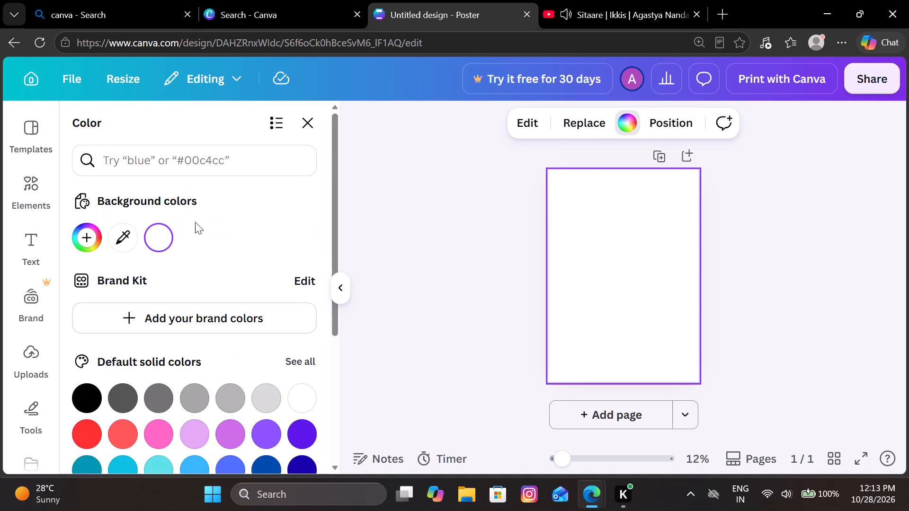
pyautogui.click(99, 403)
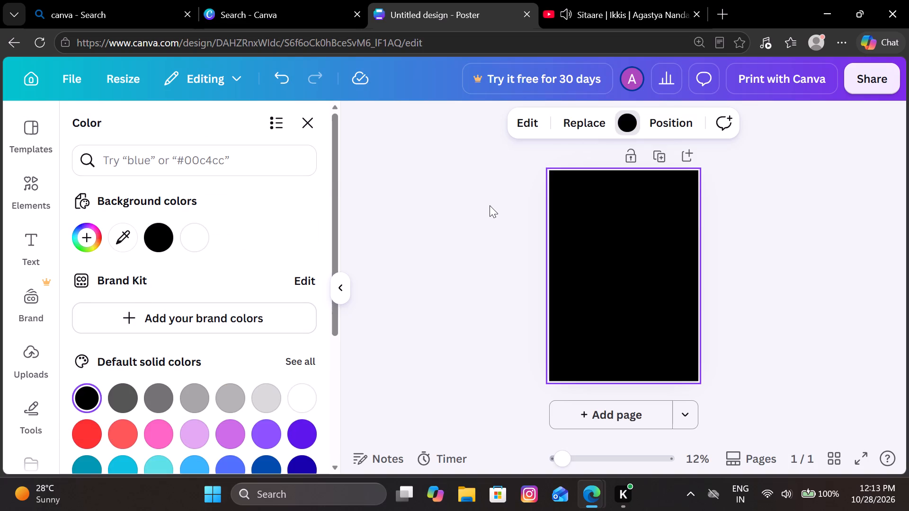
pyautogui.click(490, 205)
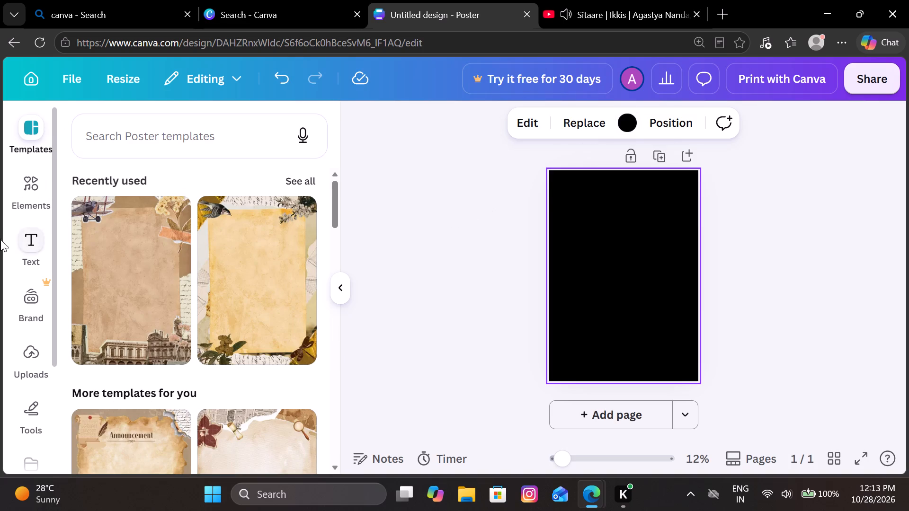
# Search the elements library for "stone".
pyautogui.click(18, 204)
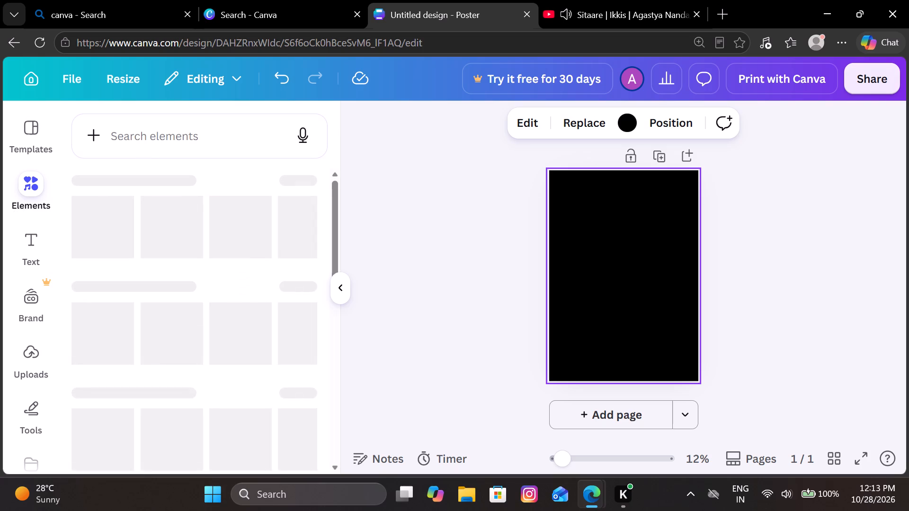
pyautogui.click(174, 130)
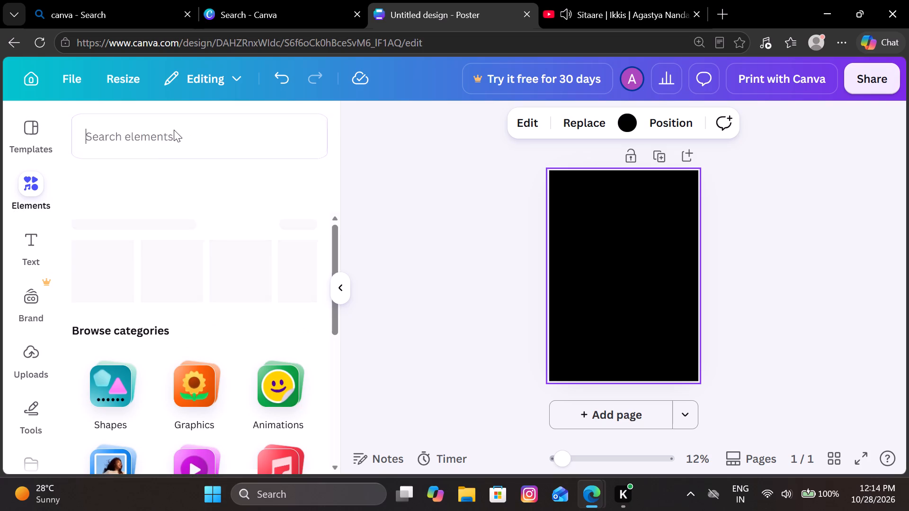
pyautogui.write('st')
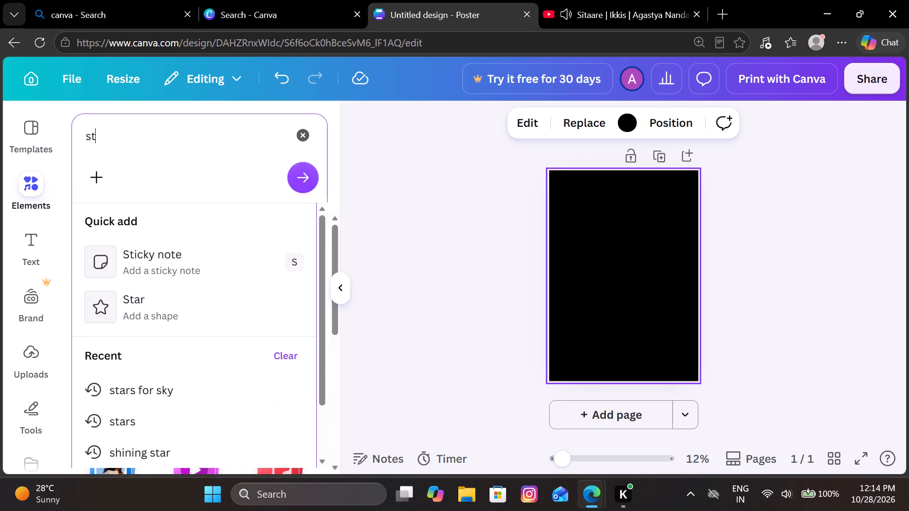
pyautogui.write('one')
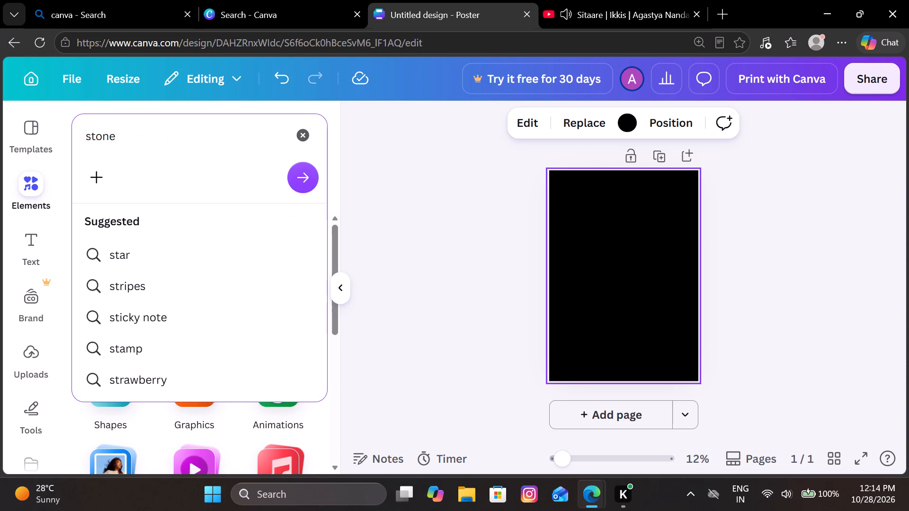
pyautogui.press('Return')
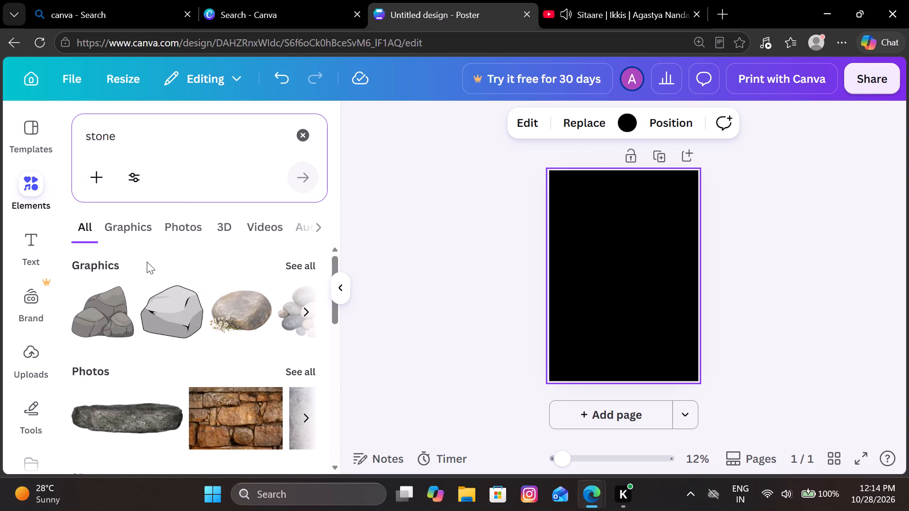
# Examine the full set of stone graphics for one that suits the poster.
pyautogui.scroll(-1, 147, 262)
pyautogui.scroll(1, 294, 248)
pyautogui.click(301, 260)
pyautogui.scroll(-1, 208, 306)
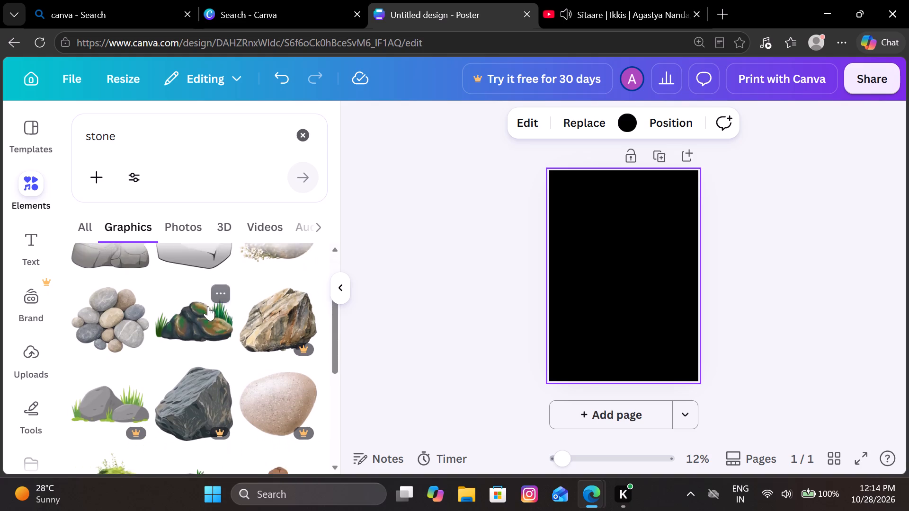
pyautogui.scroll(-3, 208, 306)
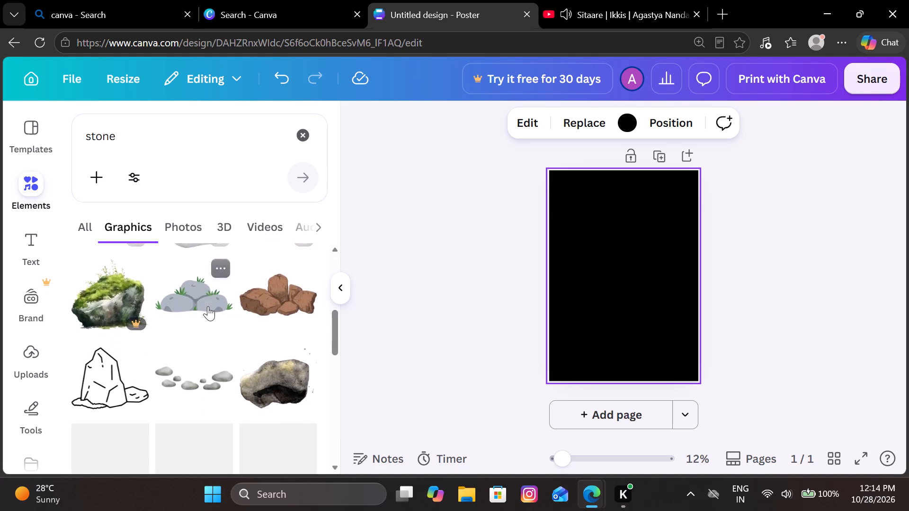
pyautogui.scroll(-2, 208, 306)
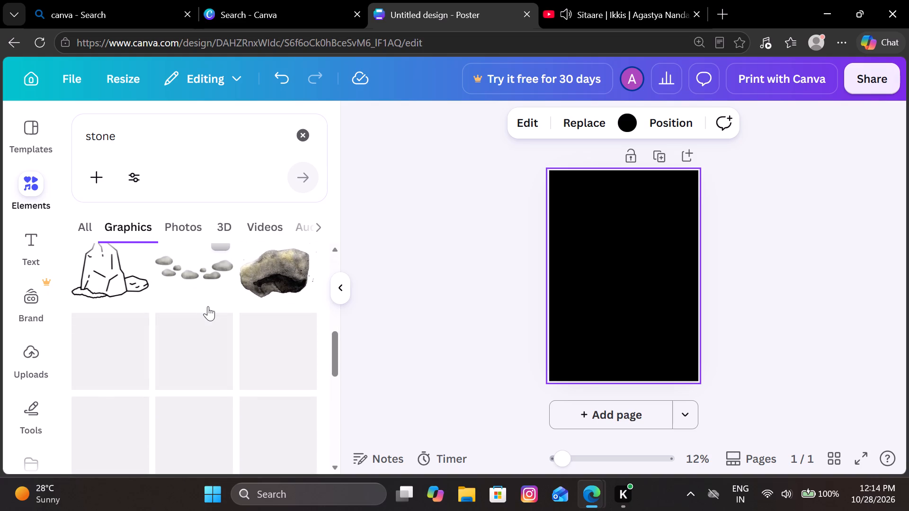
pyautogui.scroll(-2, 208, 306)
pyautogui.scroll(1, 208, 306)
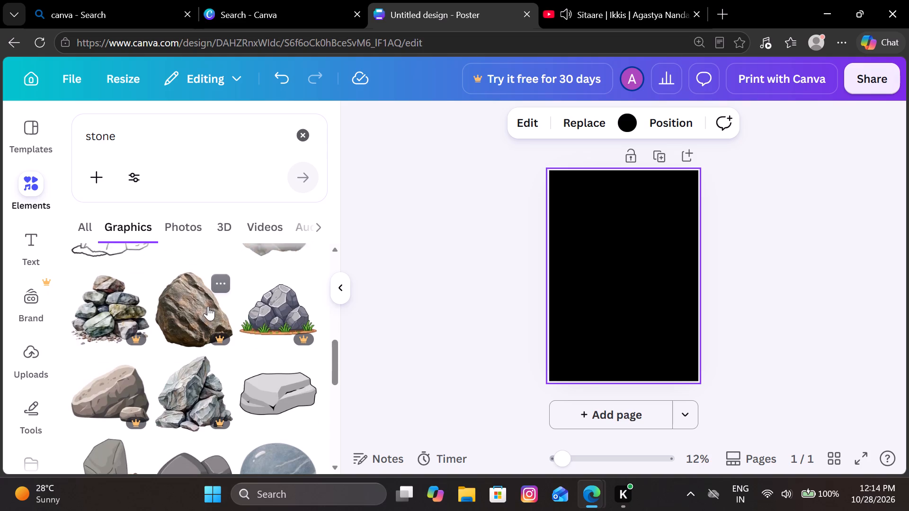
pyautogui.scroll(1, 208, 306)
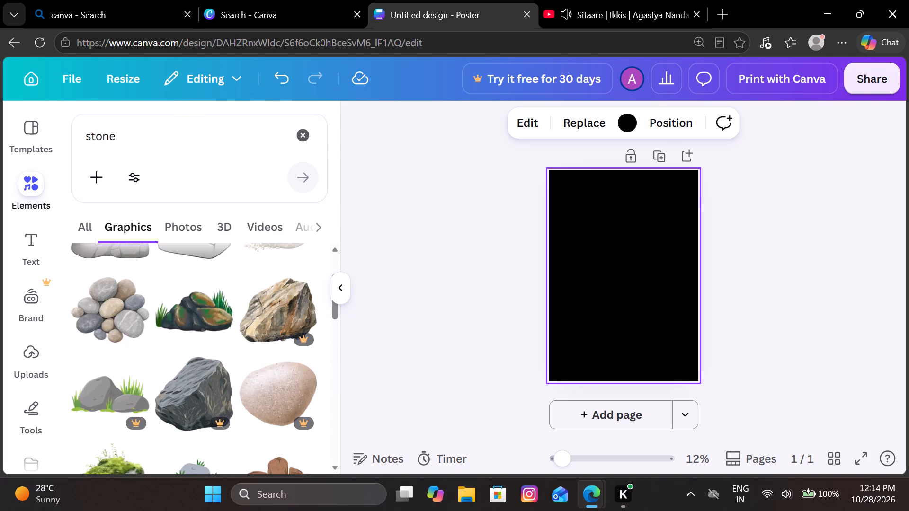
# Search the elements library for "shining" and add the diagonal yellow light-rays graphic to the poster.
pyautogui.click(231, 132)
pyautogui.press('space')
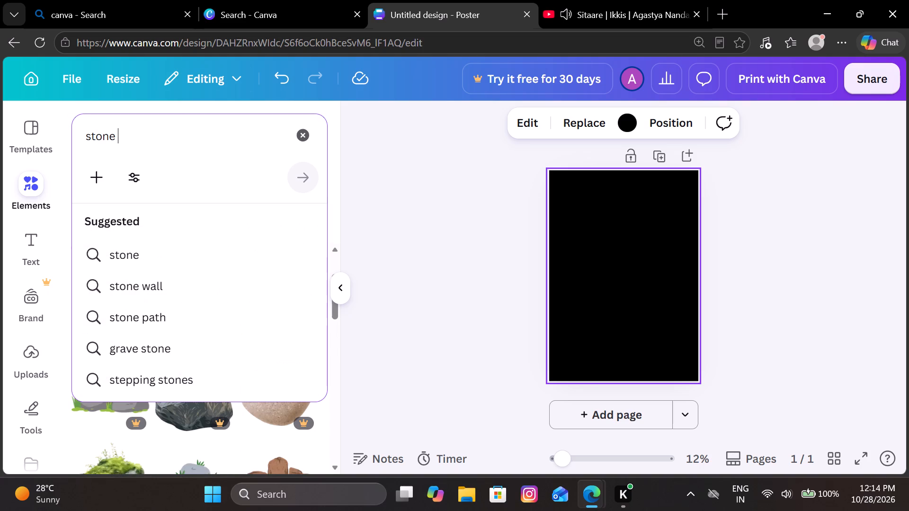
pyautogui.write('shin')
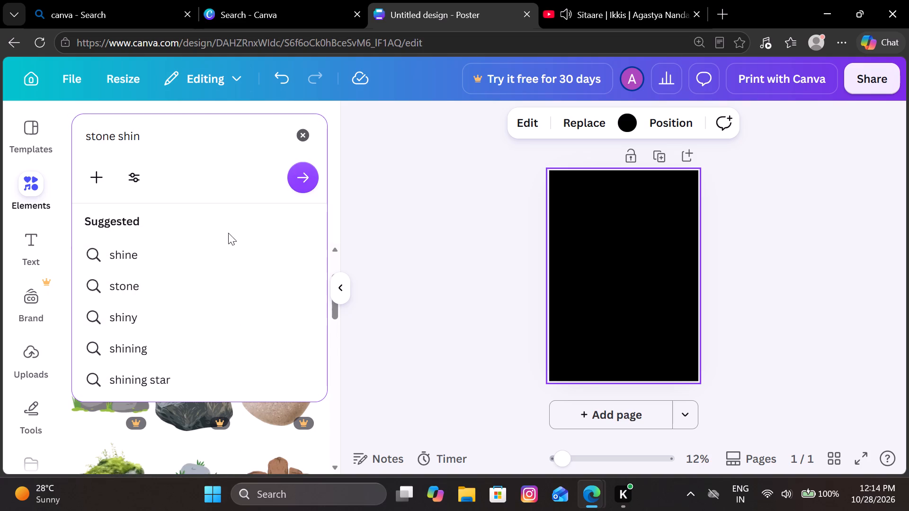
pyautogui.click(211, 343)
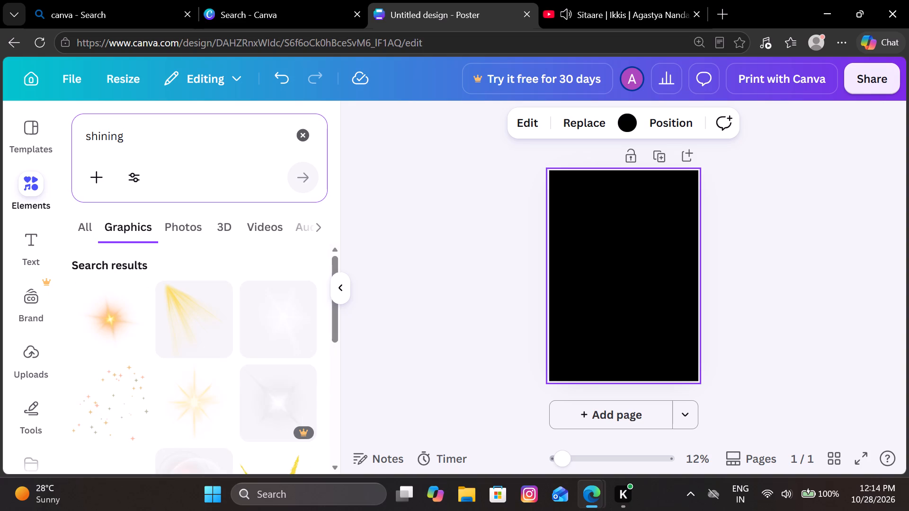
pyautogui.click(182, 313)
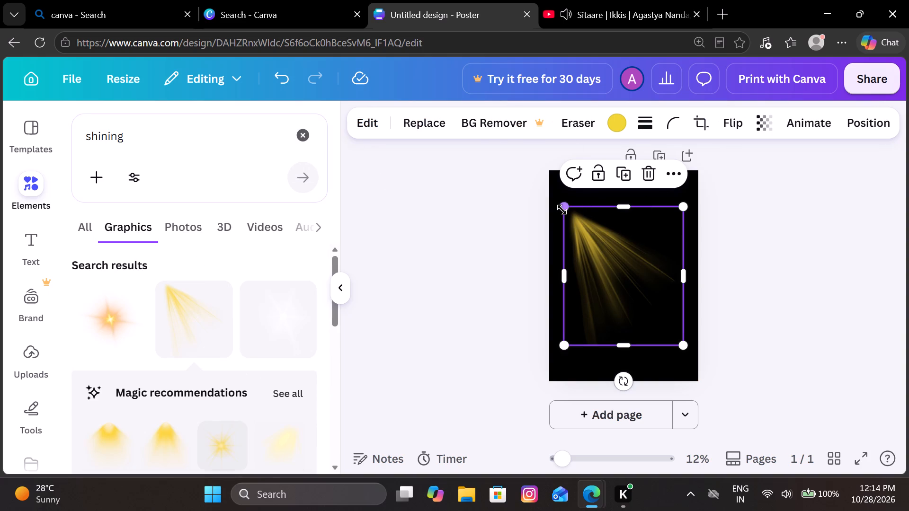
# Enlarge the diagonal light-rays graphic and position it so the rays spread from the poster's upper-left corner.
pyautogui.moveTo(562, 210); pyautogui.dragTo(555, 122)
pyautogui.moveTo(581, 203); pyautogui.dragTo(602, 203)
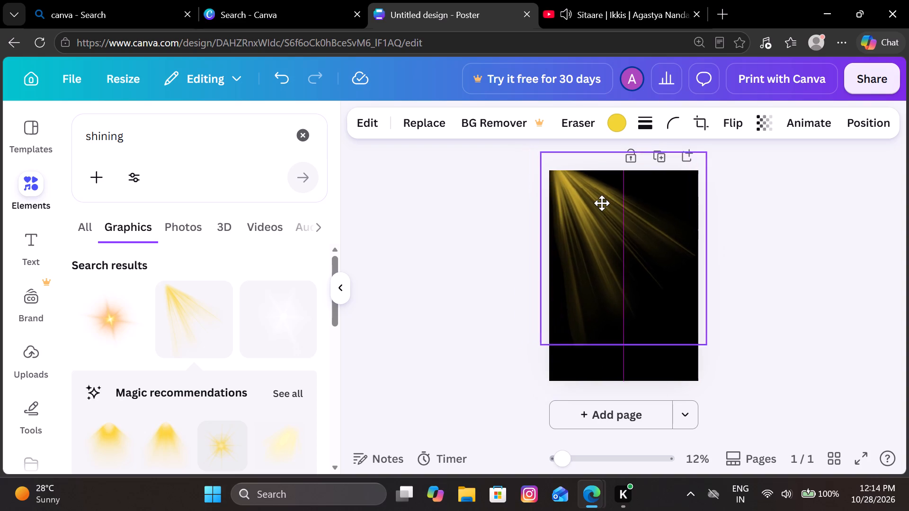
pyautogui.moveTo(602, 203); pyautogui.dragTo(599, 204)
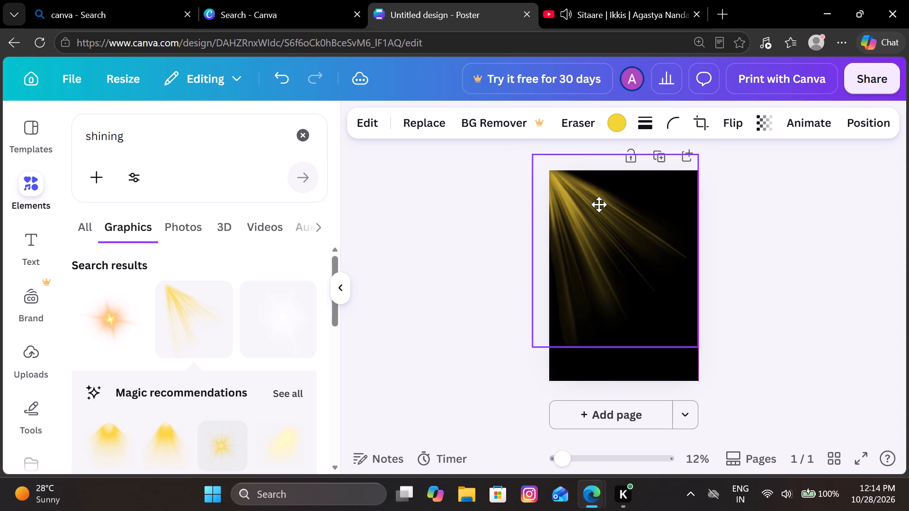
pyautogui.moveTo(599, 204); pyautogui.dragTo(599, 202)
pyautogui.click(427, 279)
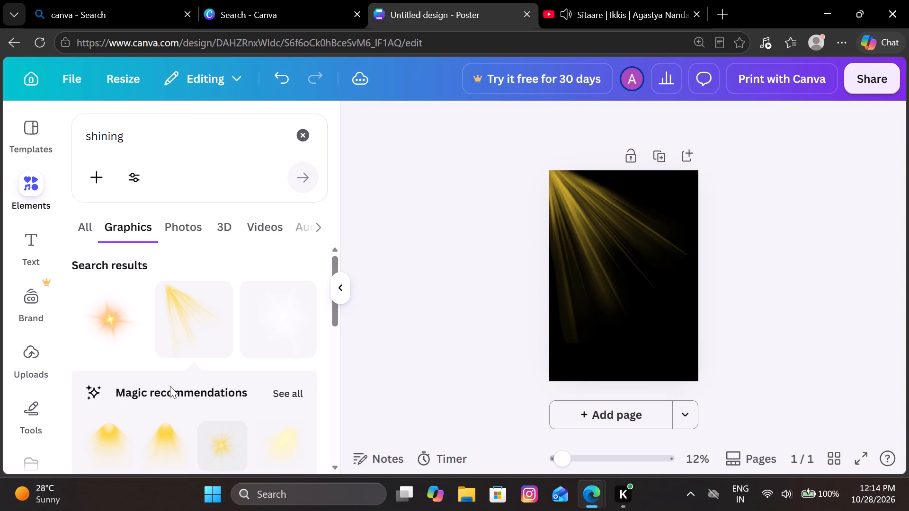
# Examine the recommended and remaining "shining" graphics for another light effect.
pyautogui.scroll(-3, 170, 386)
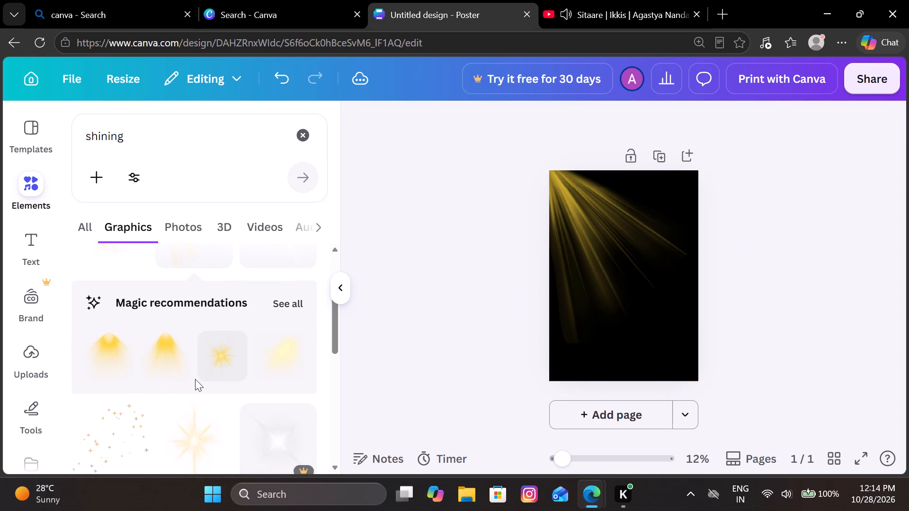
pyautogui.scroll(-1, 195, 379)
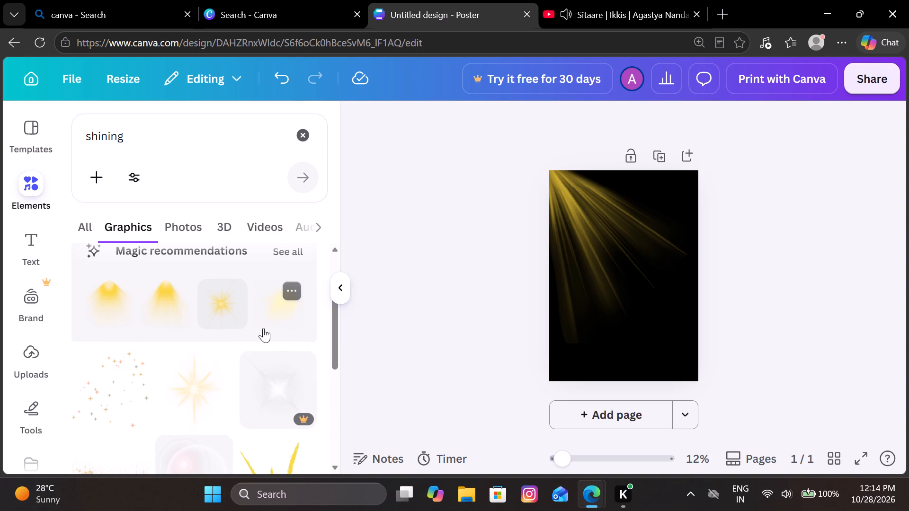
pyautogui.scroll(-2, 159, 392)
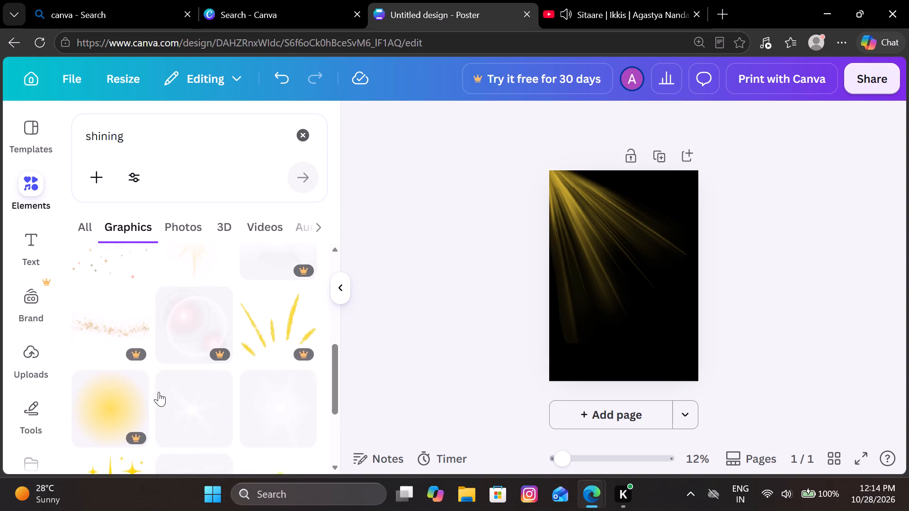
pyautogui.scroll(-5, 159, 392)
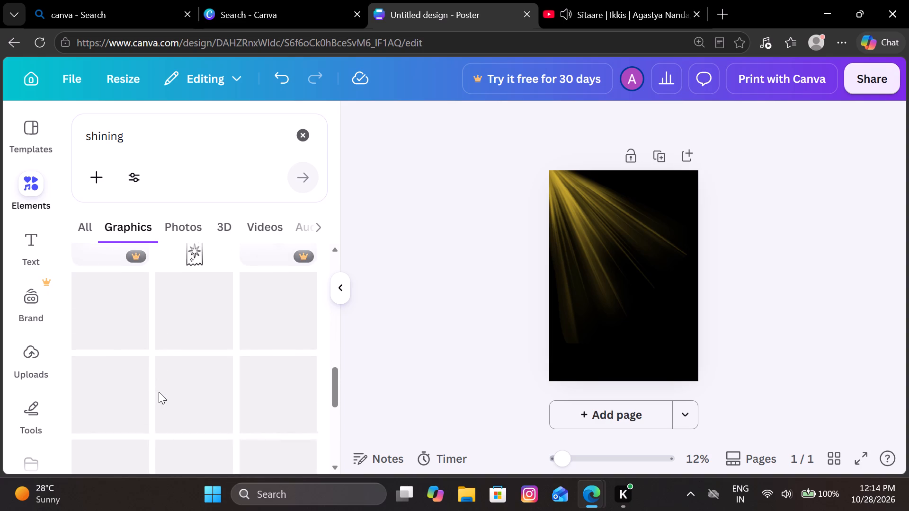
pyautogui.scroll(-1, 159, 392)
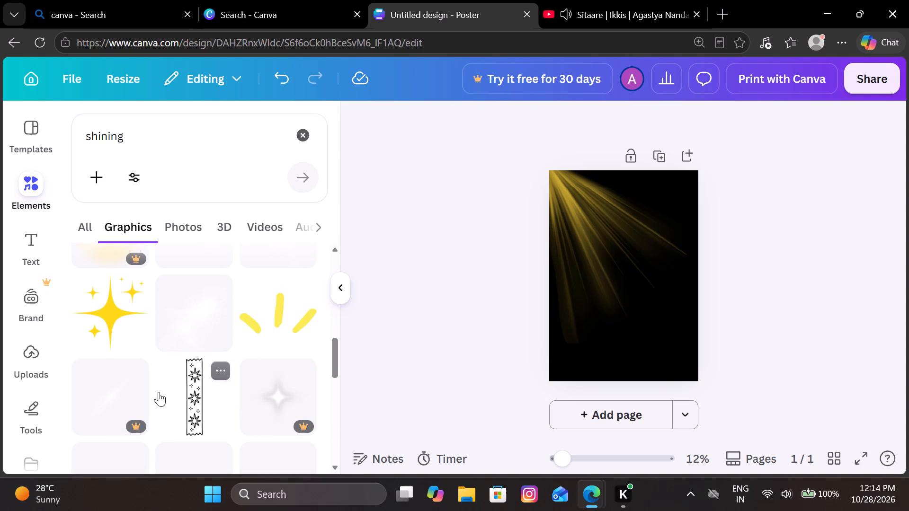
pyautogui.scroll(-1, 159, 392)
pyautogui.scroll(1, 159, 392)
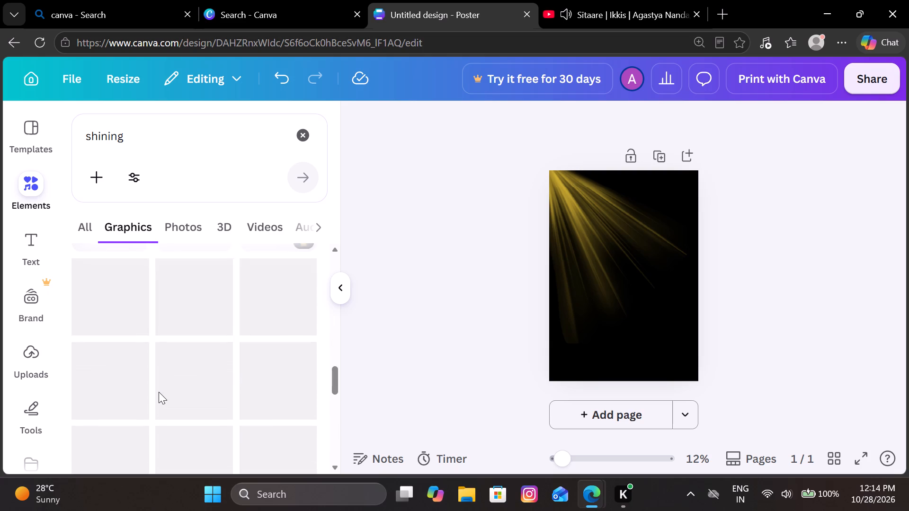
pyautogui.scroll(3, 159, 392)
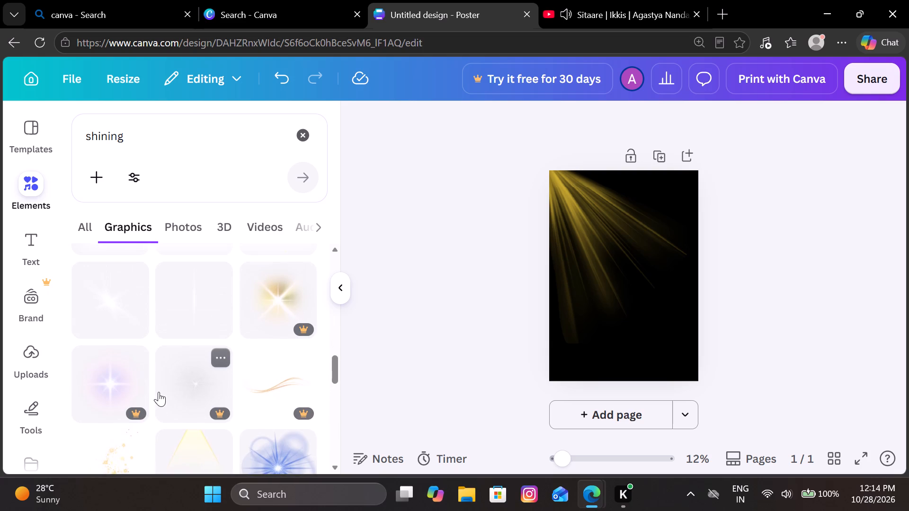
pyautogui.scroll(2, 159, 392)
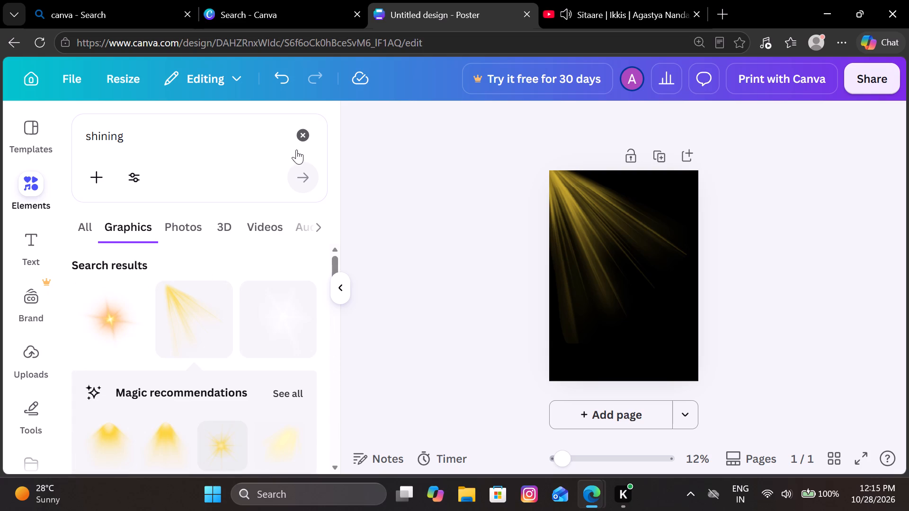
# Replace the elements search with the suggested term "golden light rays".
pyautogui.click(296, 150)
pyautogui.press('y')
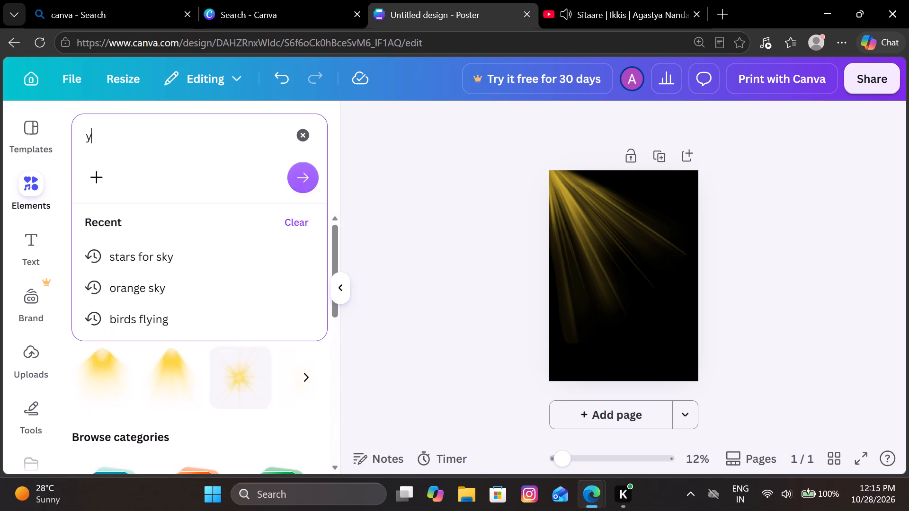
pyautogui.press('BackSpace')
pyautogui.press('g')
pyautogui.write('olden')
pyautogui.press('space')
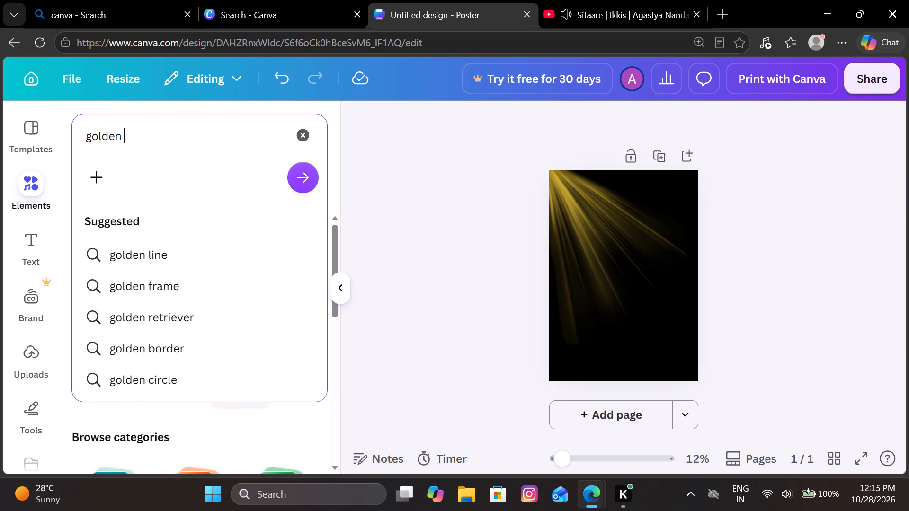
pyautogui.write('light')
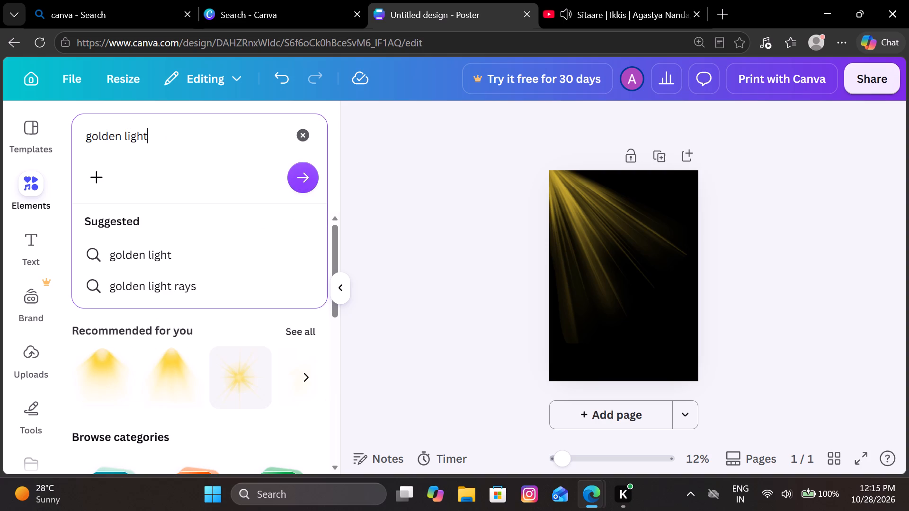
pyautogui.click(247, 242)
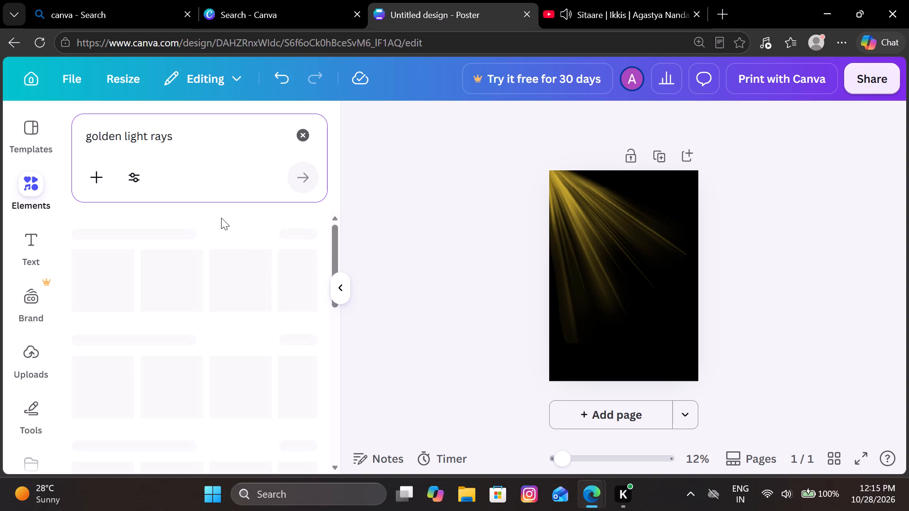
# From all the golden light rays graphics, add the yellow beam that shines straight down to the poster.
pyautogui.scroll(-1, 233, 320)
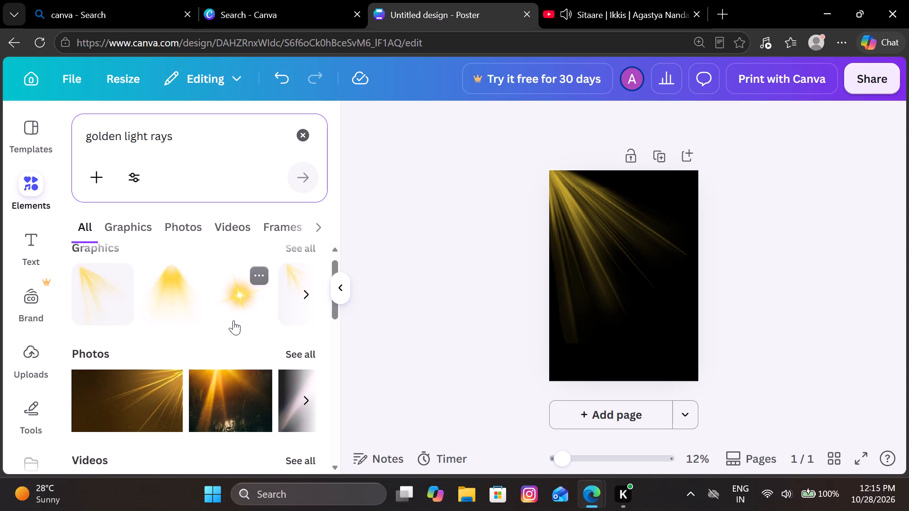
pyautogui.scroll(-1, 233, 320)
pyautogui.scroll(1, 273, 280)
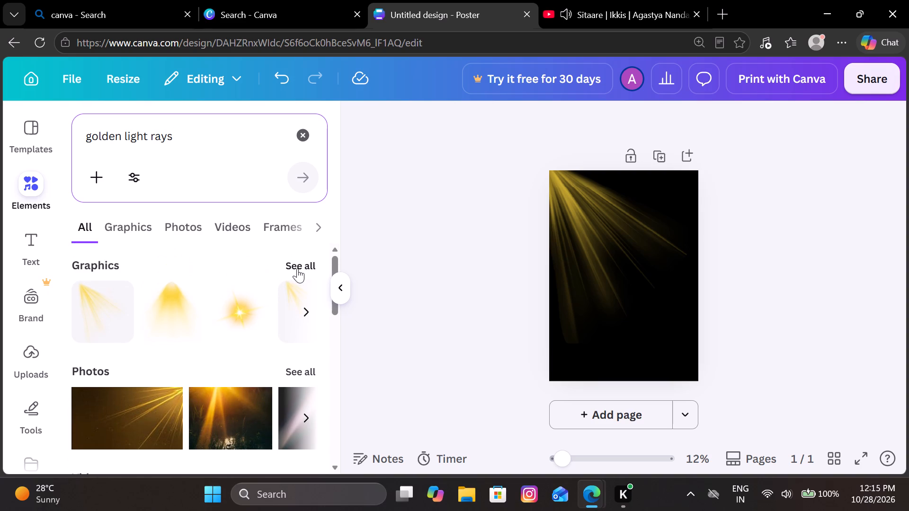
pyautogui.click(297, 268)
pyautogui.scroll(-6, 214, 344)
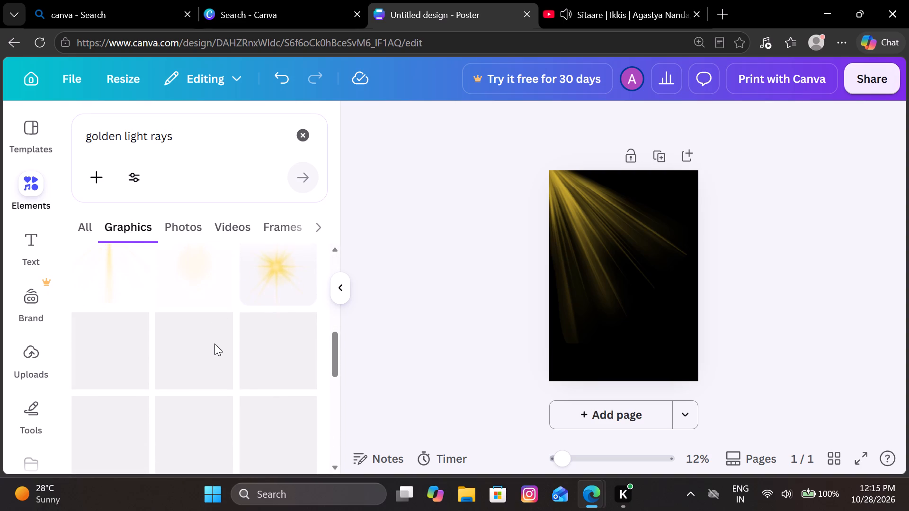
pyautogui.click(87, 299)
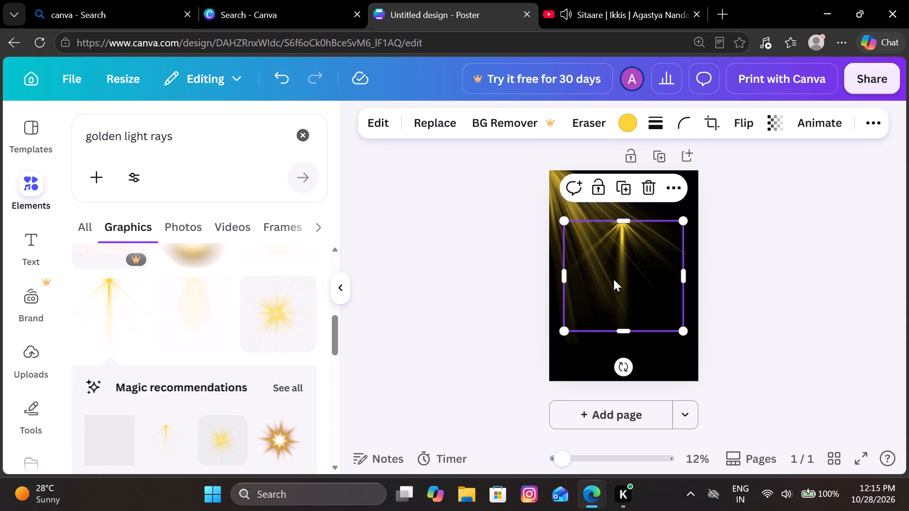
# Enlarge the straight-down yellow beam graphic and position its light source at the poster's upper-right corner, level with the top edge.
pyautogui.moveTo(685, 333); pyautogui.dragTo(759, 392)
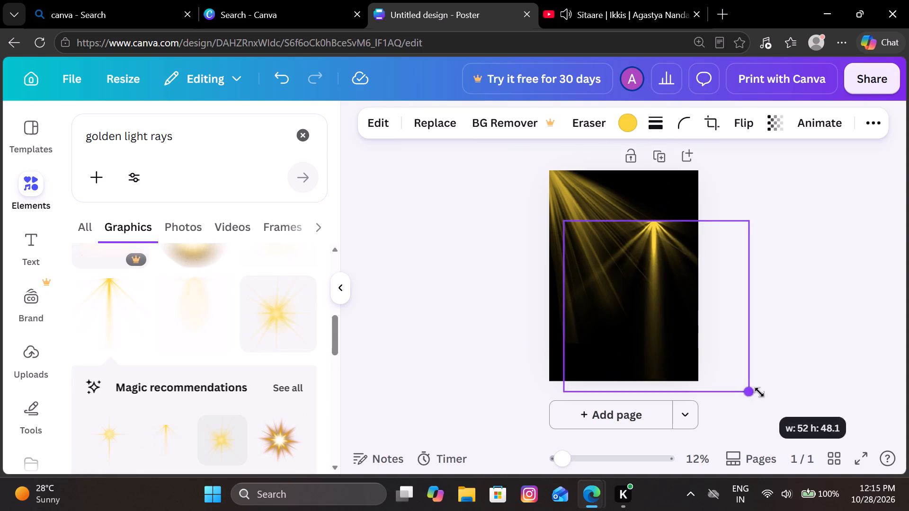
pyautogui.moveTo(759, 392); pyautogui.dragTo(843, 441)
pyautogui.click(725, 367)
pyautogui.moveTo(725, 367); pyautogui.dragTo(687, 328)
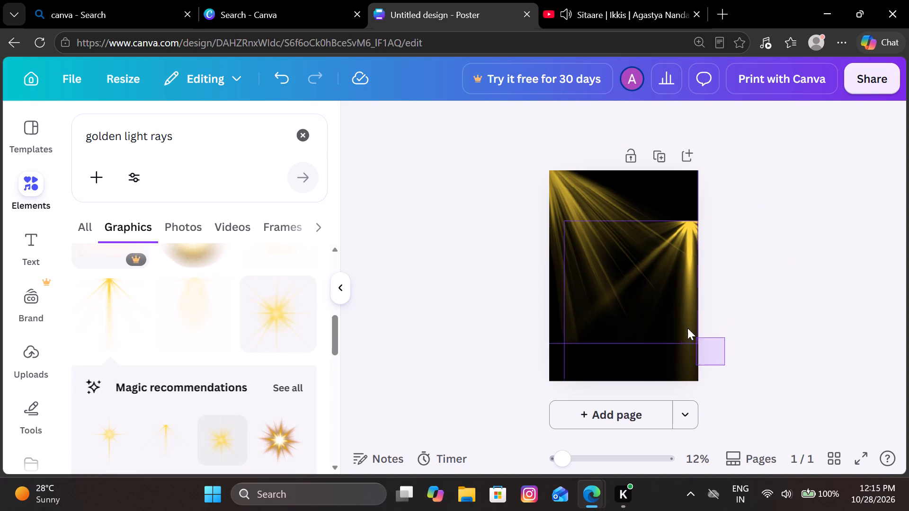
pyautogui.moveTo(687, 328); pyautogui.dragTo(714, 329)
pyautogui.moveTo(656, 311); pyautogui.dragTo(539, 255)
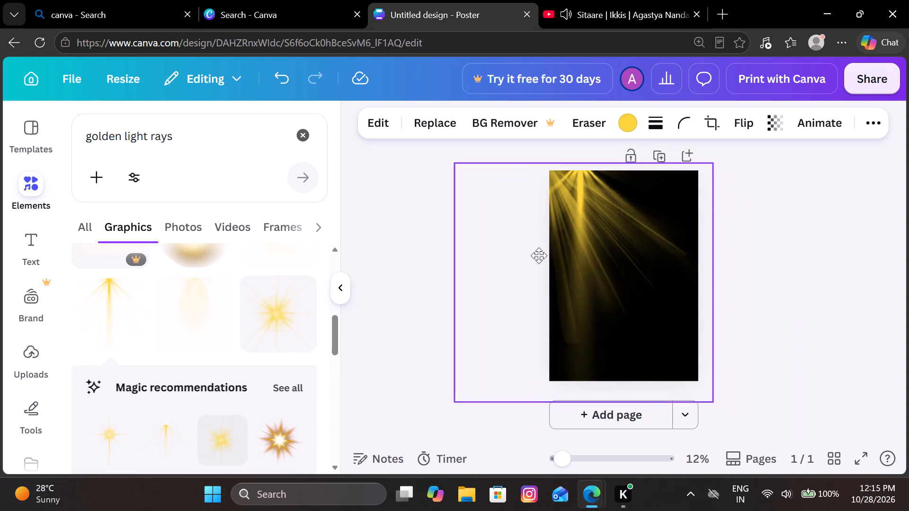
pyautogui.moveTo(539, 255); pyautogui.dragTo(531, 256)
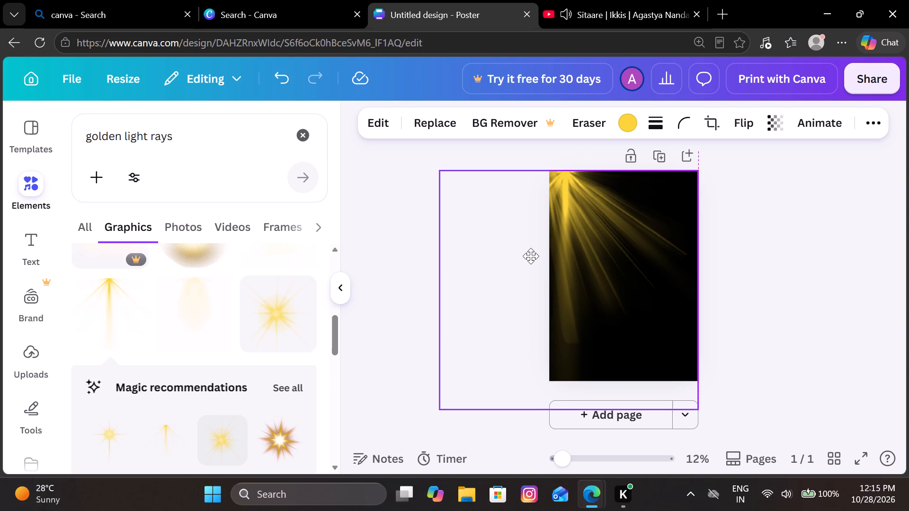
pyautogui.moveTo(531, 256); pyautogui.dragTo(655, 244)
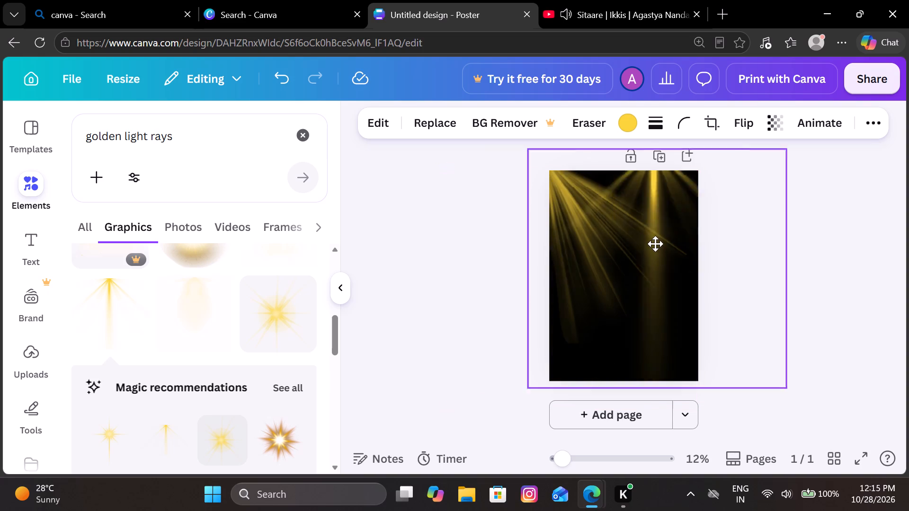
pyautogui.moveTo(655, 244); pyautogui.dragTo(651, 254)
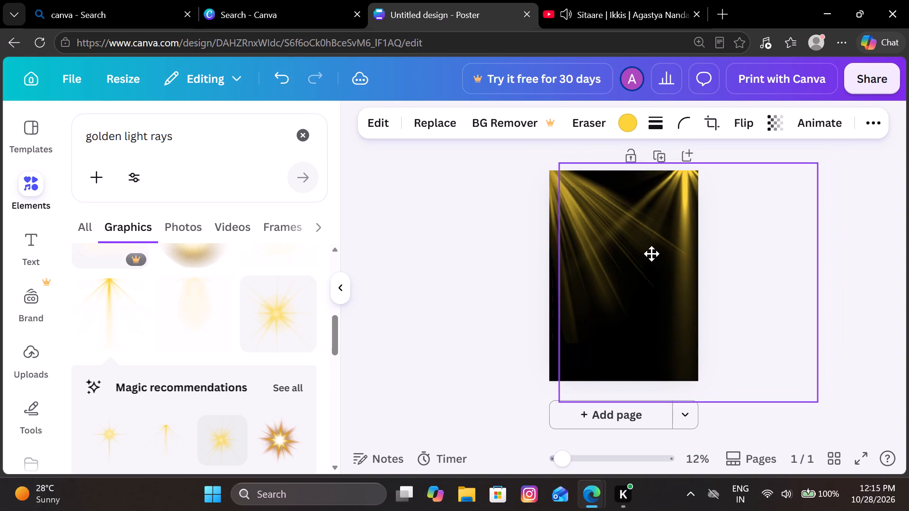
pyautogui.moveTo(651, 254); pyautogui.dragTo(647, 259)
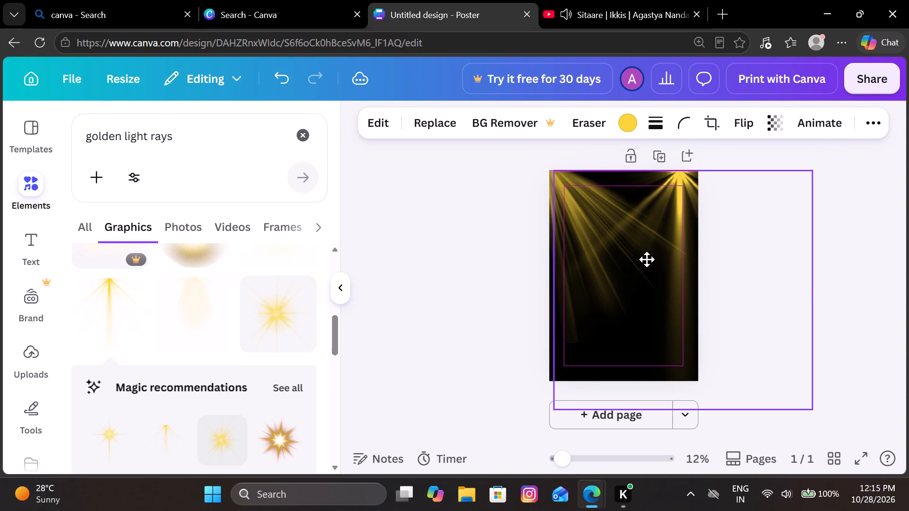
pyautogui.moveTo(647, 259); pyautogui.dragTo(646, 257)
pyautogui.click(860, 198)
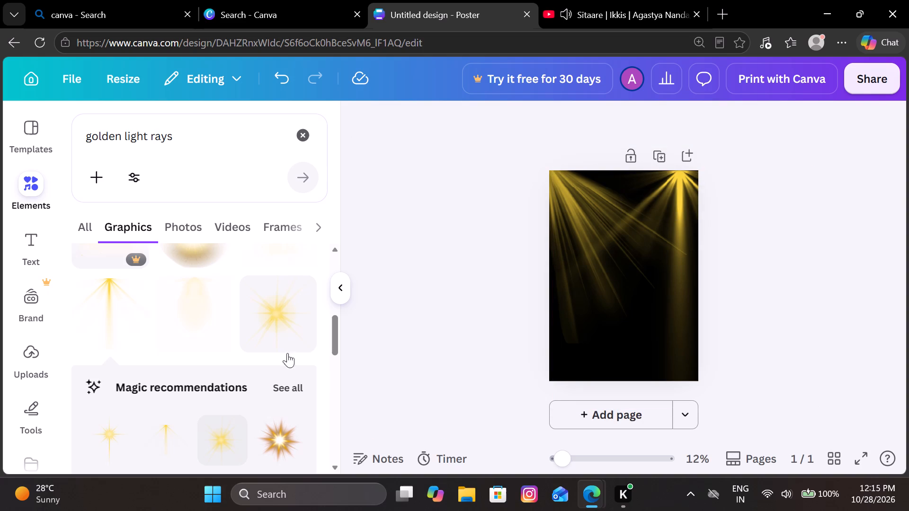
# Examine the remaining "golden light rays" graphics for another light effect to use on the poster.
pyautogui.scroll(-2, 219, 372)
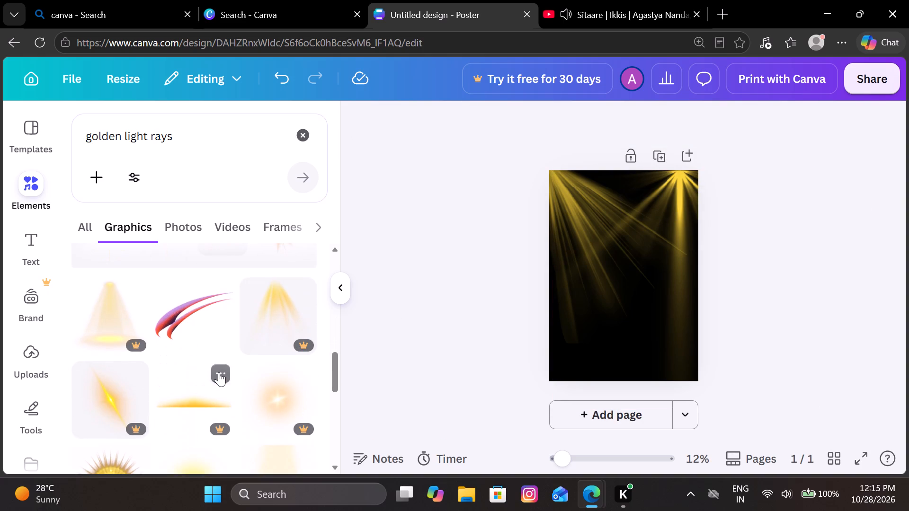
pyautogui.scroll(-5, 219, 372)
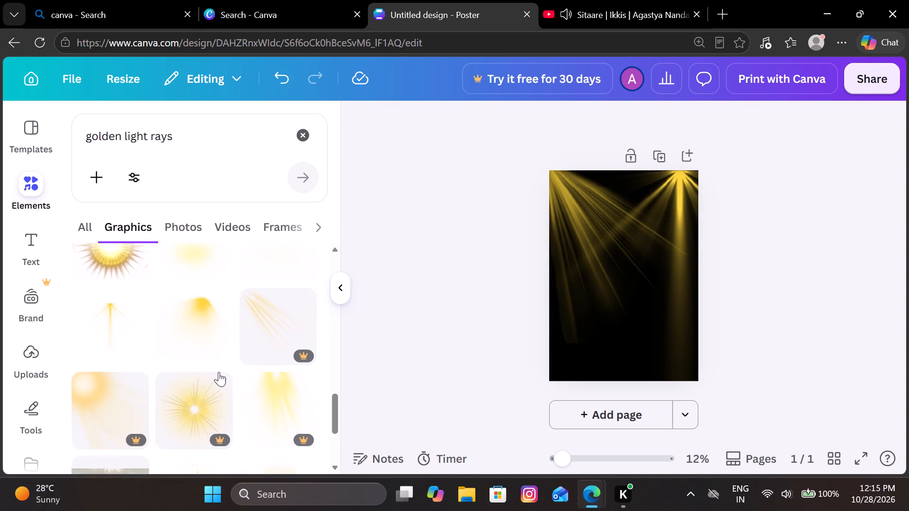
pyautogui.scroll(-4, 219, 372)
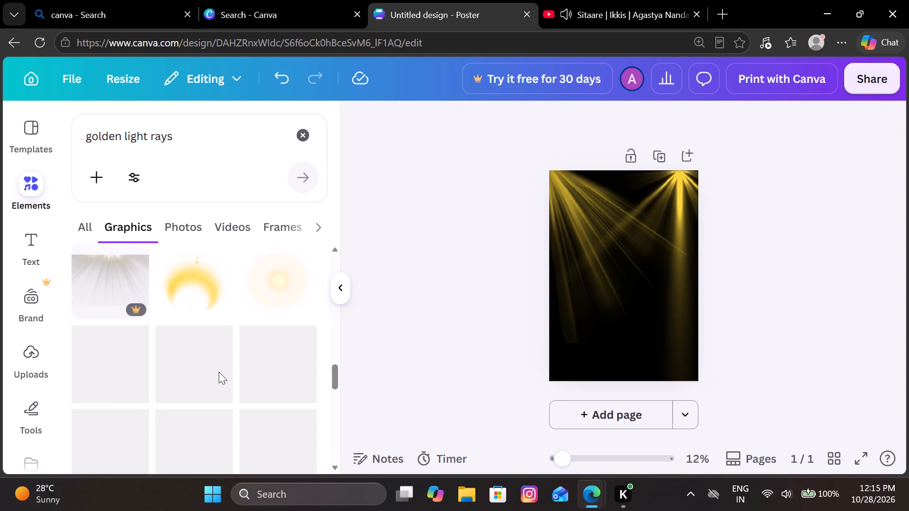
pyautogui.scroll(-3, 219, 372)
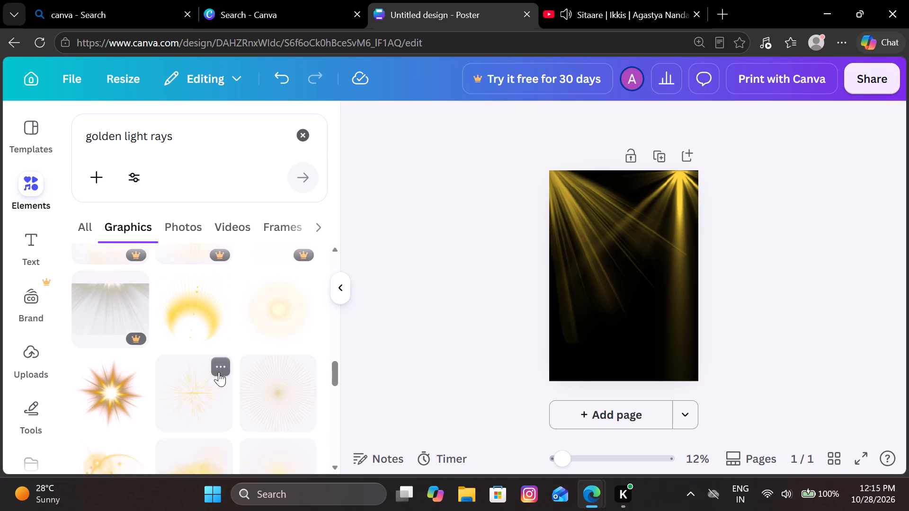
pyautogui.scroll(-2, 219, 372)
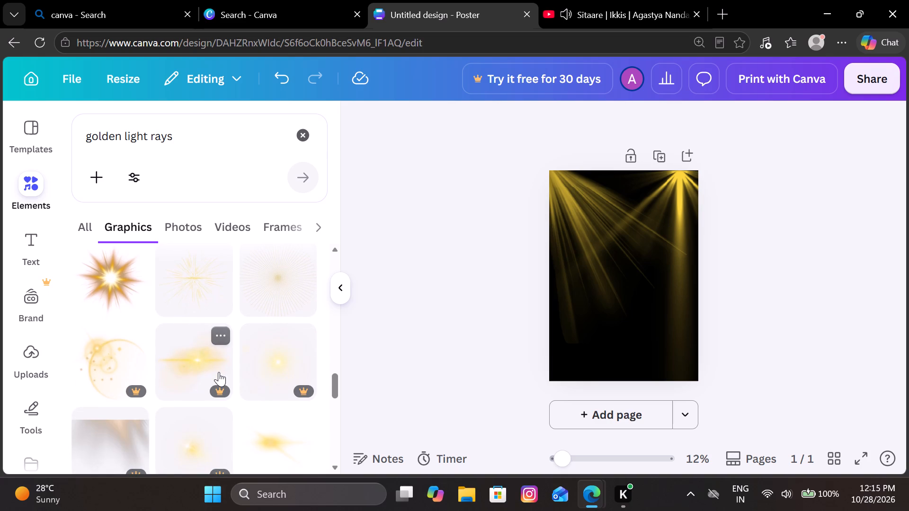
pyautogui.scroll(-2, 219, 372)
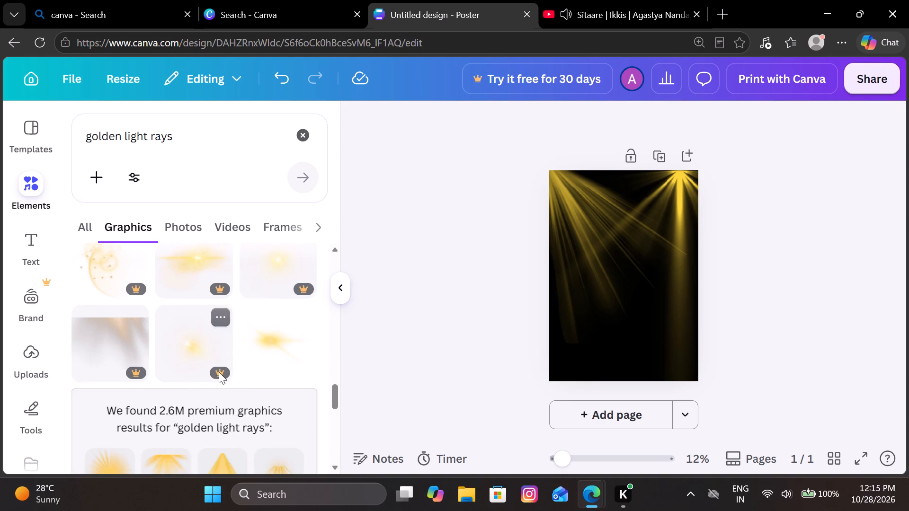
pyautogui.scroll(-4, 219, 372)
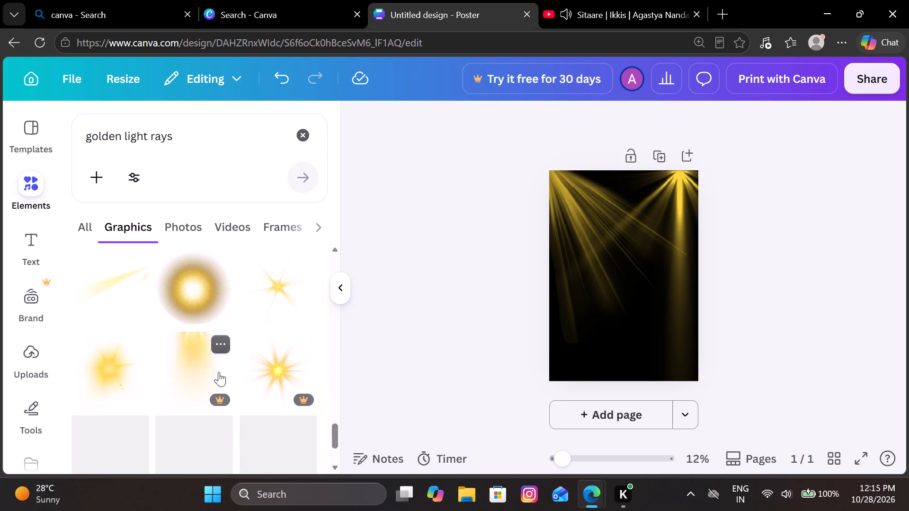
pyautogui.scroll(-1, 219, 372)
pyautogui.scroll(4, 219, 372)
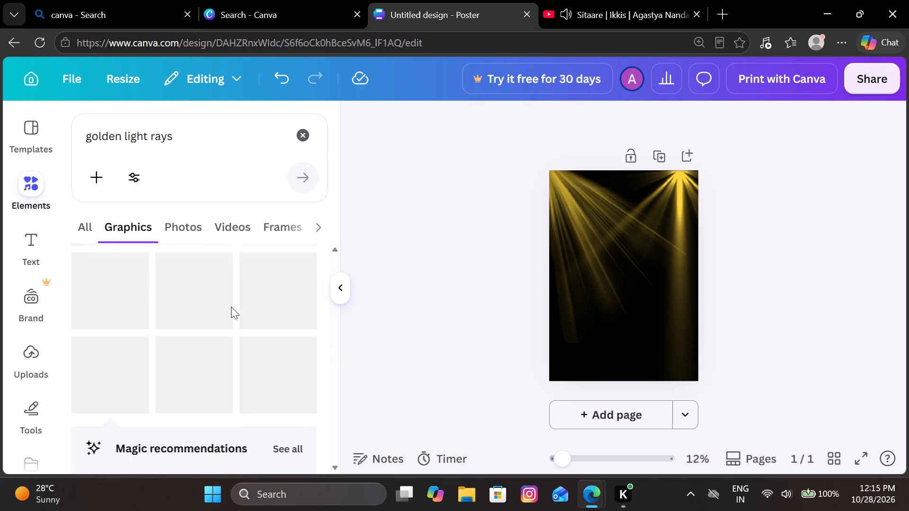
# Replace the elements search with "ston with golden lights" and run it.
pyautogui.click(256, 128)
pyautogui.press('BackSpace')
pyautogui.press('BackSpace')
pyautogui.press('BackSpace')
pyautogui.press('BackSpace')
pyautogui.press('BackSpace')
pyautogui.press('BackSpace')
pyautogui.press('BackSpace')
pyautogui.press('BackSpace')
pyautogui.press('BackSpace')
pyautogui.press('BackSpace')
pyautogui.press('BackSpace')
pyautogui.press('BackSpace')
pyautogui.press('BackSpace')
pyautogui.press('BackSpace')
pyautogui.press('BackSpace')
pyautogui.press('BackSpace')
pyautogui.press('BackSpace')
pyautogui.press('BackSpace')
pyautogui.press('BackSpace')
pyautogui.press('BackSpace')
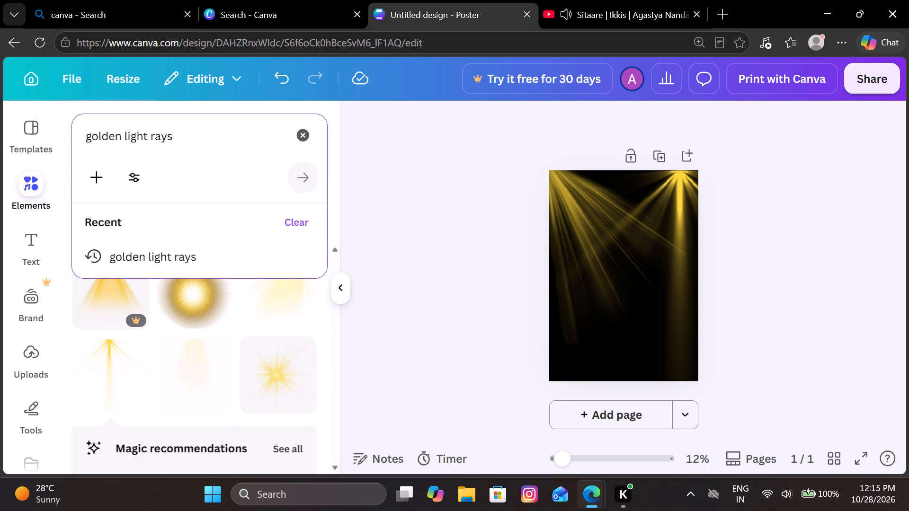
pyautogui.write('gton')
pyautogui.press('space')
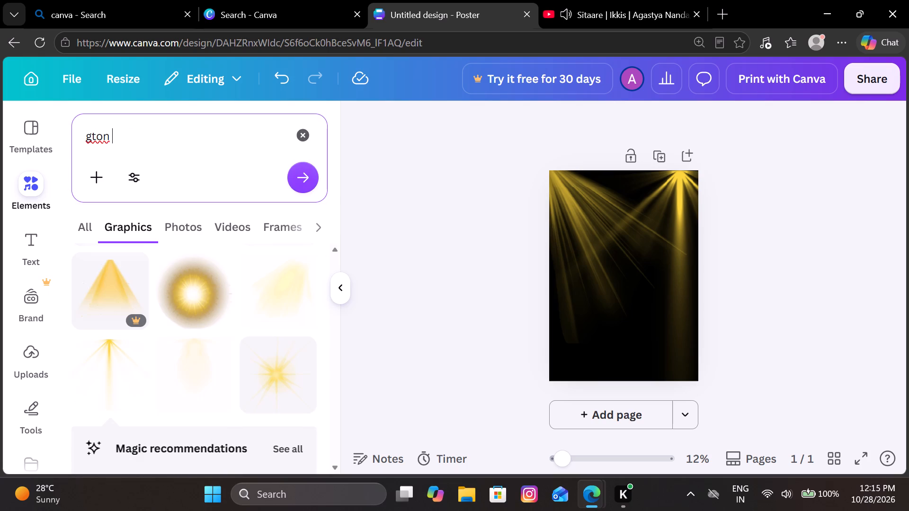
pyautogui.press('BackSpace')
pyautogui.press('BackSpace')
pyautogui.press('BackSpace')
pyautogui.press('BackSpace')
pyautogui.press('BackSpace')
pyautogui.press('BackSpace')
pyautogui.press('BackSpace')
pyautogui.press('BackSpace')
pyautogui.press('BackSpace')
pyautogui.press('BackSpace')
pyautogui.press('BackSpace')
pyautogui.press('BackSpace')
pyautogui.press('BackSpace')
pyautogui.write('sr')
pyautogui.press('BackSpace')
pyautogui.write('ton')
pyautogui.press('space')
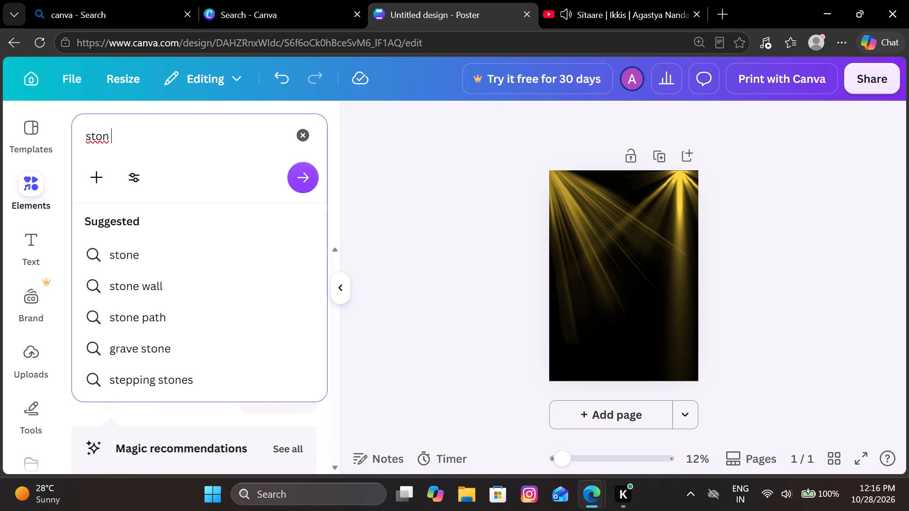
pyautogui.write('wit')
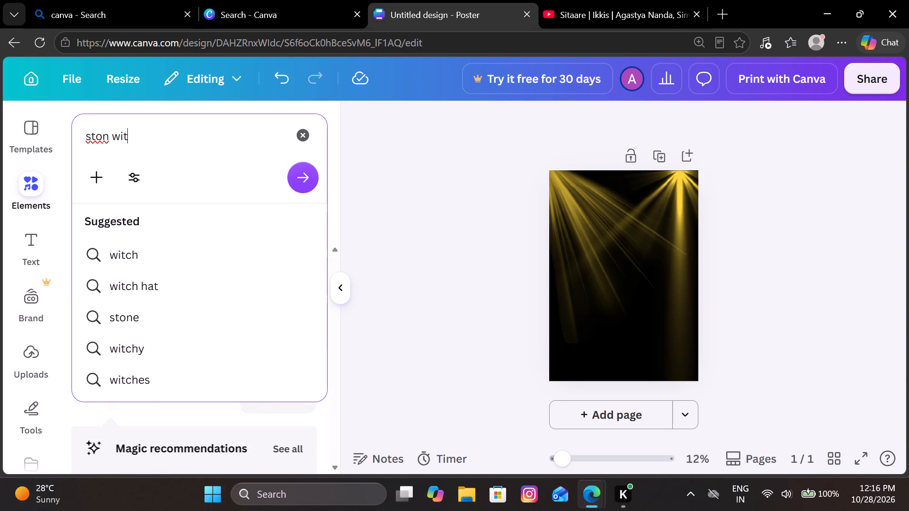
pyautogui.press('h')
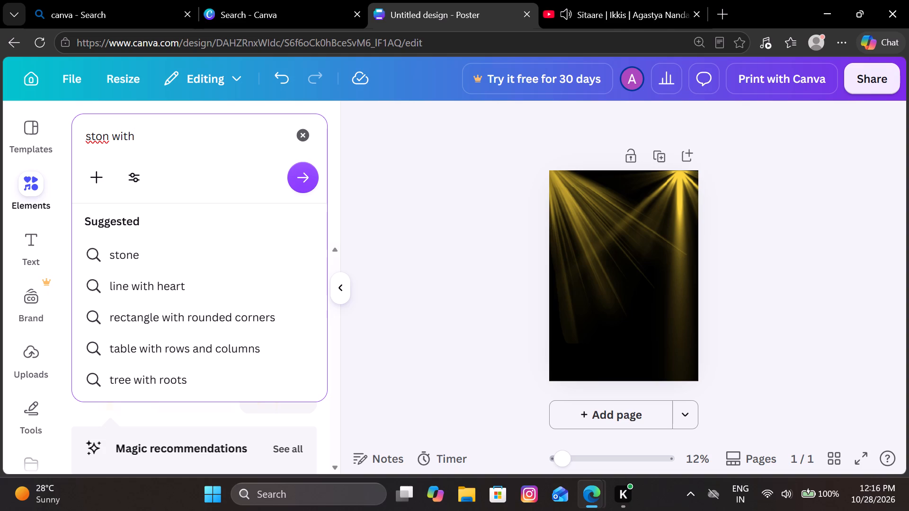
pyautogui.press('space')
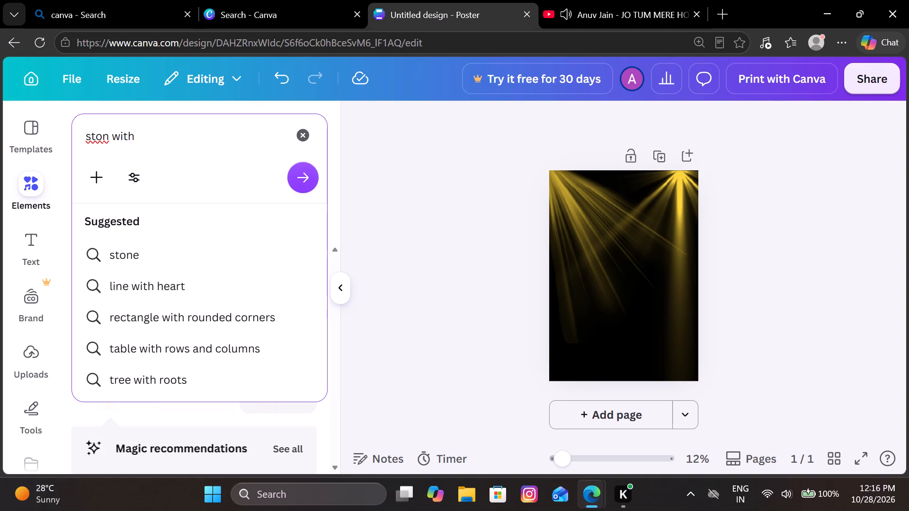
pyautogui.write('golden lights')
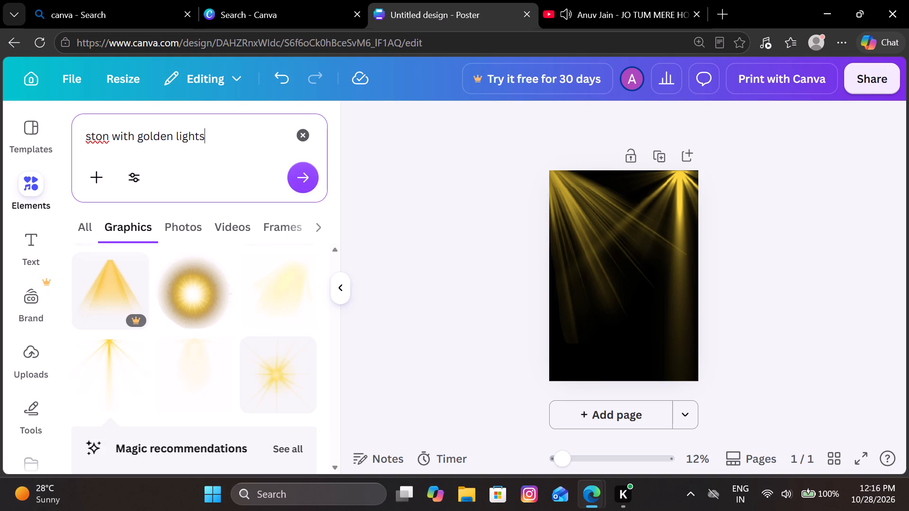
pyautogui.press('Return')
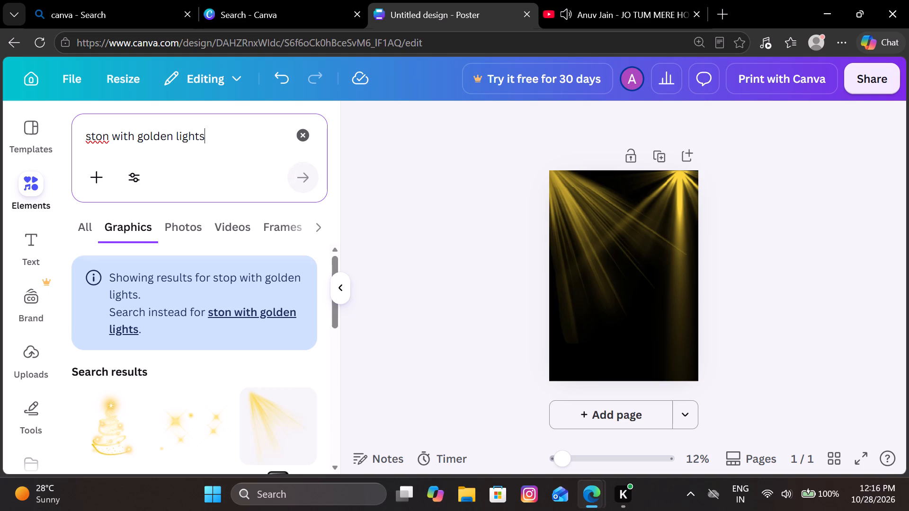
pyautogui.scroll(-1, 251, 202)
# Replace the elements search with "stone shining golden" and run it.
pyautogui.click(246, 136)
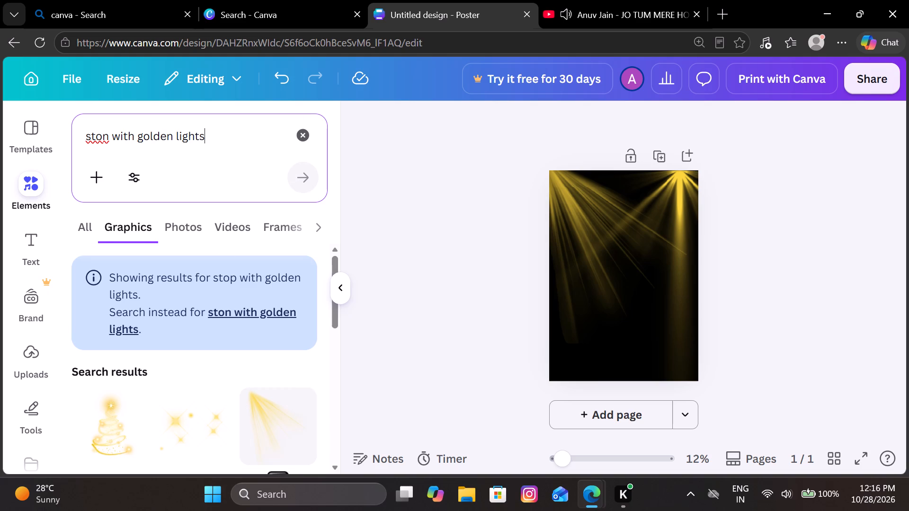
pyautogui.click(244, 140)
pyautogui.press('BackSpace')
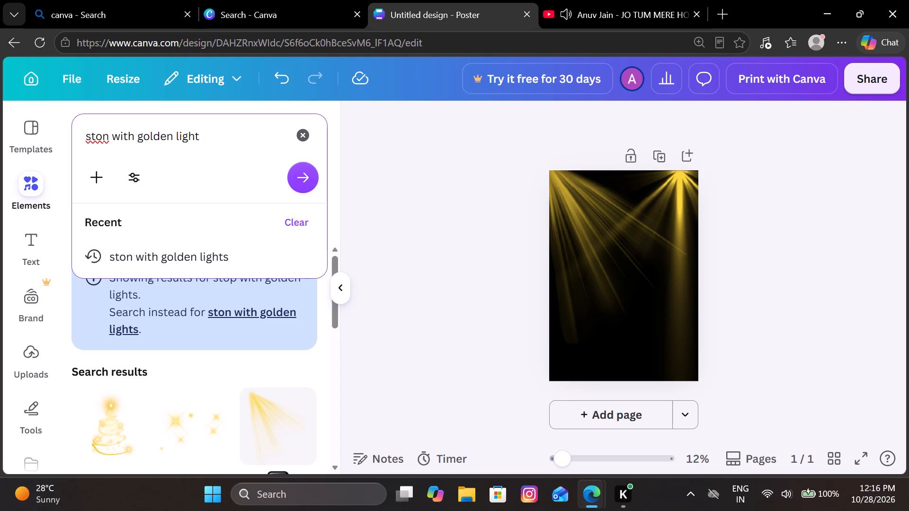
pyautogui.press('BackSpace')
pyautogui.press('BackSpace')
pyautogui.press('BackSpace')
pyautogui.press('BackSpace')
pyautogui.press('BackSpace')
pyautogui.press('BackSpace')
pyautogui.press('BackSpace')
pyautogui.press('BackSpace')
pyautogui.press('BackSpace')
pyautogui.press('BackSpace')
pyautogui.press('BackSpace')
pyautogui.press('BackSpace')
pyautogui.press('BackSpace')
pyautogui.press('BackSpace')
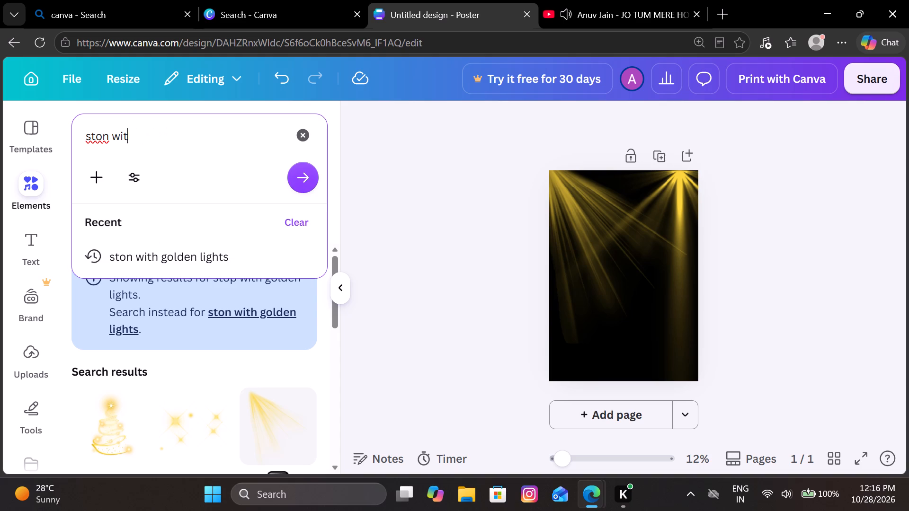
pyautogui.press('BackSpace')
pyautogui.press('BackSpace')
pyautogui.press('BackSpace')
pyautogui.press('BackSpace')
pyautogui.press('space')
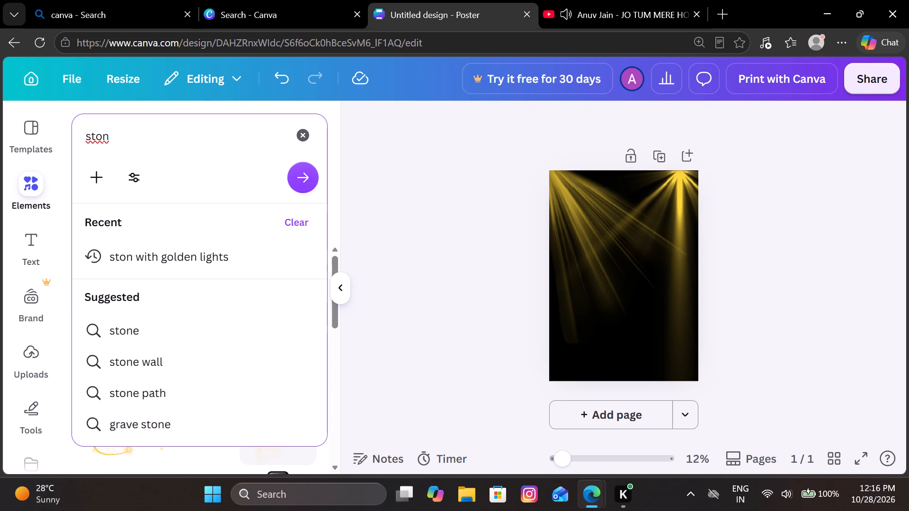
pyautogui.press('BackSpace')
pyautogui.write('e')
pyautogui.press('space')
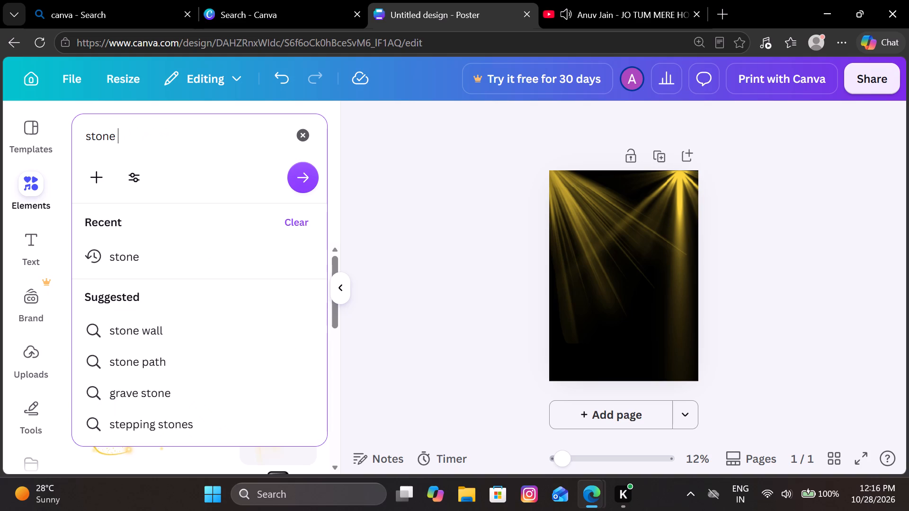
pyautogui.write('shin')
pyautogui.write('ing gi')
pyautogui.press('BackSpace')
pyautogui.write('oldeb')
pyautogui.press('BackSpace')
pyautogui.press('n')
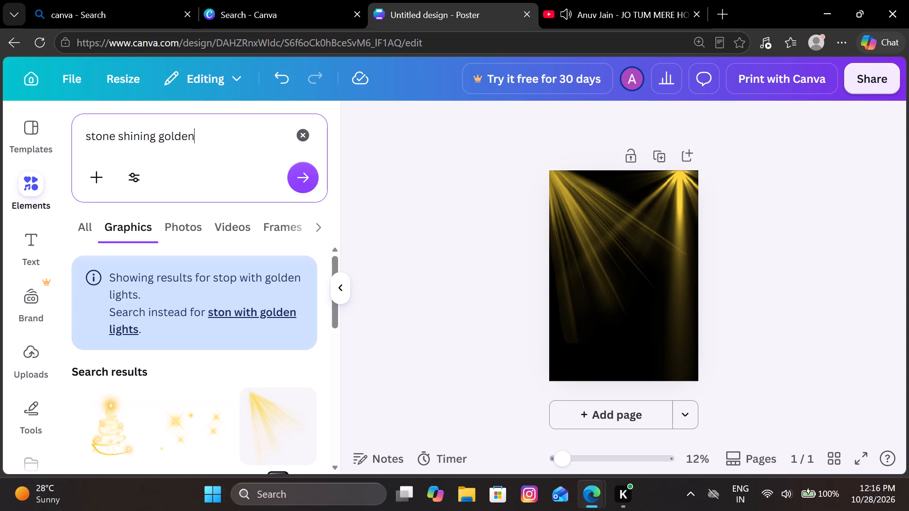
pyautogui.press('Return')
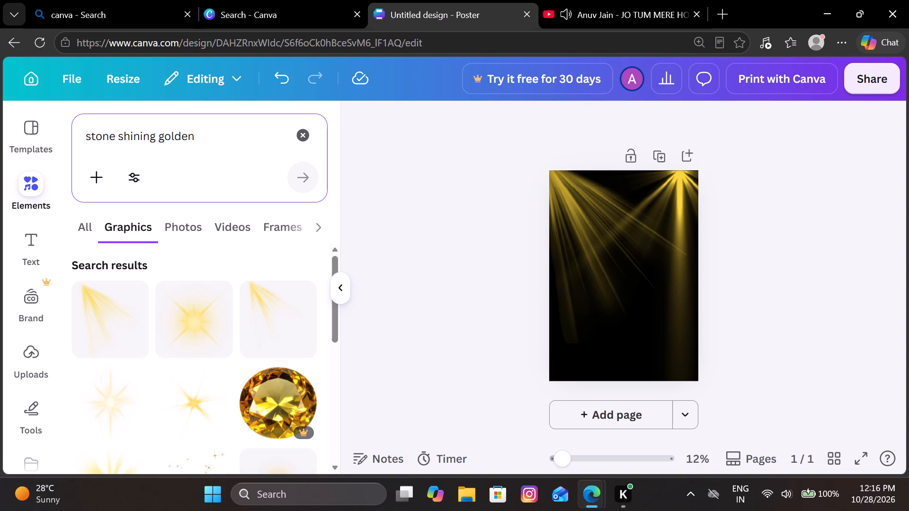
# Check the remaining "stone shining golden" graphics, clear that search and rerun the recent elements search "stone".
pyautogui.scroll(-1, 222, 186)
pyautogui.scroll(-3, 141, 379)
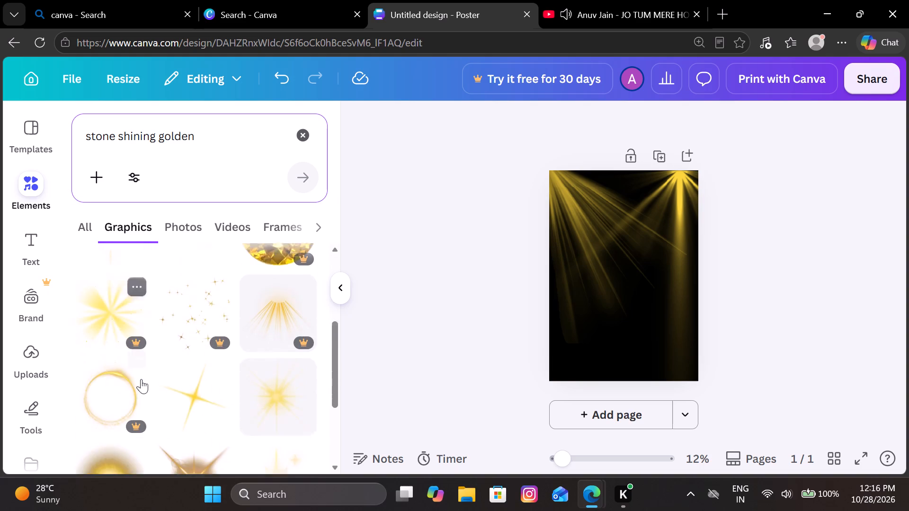
pyautogui.scroll(-3, 141, 379)
pyautogui.click(304, 141)
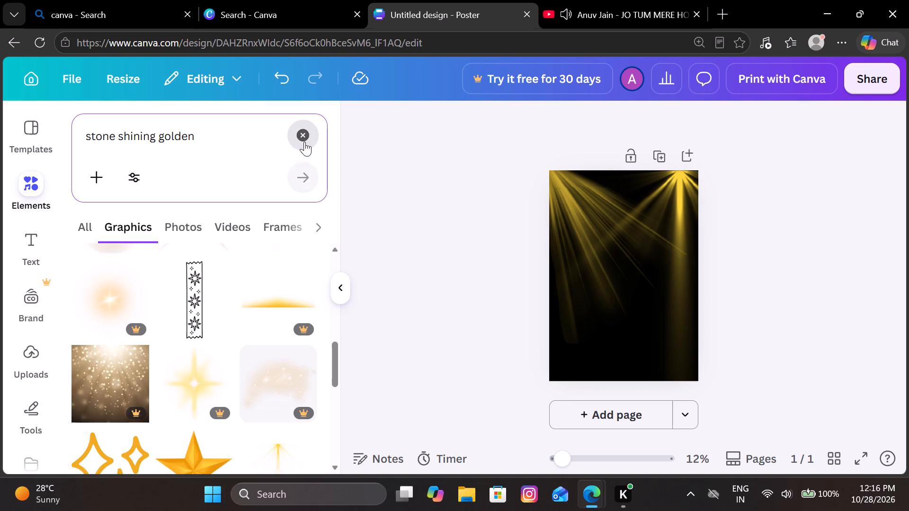
pyautogui.click(370, 252)
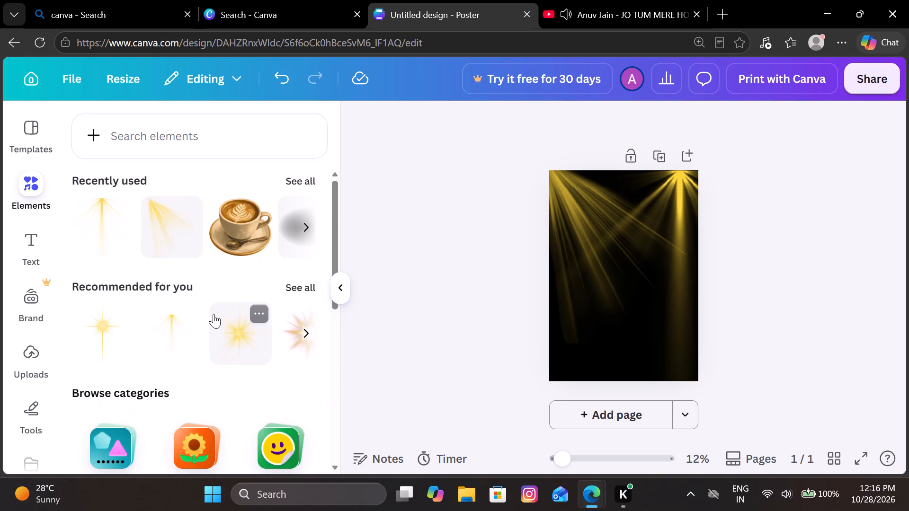
pyautogui.scroll(1, 200, 271)
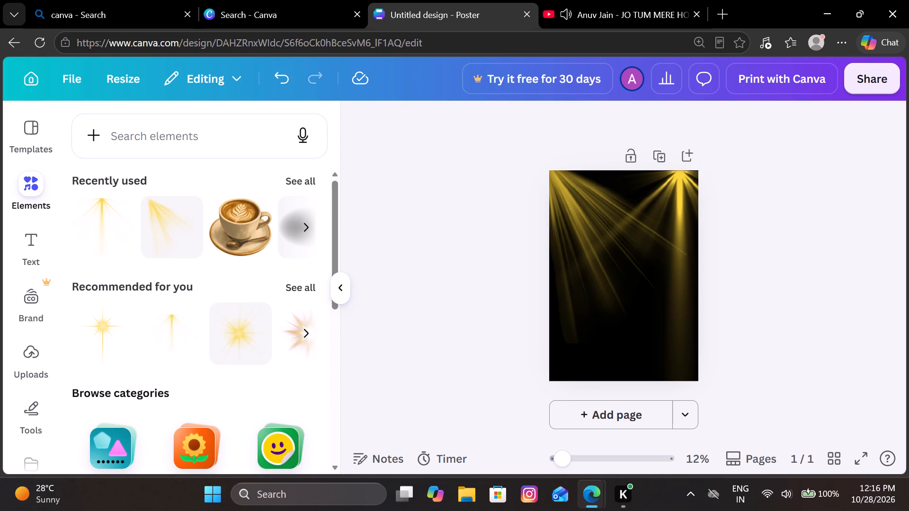
pyautogui.click(180, 131)
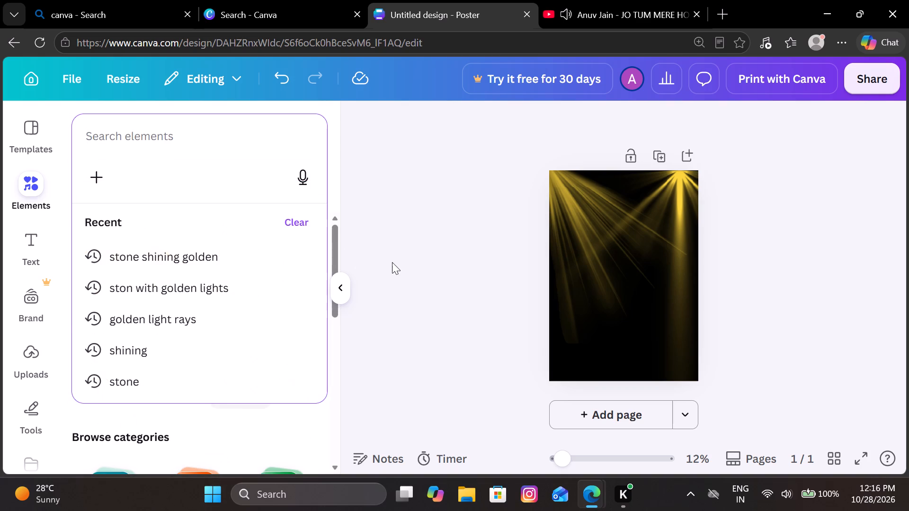
pyautogui.click(392, 262)
pyautogui.click(192, 141)
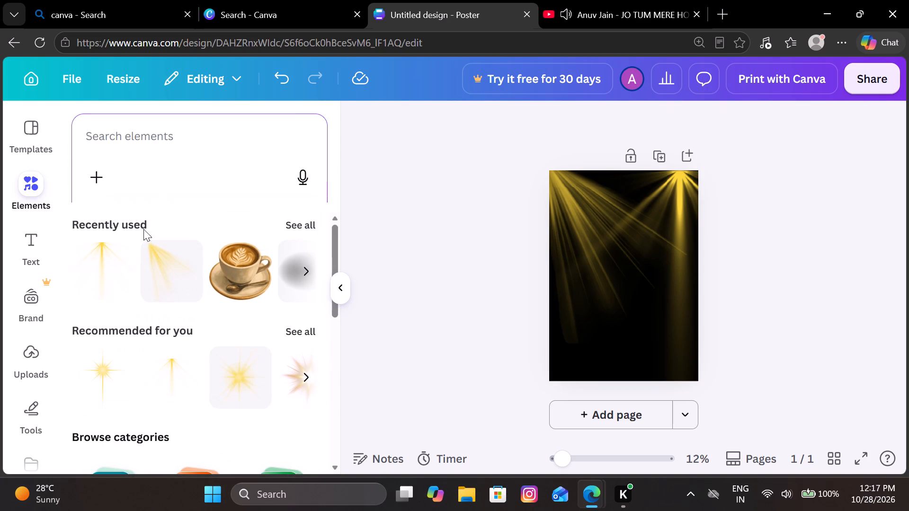
pyautogui.click(148, 380)
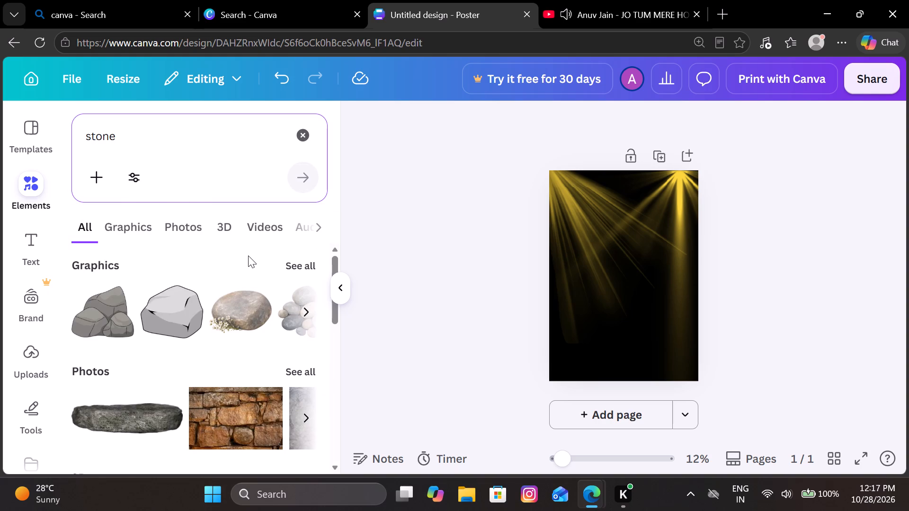
# Look over the "stone" results by category and show the full set of stone graphics.
pyautogui.scroll(-1, 197, 350)
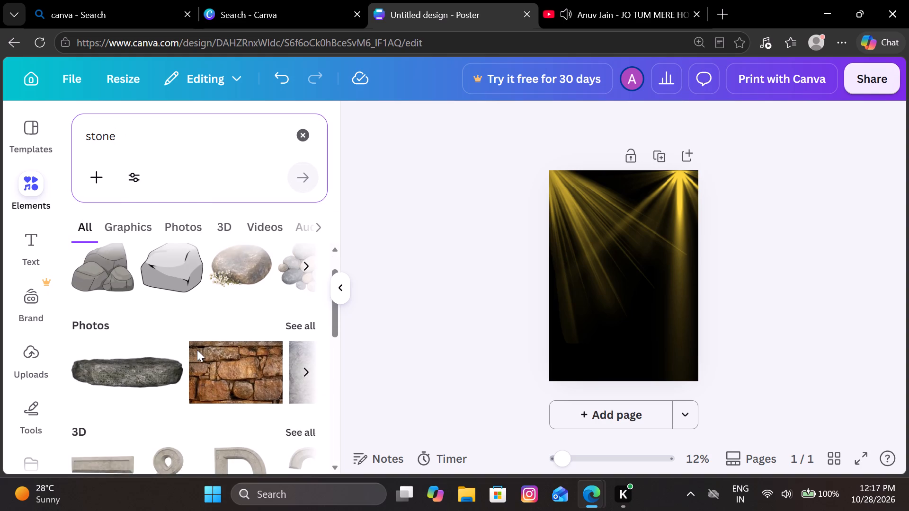
pyautogui.scroll(-3, 197, 350)
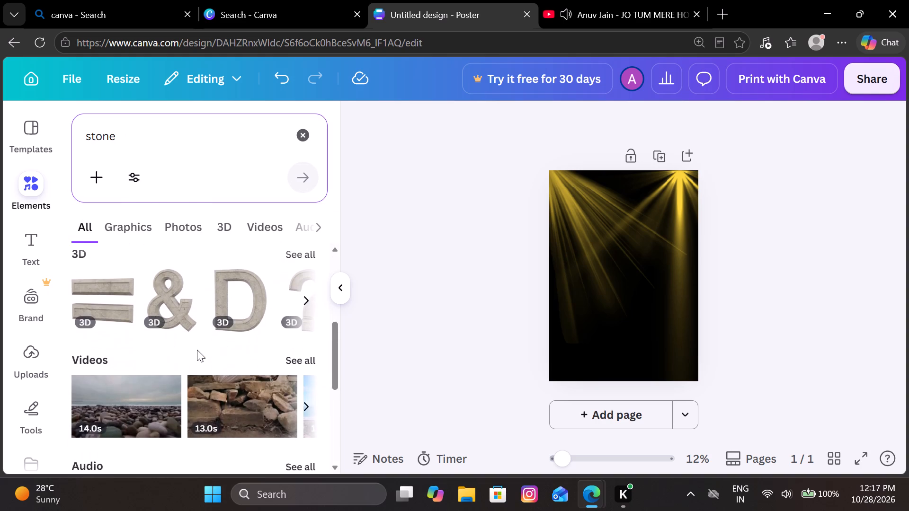
pyautogui.scroll(-1, 197, 350)
pyautogui.scroll(6, 197, 350)
pyautogui.click(298, 265)
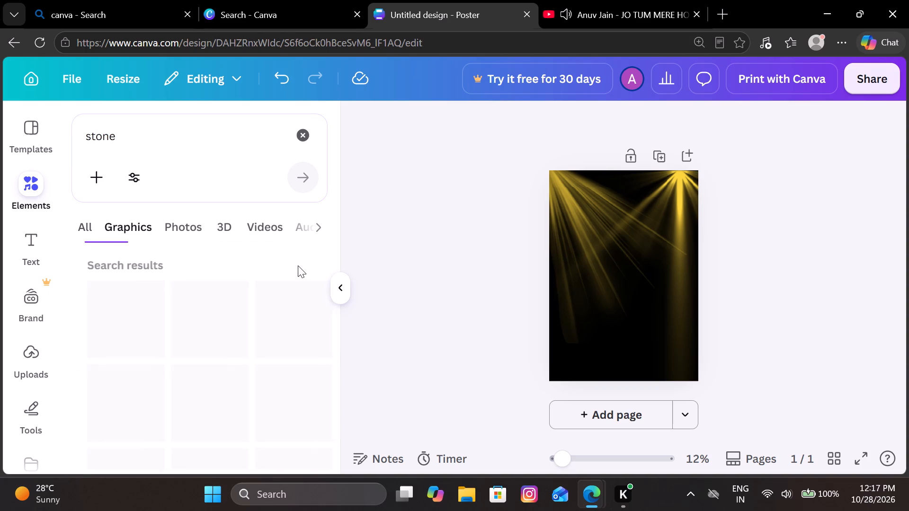
# Examine the "stone" graphics for a rock that suits the black and golden poster.
pyautogui.scroll(-4, 212, 361)
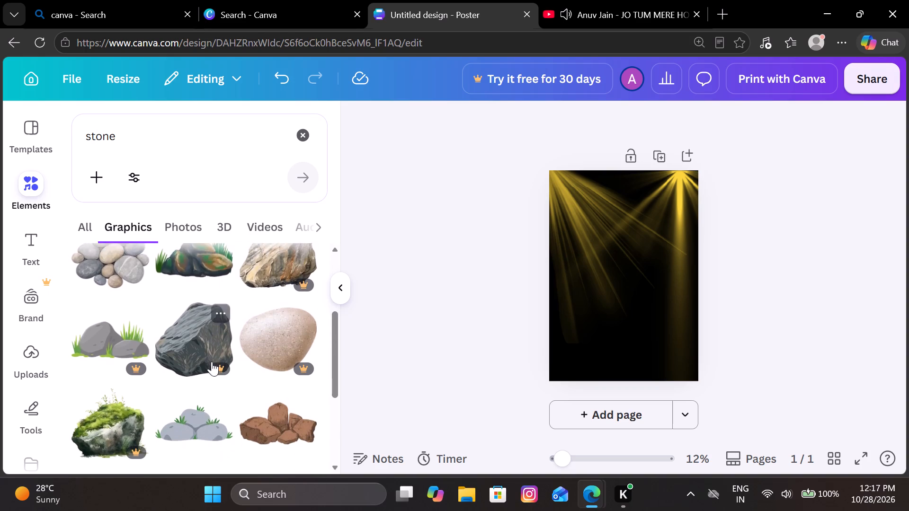
pyautogui.scroll(-2, 212, 361)
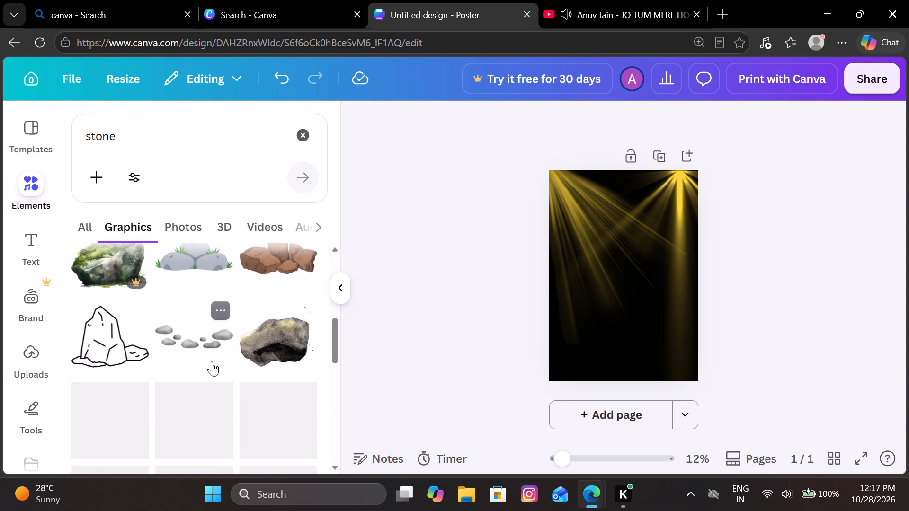
pyautogui.scroll(-2, 212, 361)
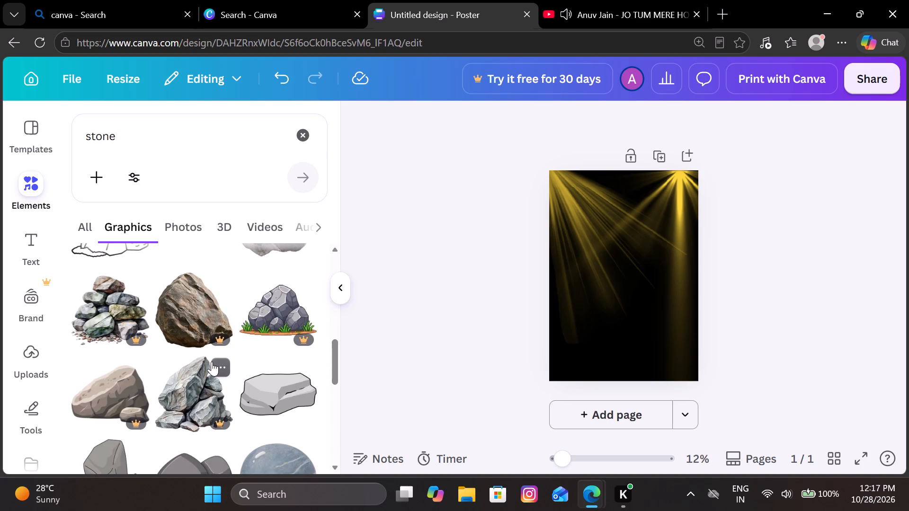
pyautogui.rightClick(212, 361)
pyautogui.click(416, 269)
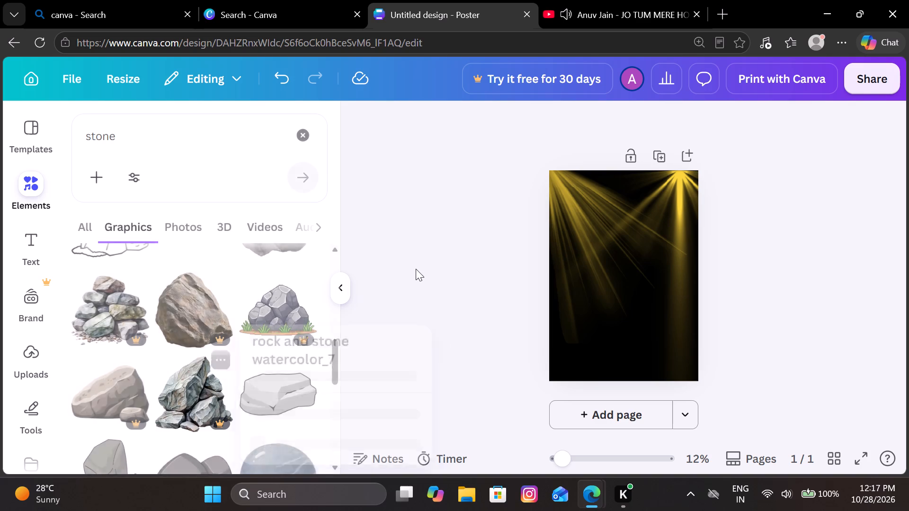
pyautogui.scroll(-3, 221, 393)
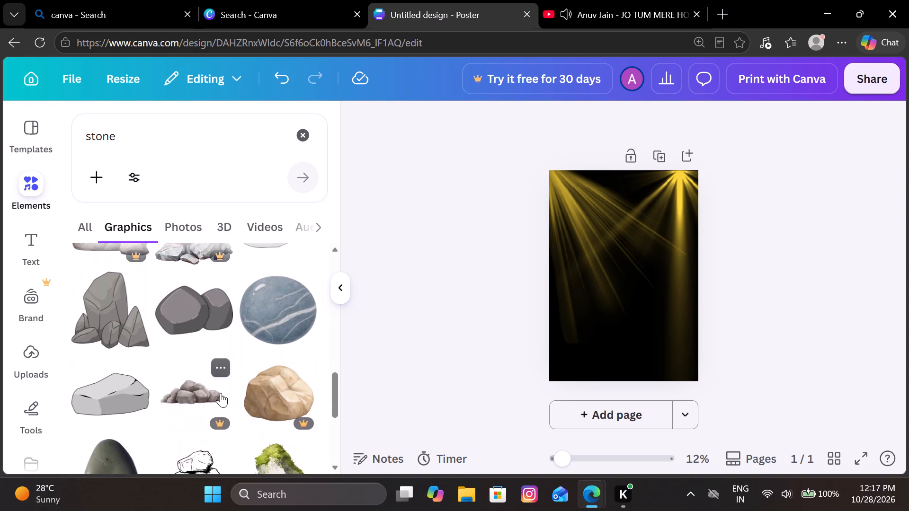
pyautogui.scroll(-3, 221, 393)
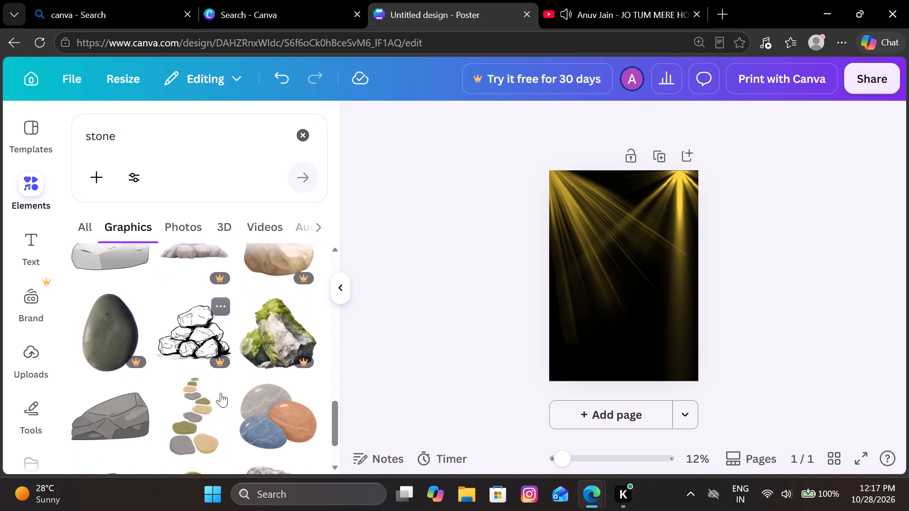
pyautogui.scroll(-3, 221, 393)
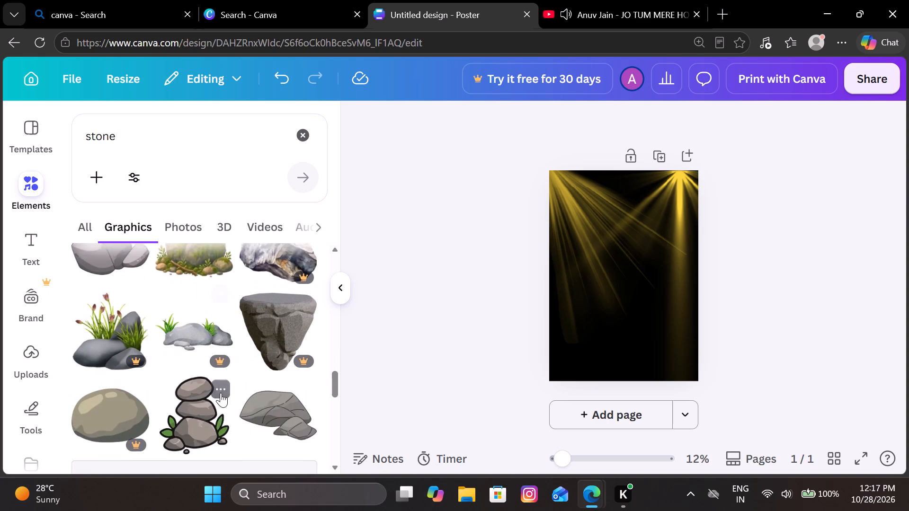
pyautogui.scroll(-3, 221, 393)
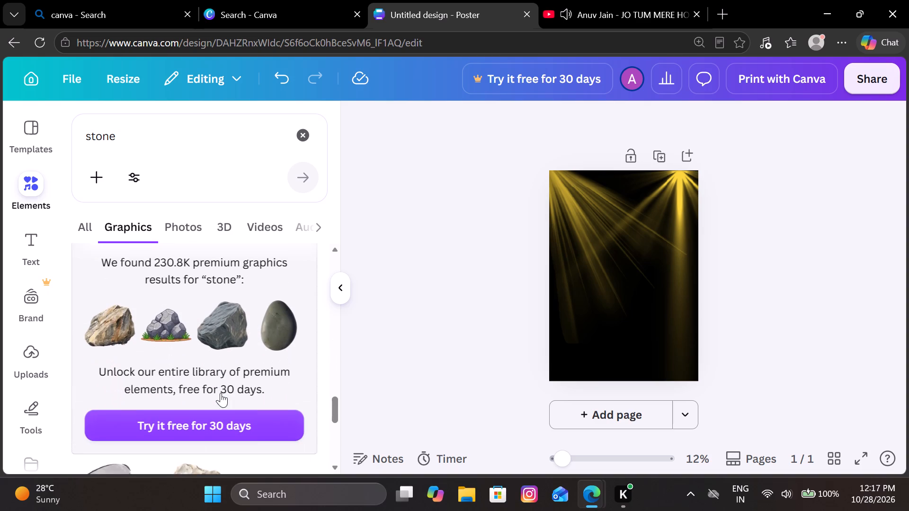
pyautogui.scroll(-2, 221, 393)
pyautogui.scroll(1, 221, 393)
pyautogui.scroll(-1, 221, 393)
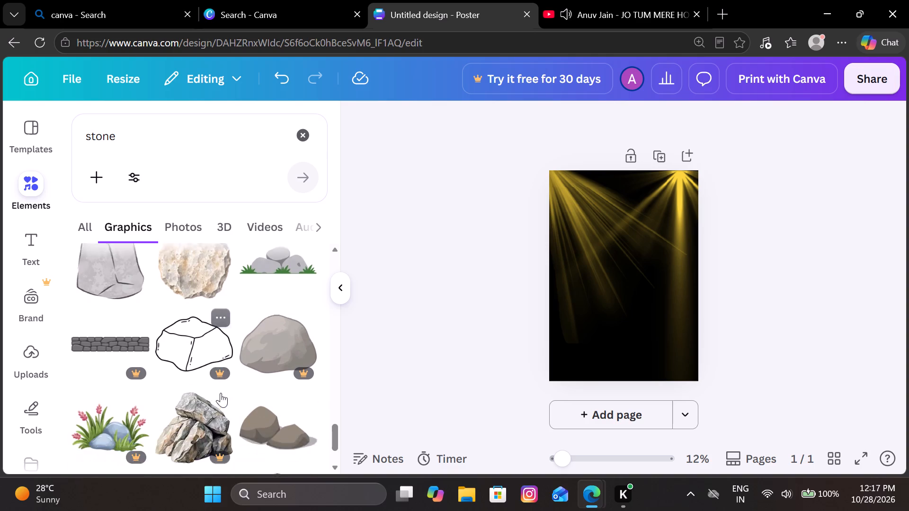
pyautogui.scroll(-3, 221, 393)
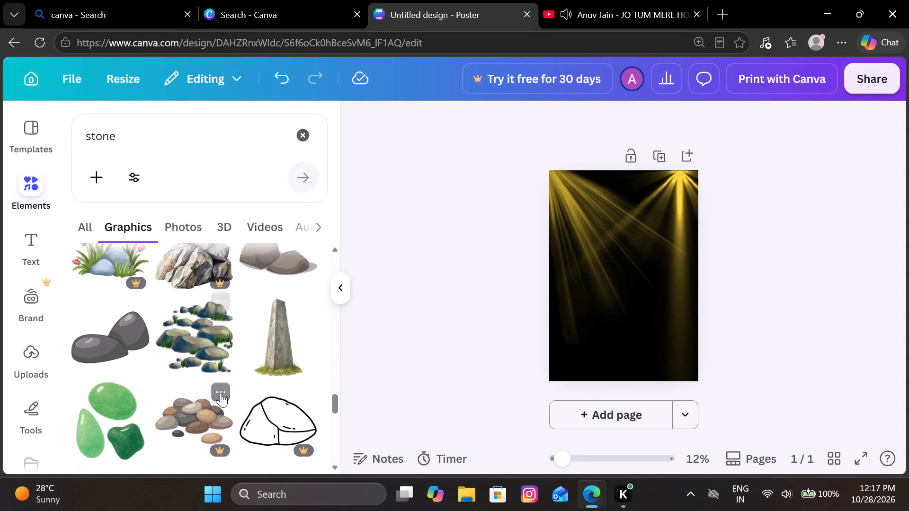
pyautogui.scroll(-6, 221, 393)
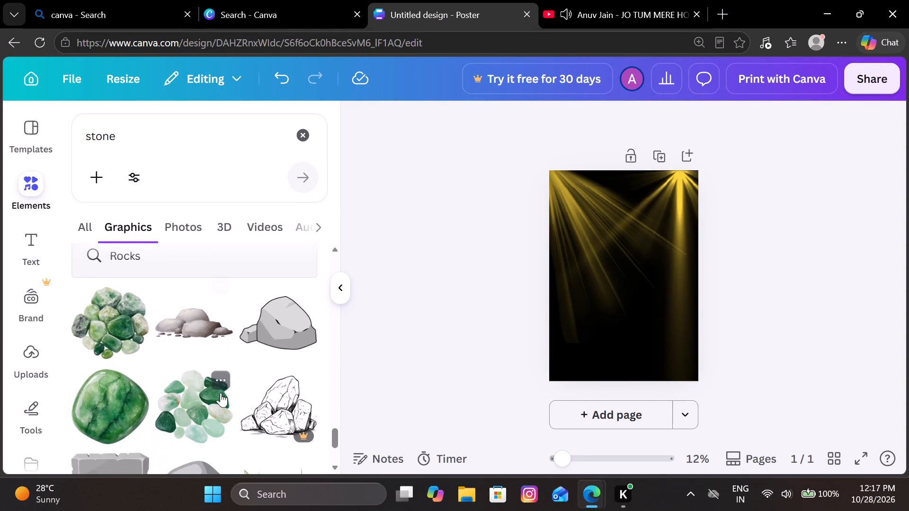
pyautogui.scroll(-2, 221, 393)
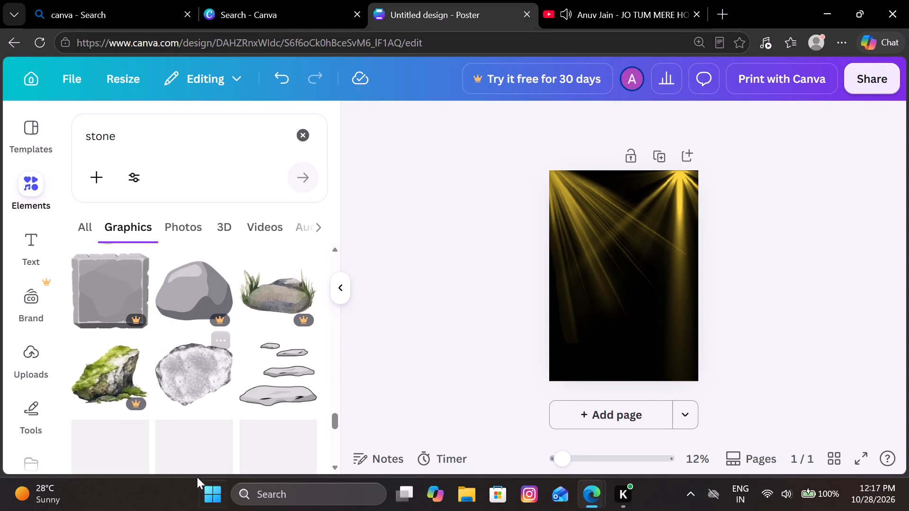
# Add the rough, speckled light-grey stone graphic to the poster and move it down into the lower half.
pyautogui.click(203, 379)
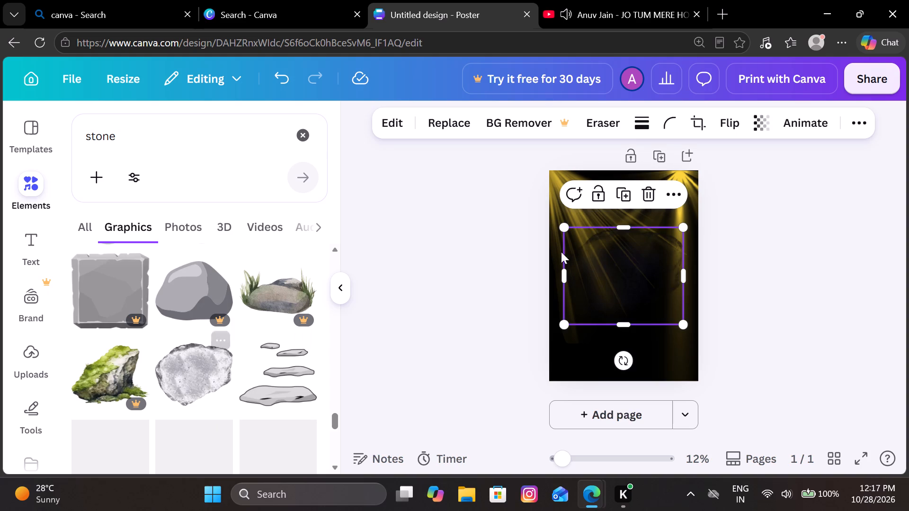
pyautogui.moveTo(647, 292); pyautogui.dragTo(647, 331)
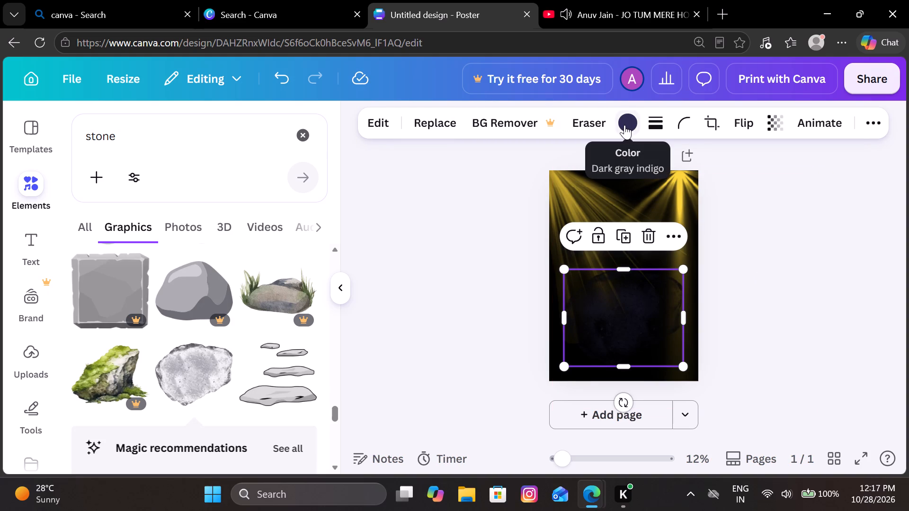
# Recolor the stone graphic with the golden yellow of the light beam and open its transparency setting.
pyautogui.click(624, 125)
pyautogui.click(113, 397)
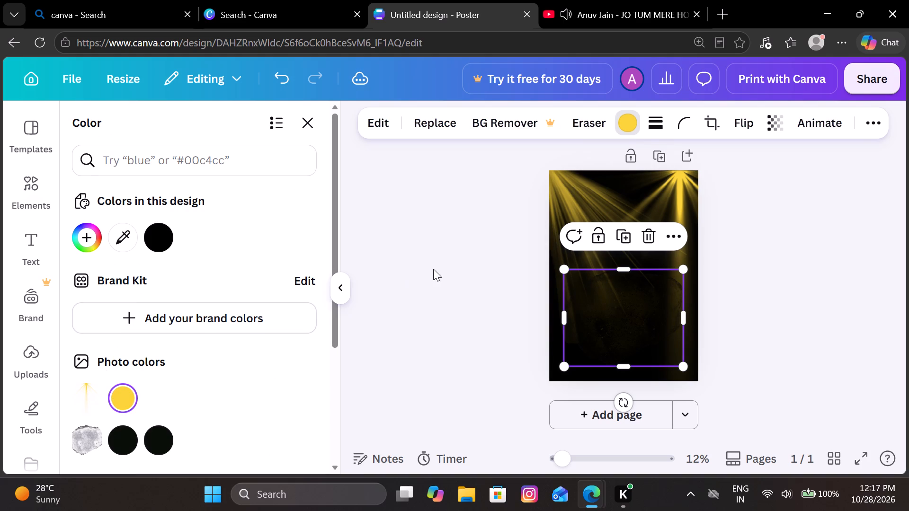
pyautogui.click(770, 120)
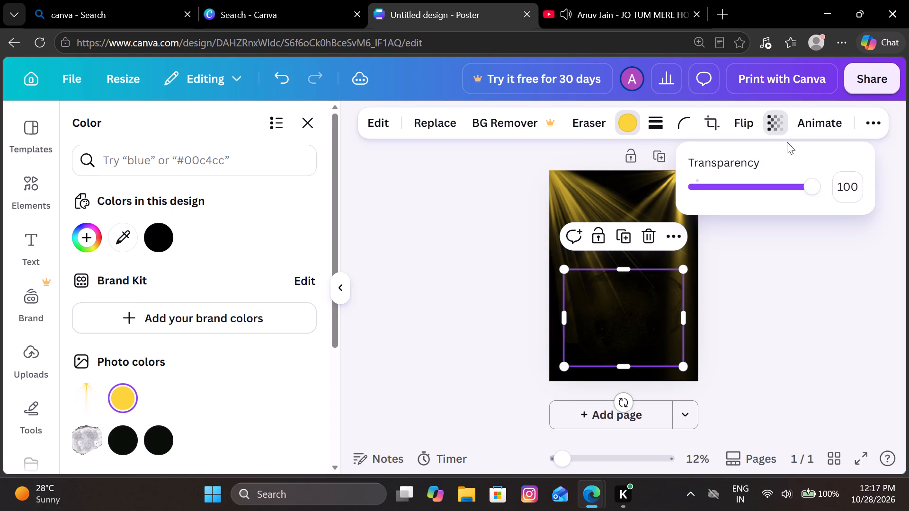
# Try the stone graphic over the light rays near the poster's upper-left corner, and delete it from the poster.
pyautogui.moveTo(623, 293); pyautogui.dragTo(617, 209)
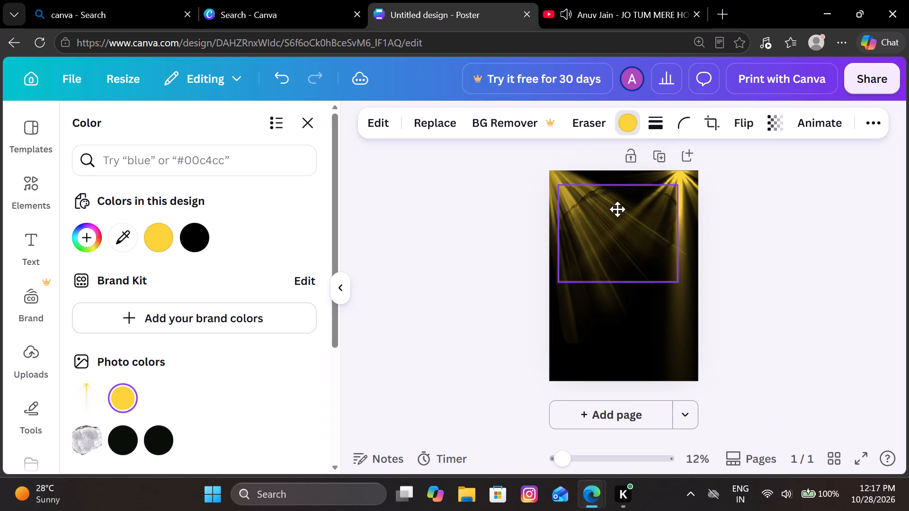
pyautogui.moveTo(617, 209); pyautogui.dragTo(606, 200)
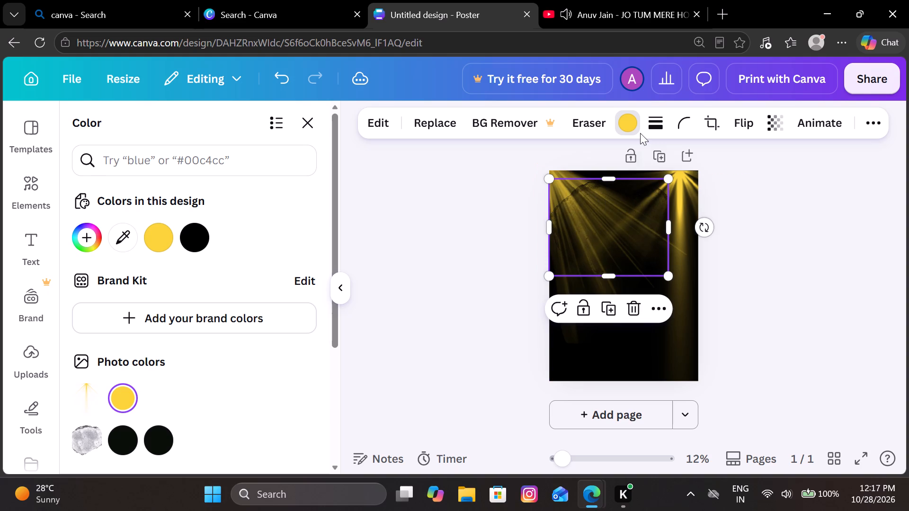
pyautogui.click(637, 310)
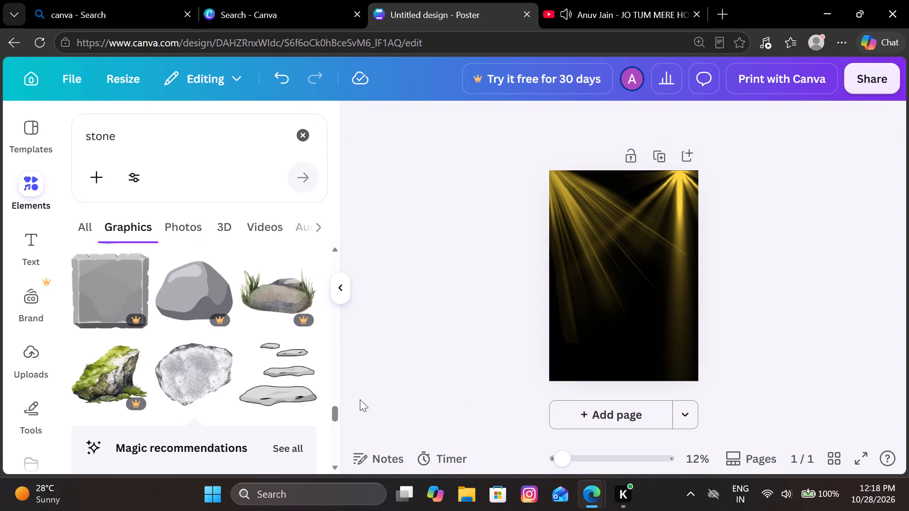
# Examine more "stone" graphics for a rock that suits the black and golden poster.
pyautogui.scroll(-5, 277, 398)
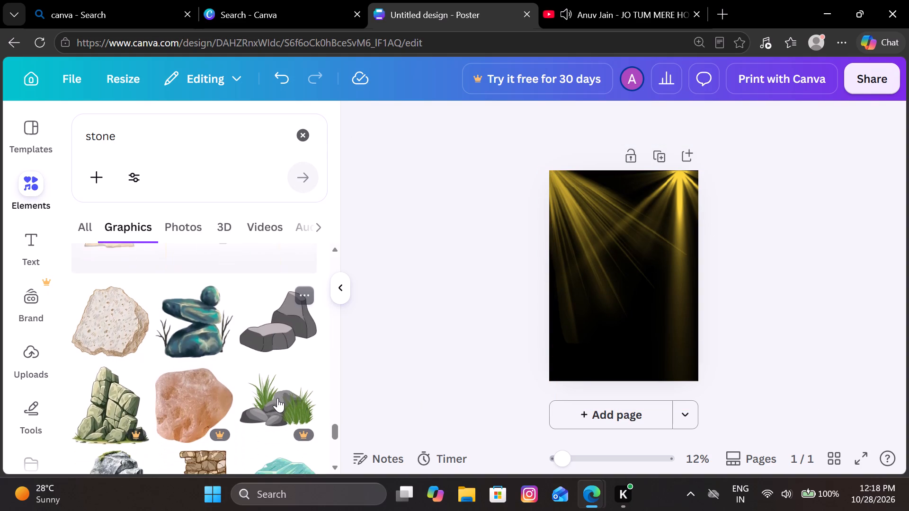
pyautogui.scroll(-1, 277, 398)
pyautogui.rightClick(277, 398)
pyautogui.scroll(-1, 277, 398)
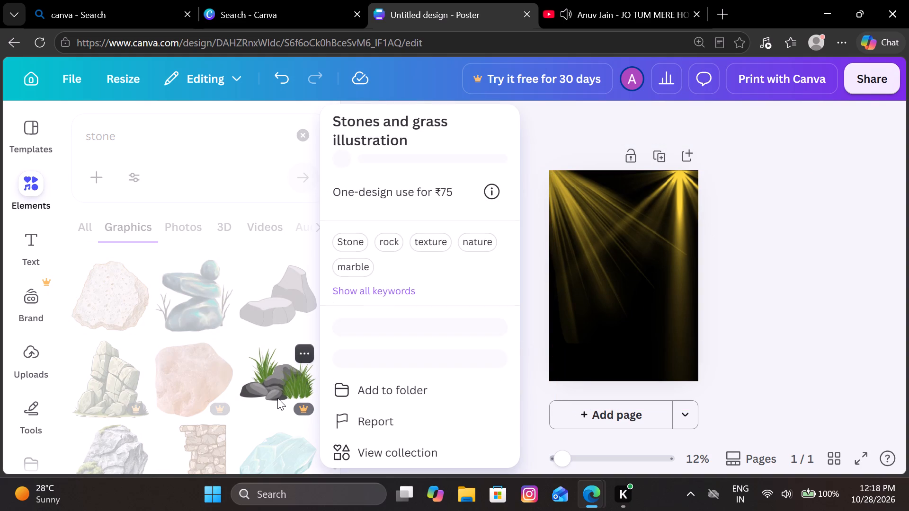
pyautogui.scroll(-1, 277, 398)
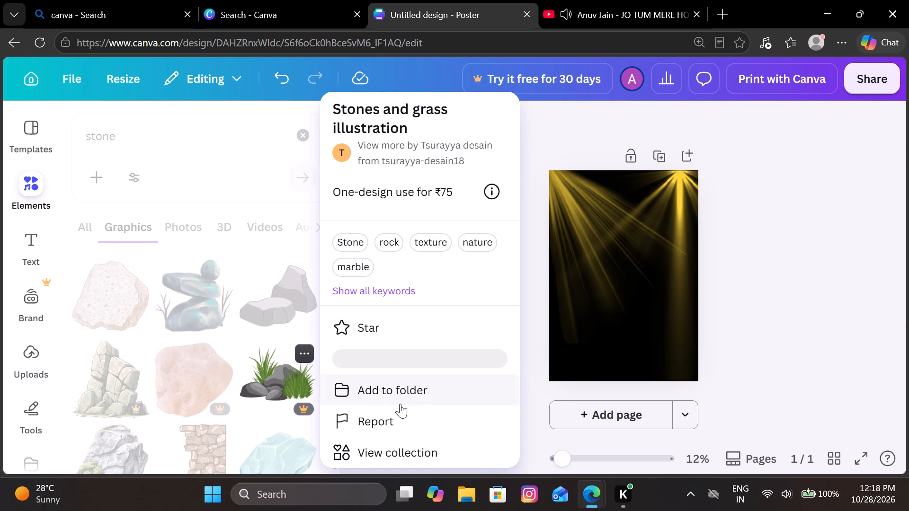
pyautogui.click(558, 123)
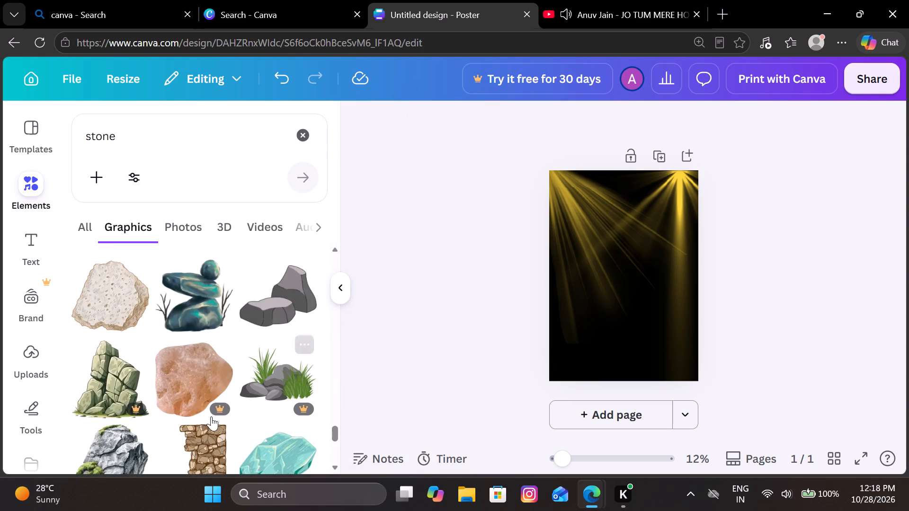
pyautogui.scroll(-4, 205, 414)
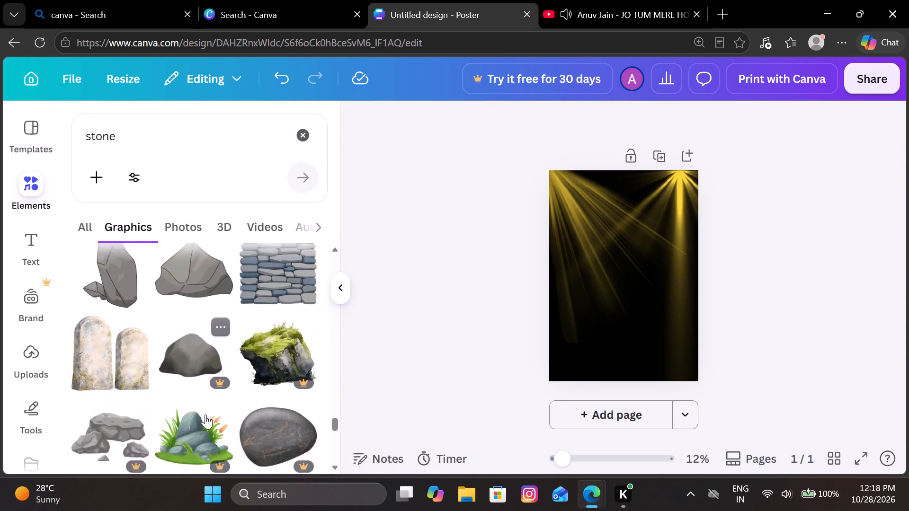
pyautogui.scroll(-2, 205, 414)
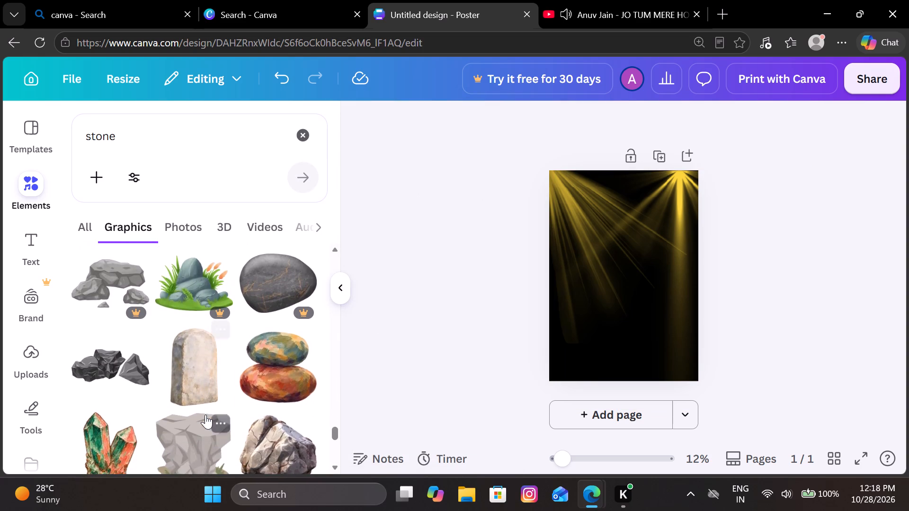
pyautogui.scroll(-2, 205, 414)
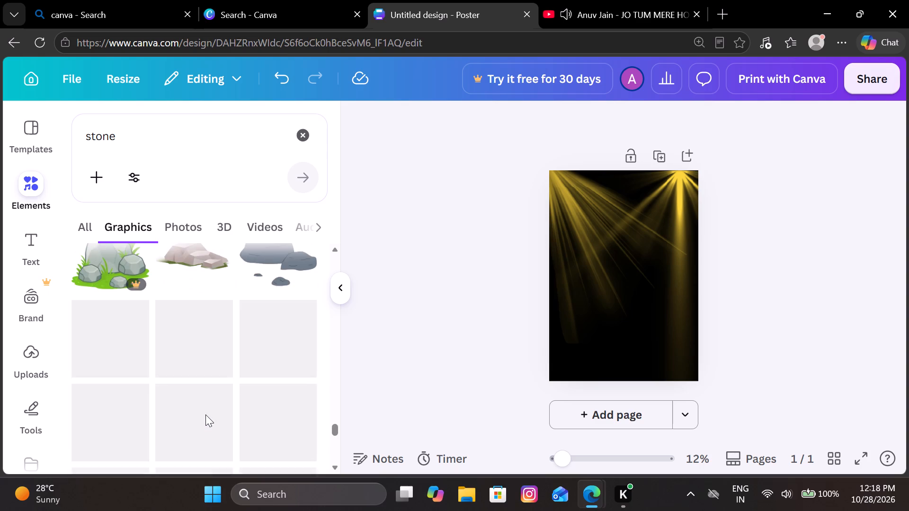
pyautogui.scroll(1, 205, 414)
pyautogui.scroll(-1, 205, 414)
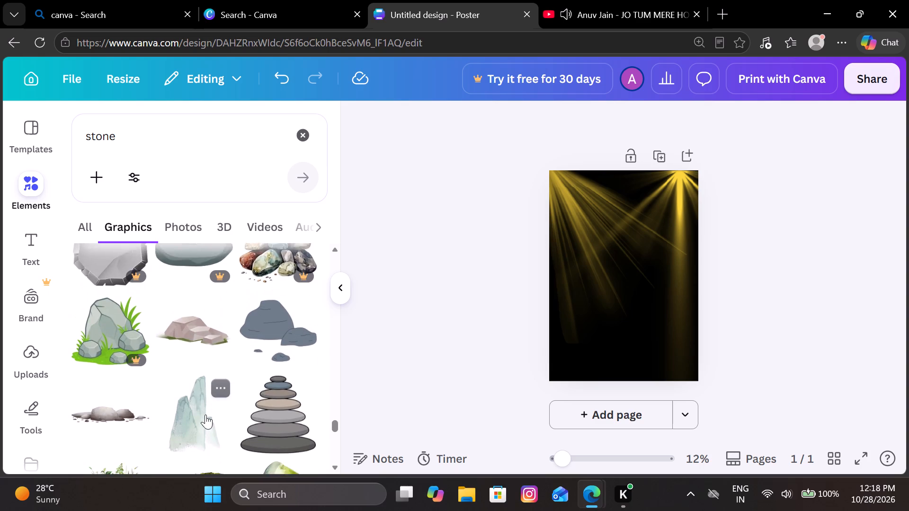
pyautogui.scroll(-2, 205, 414)
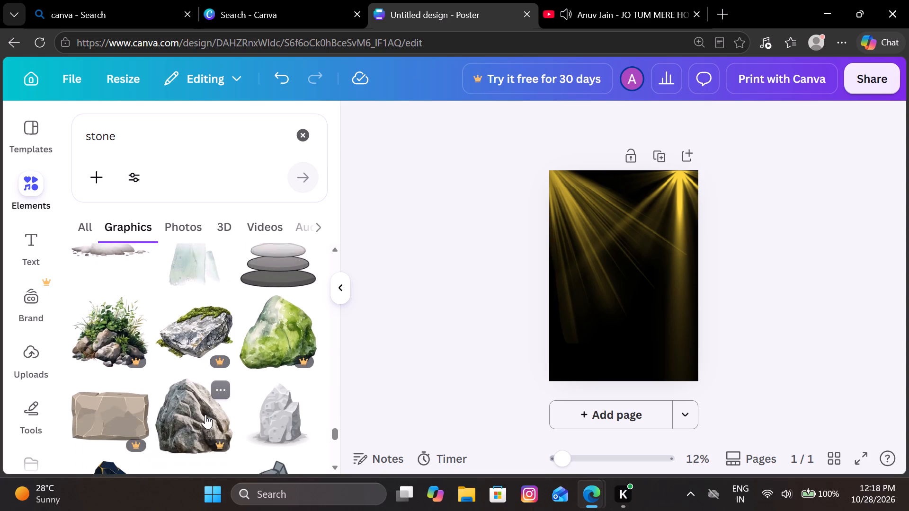
pyautogui.scroll(-3, 205, 414)
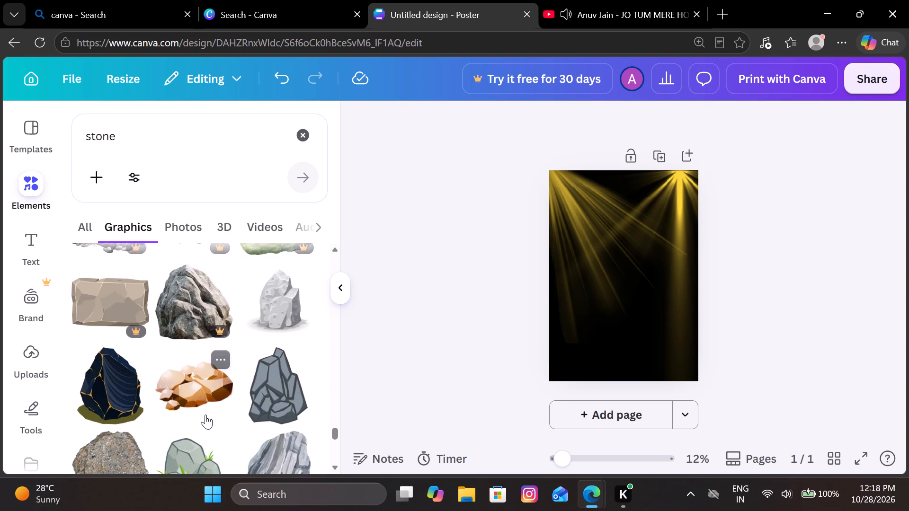
pyautogui.scroll(-2, 205, 414)
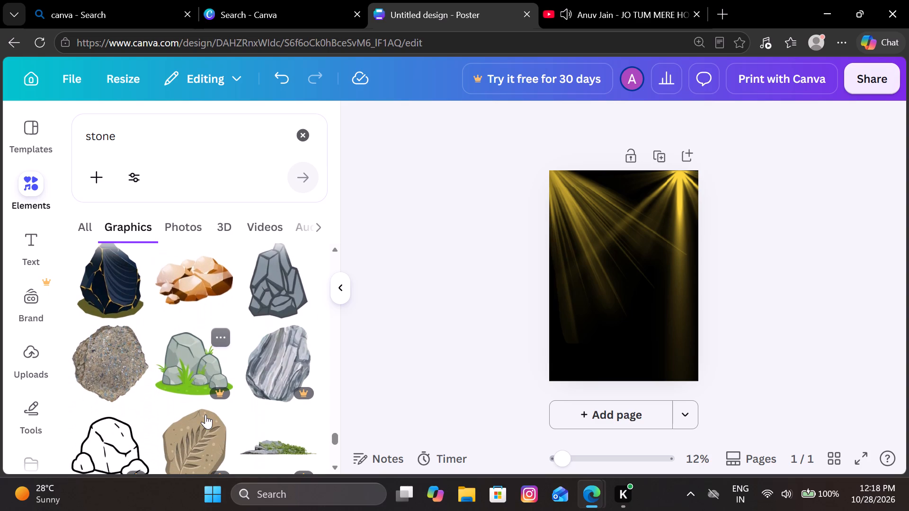
pyautogui.scroll(-2, 205, 414)
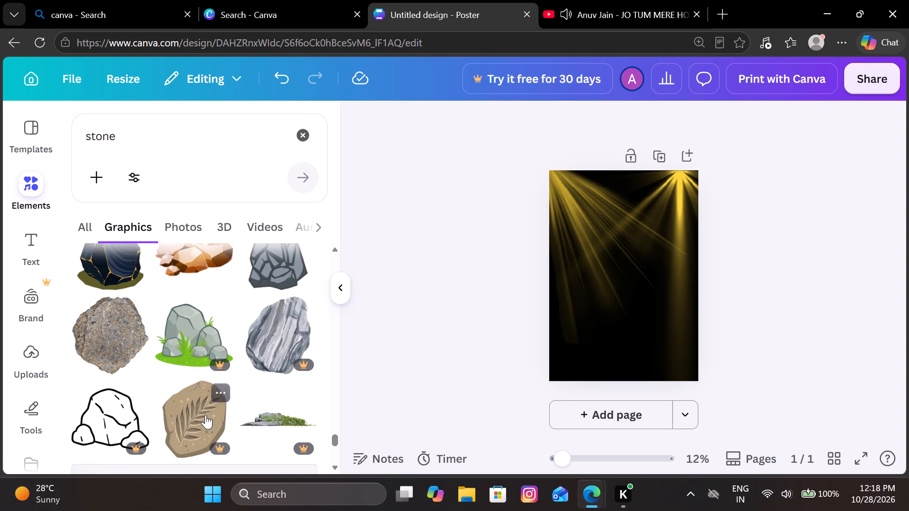
pyautogui.scroll(-1, 205, 414)
pyautogui.moveTo(205, 414); pyautogui.dragTo(190, 396)
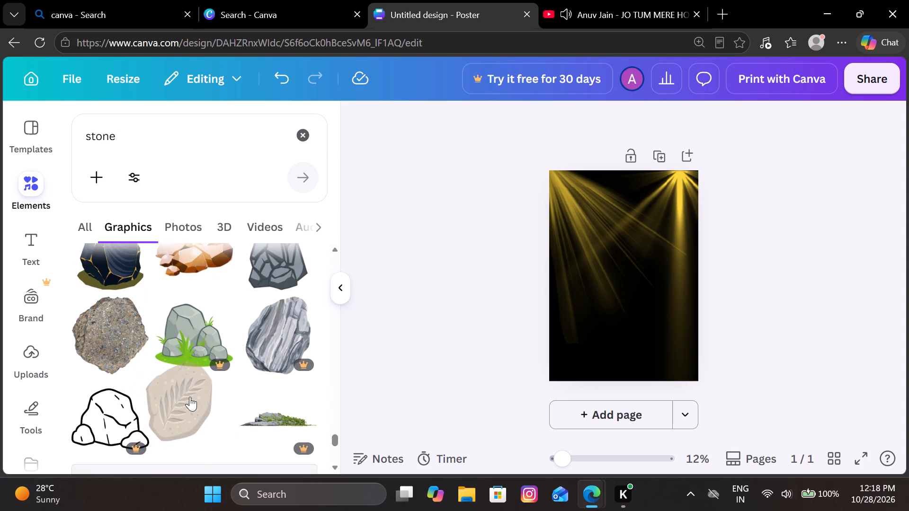
pyautogui.scroll(-4, 190, 396)
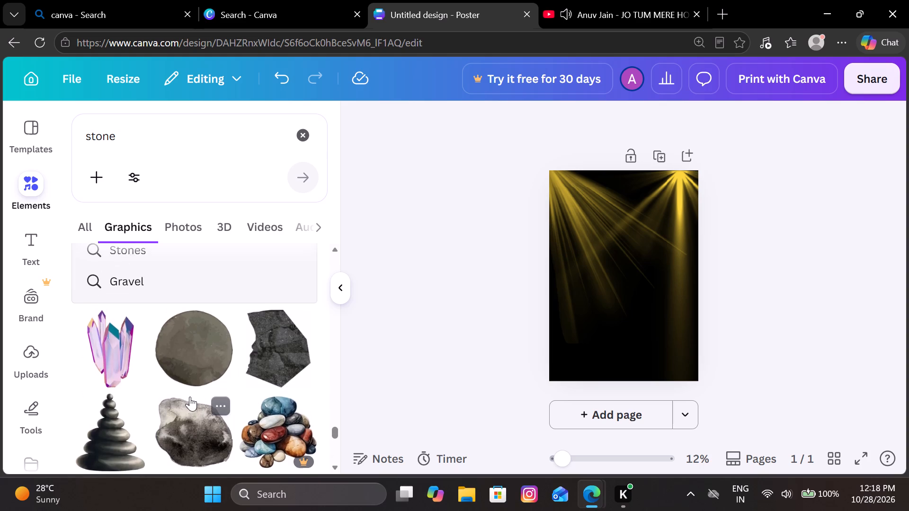
pyautogui.scroll(-1, 190, 396)
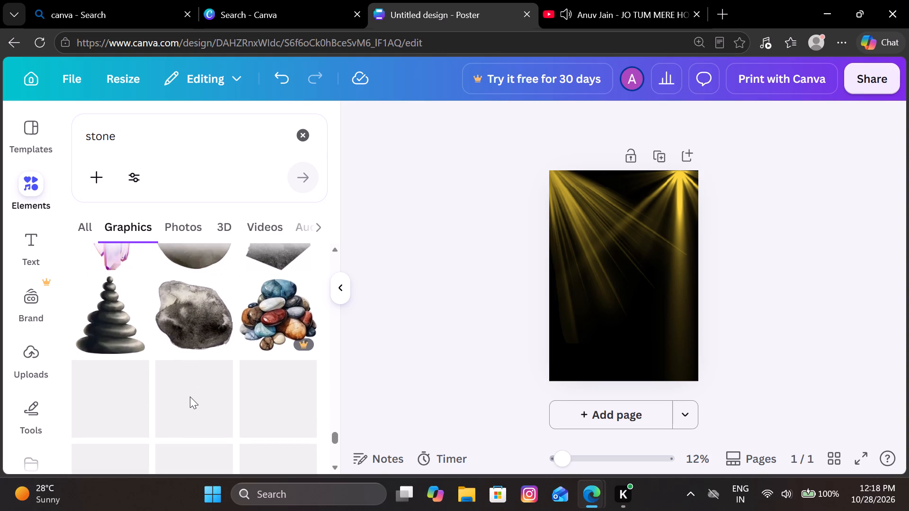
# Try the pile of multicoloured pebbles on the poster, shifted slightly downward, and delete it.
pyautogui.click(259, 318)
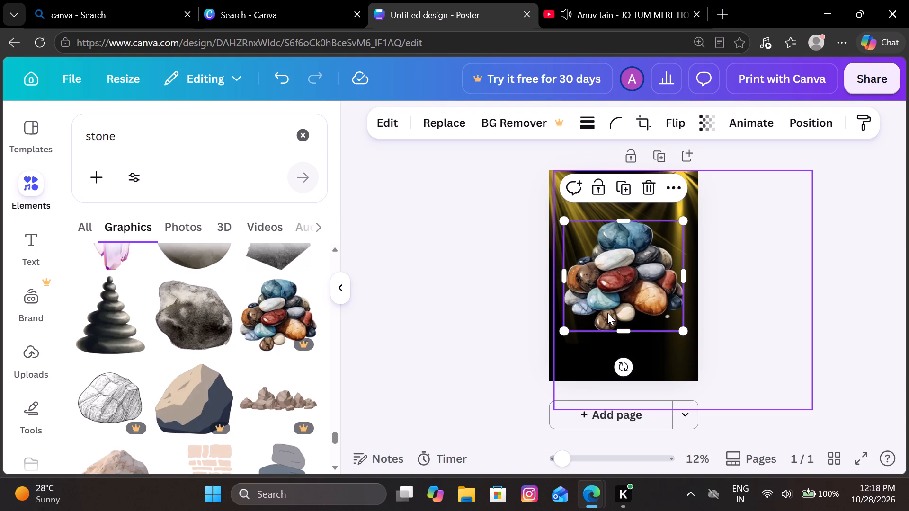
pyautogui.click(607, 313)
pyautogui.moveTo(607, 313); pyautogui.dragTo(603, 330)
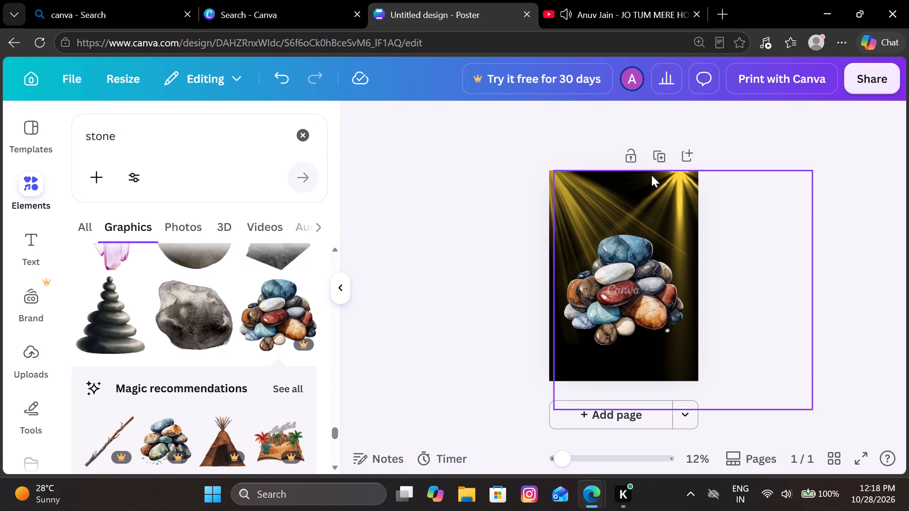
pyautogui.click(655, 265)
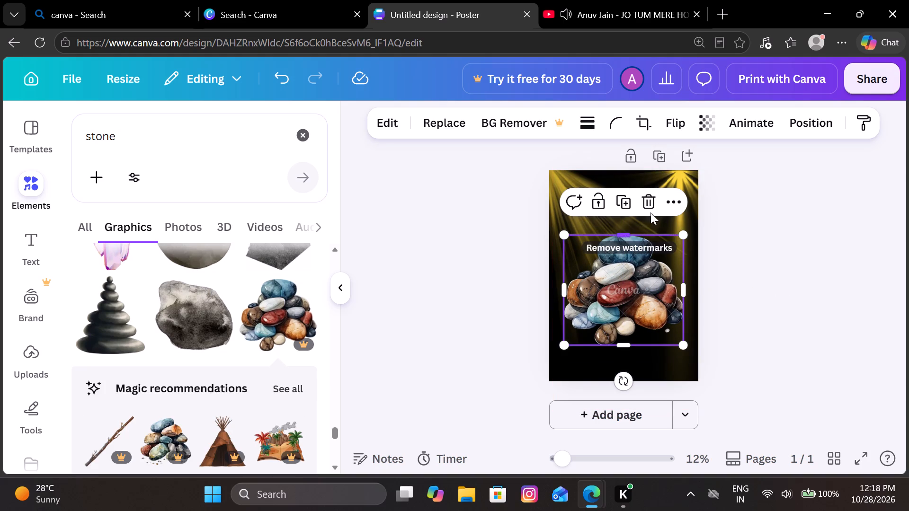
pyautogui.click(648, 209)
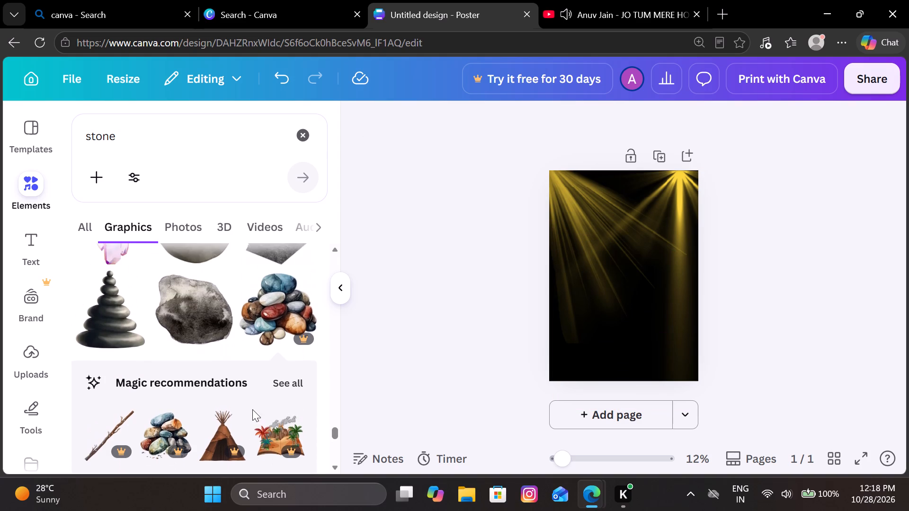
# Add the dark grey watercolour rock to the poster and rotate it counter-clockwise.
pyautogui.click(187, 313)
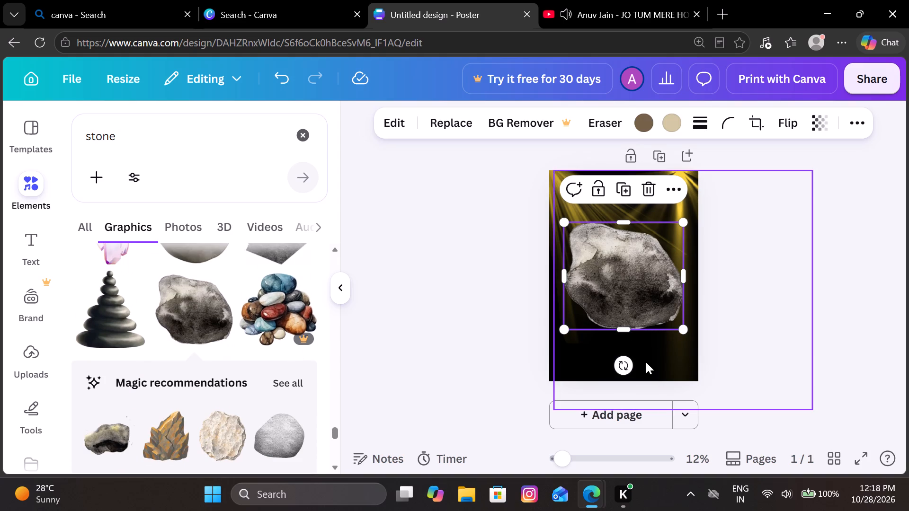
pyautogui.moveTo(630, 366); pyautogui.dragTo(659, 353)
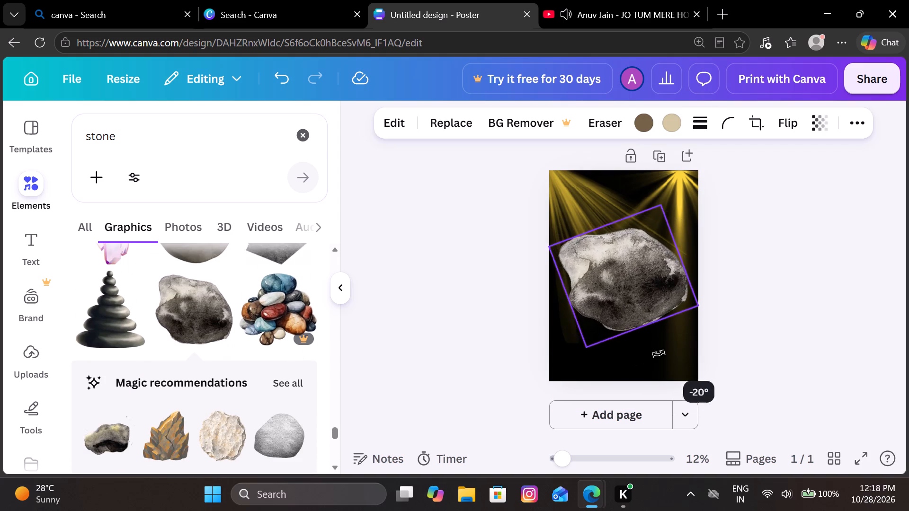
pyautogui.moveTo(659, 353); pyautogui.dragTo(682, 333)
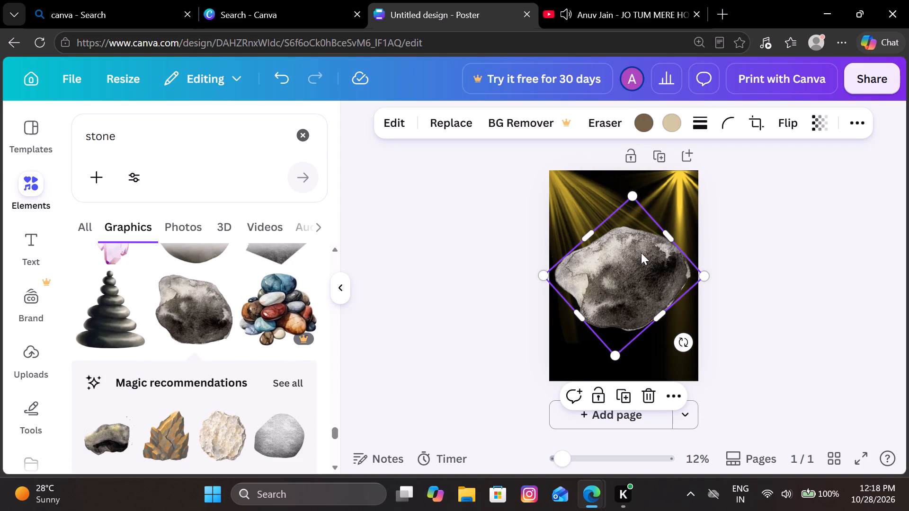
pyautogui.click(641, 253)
# Add the recommended yellowish-grey rock with the dark hollow and move it down to the poster's bottom edge.
pyautogui.scroll(-1, 118, 420)
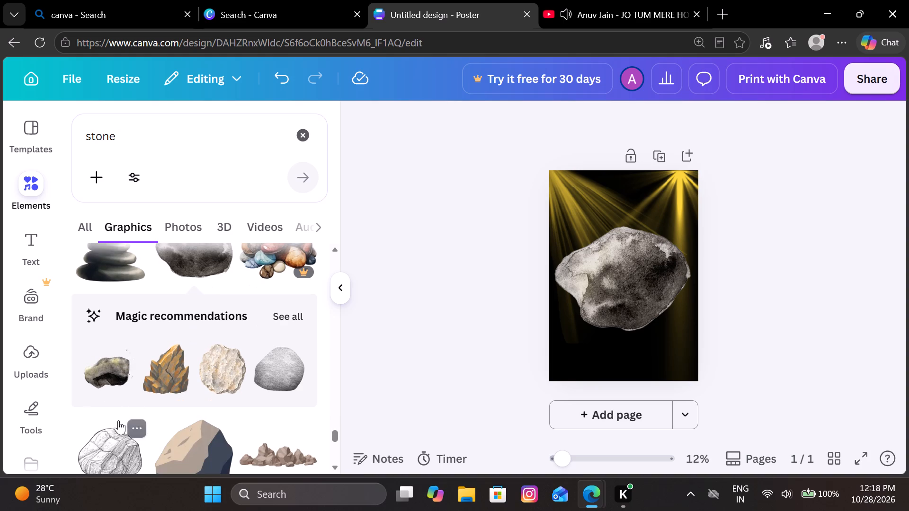
pyautogui.click(109, 389)
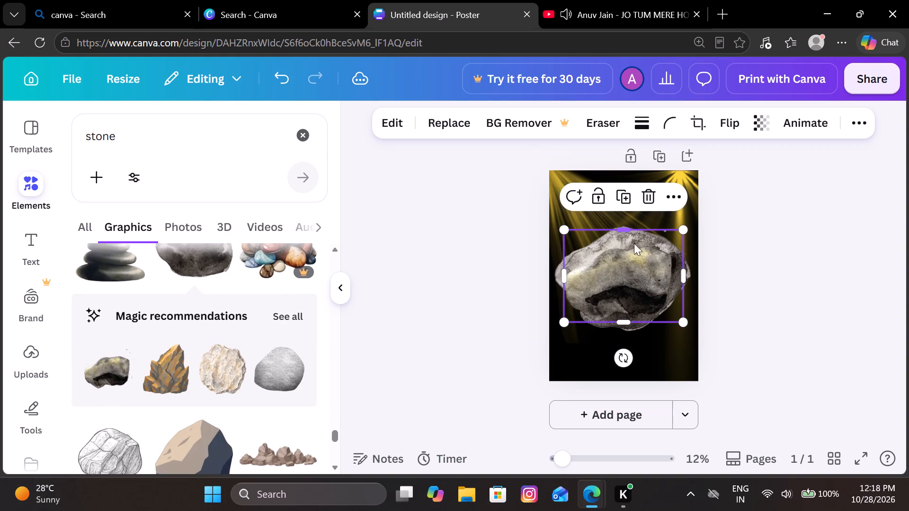
pyautogui.moveTo(659, 265); pyautogui.dragTo(654, 324)
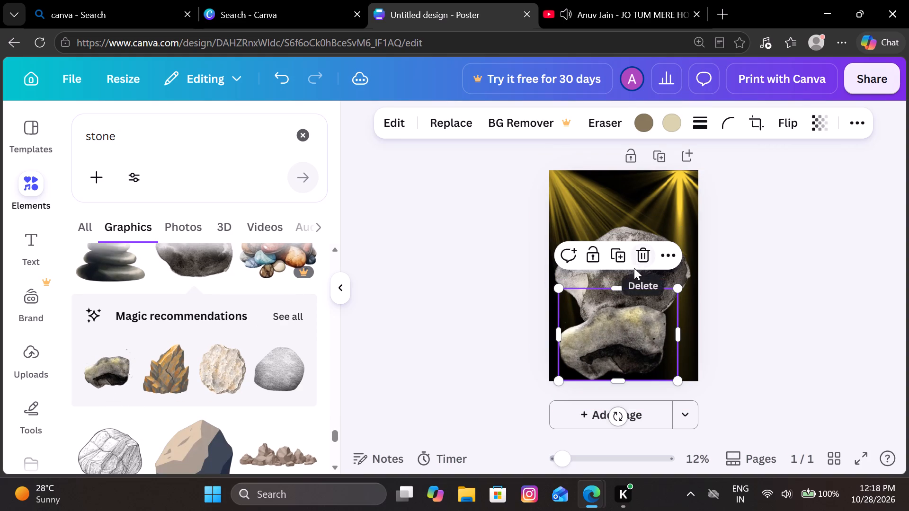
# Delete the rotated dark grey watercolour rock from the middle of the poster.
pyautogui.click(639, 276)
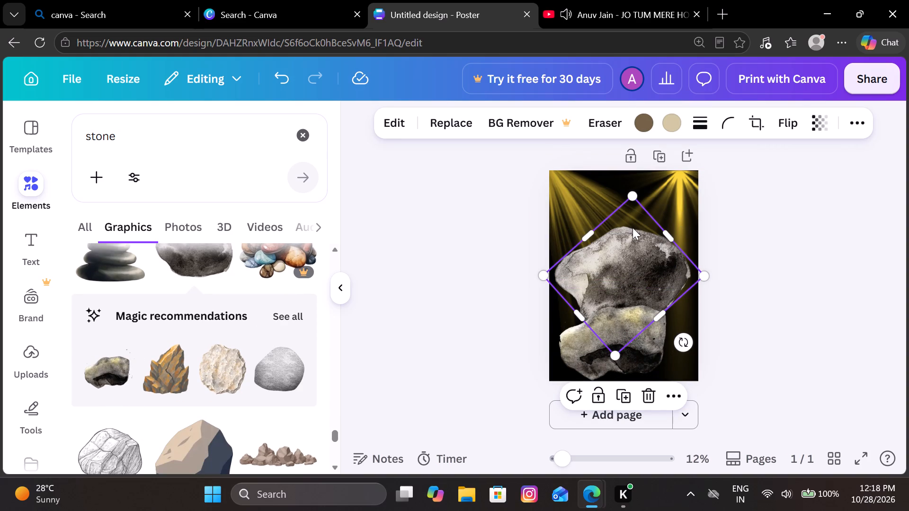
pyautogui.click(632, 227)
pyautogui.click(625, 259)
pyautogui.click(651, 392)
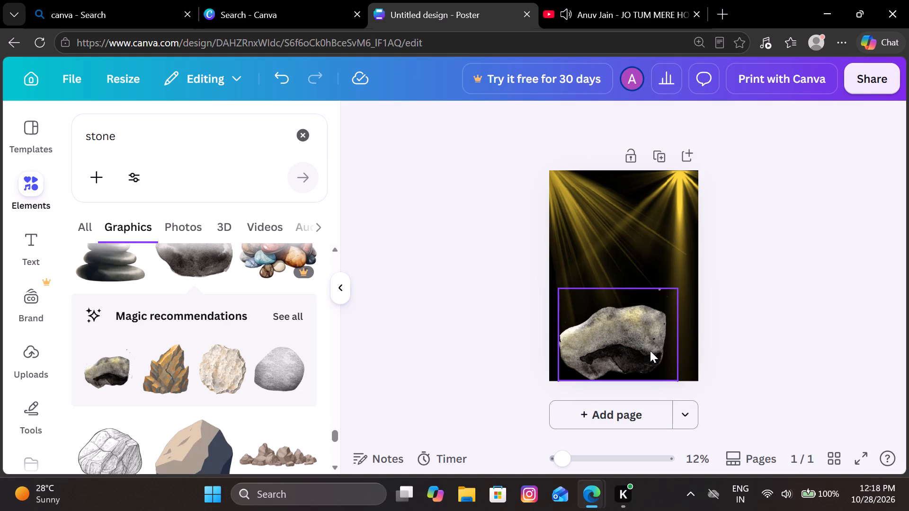
# Move the remaining rock into the poster's lower-right corner so it extends past the right edge.
pyautogui.moveTo(650, 351); pyautogui.dragTo(698, 361)
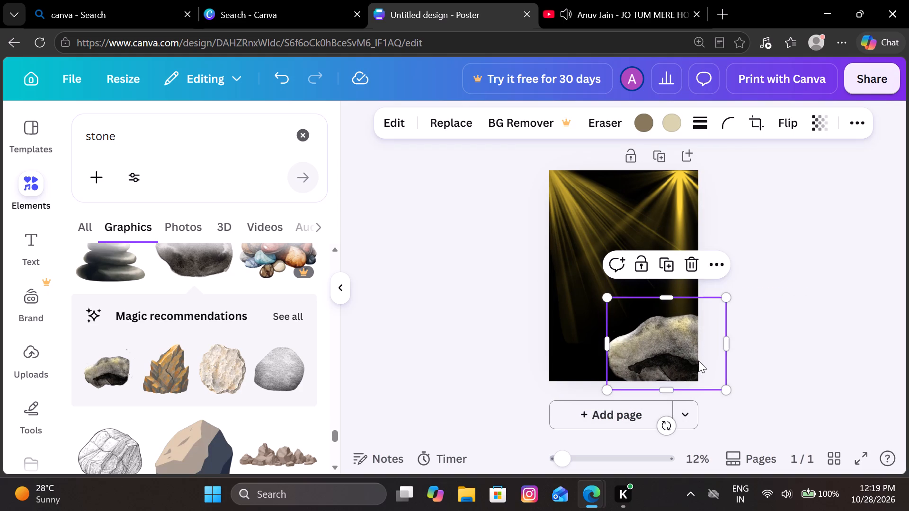
pyautogui.click(358, 372)
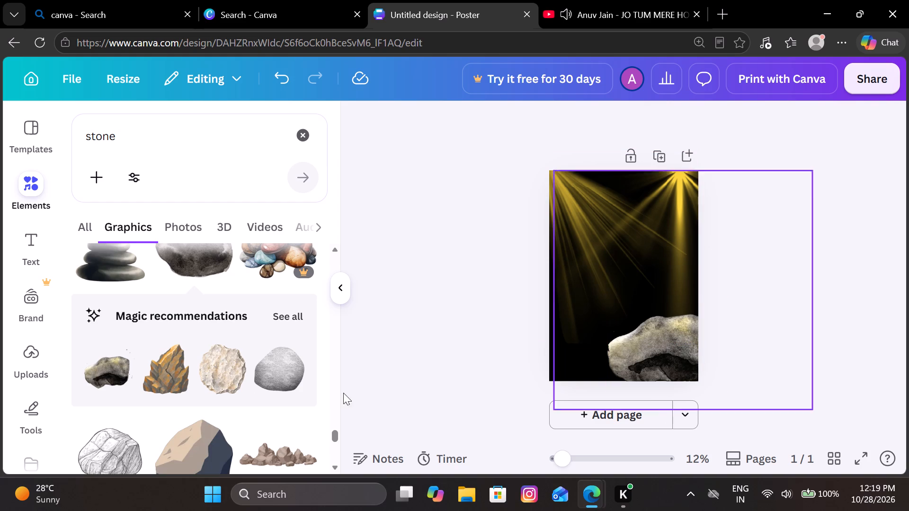
# Look through the stone graphics results for other rocks that would suit the poster's bottom edge.
pyautogui.scroll(-3, 230, 382)
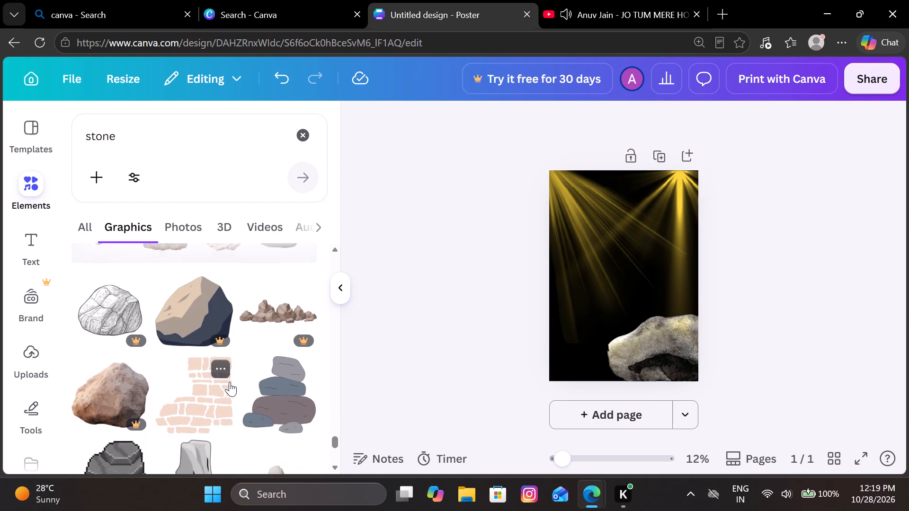
pyautogui.scroll(-3, 230, 382)
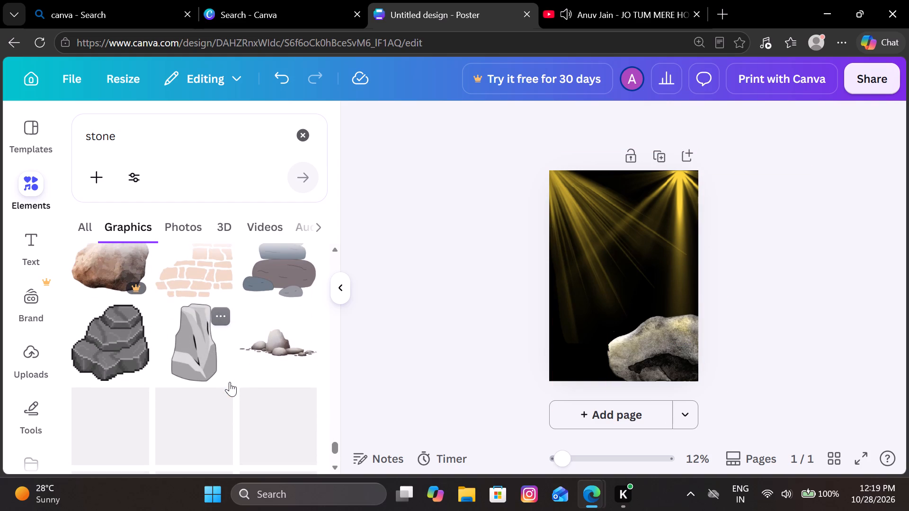
pyautogui.scroll(-1, 230, 382)
pyautogui.scroll(-2, 184, 399)
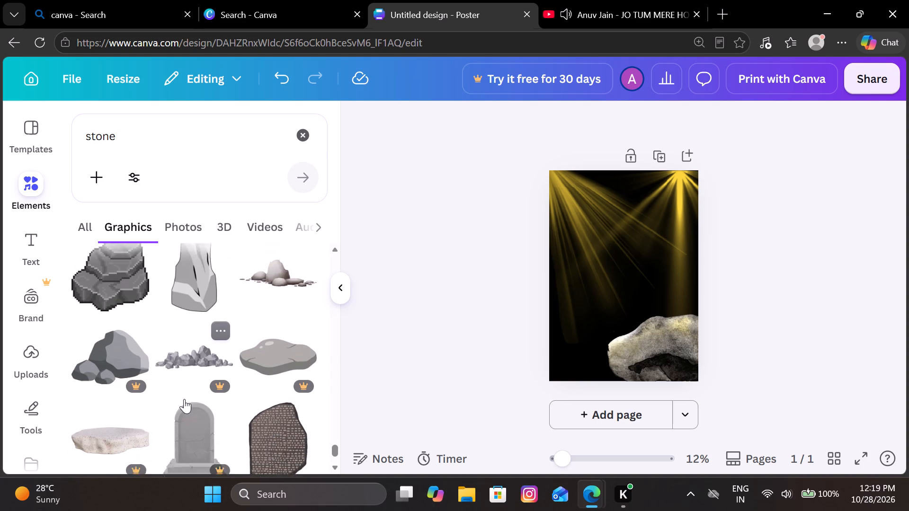
pyautogui.scroll(-3, 184, 399)
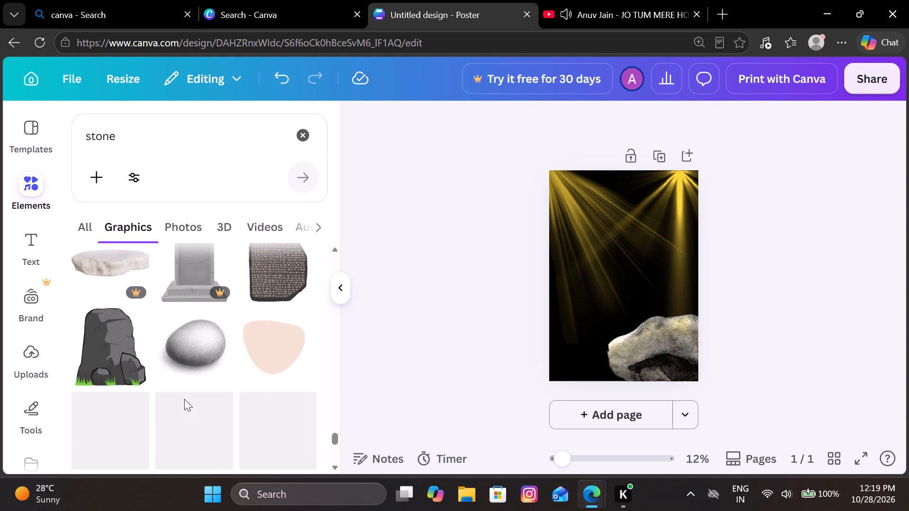
pyautogui.scroll(3, 184, 399)
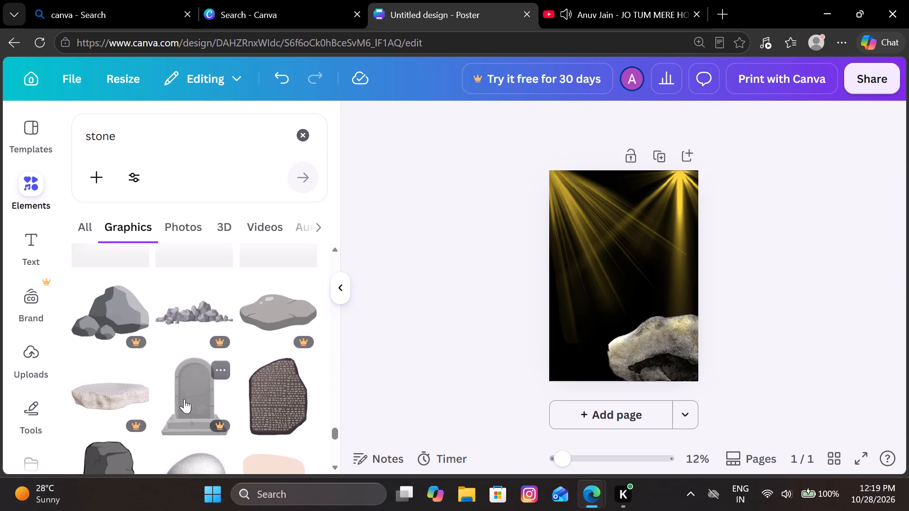
pyautogui.scroll(2, 184, 399)
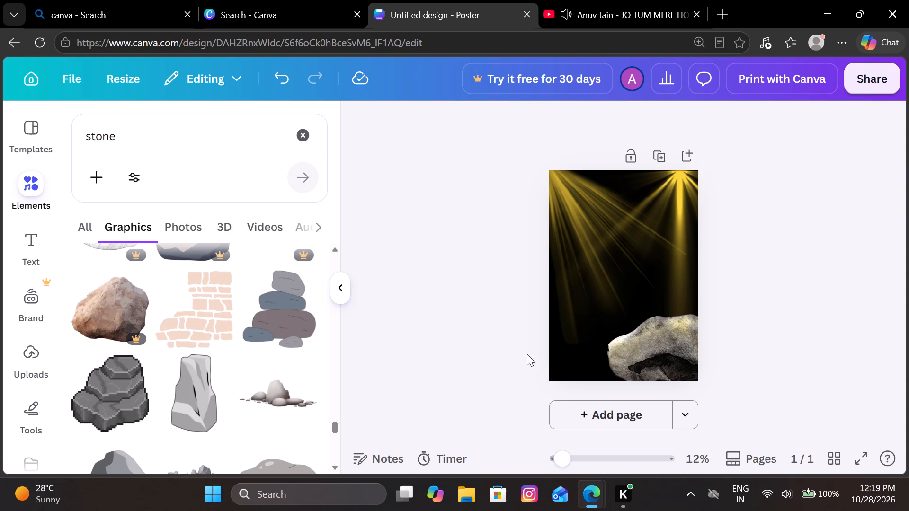
# Rotate the yellowish-grey rock counter-clockwise and move it up and outward against the poster's right edge.
pyautogui.click(669, 340)
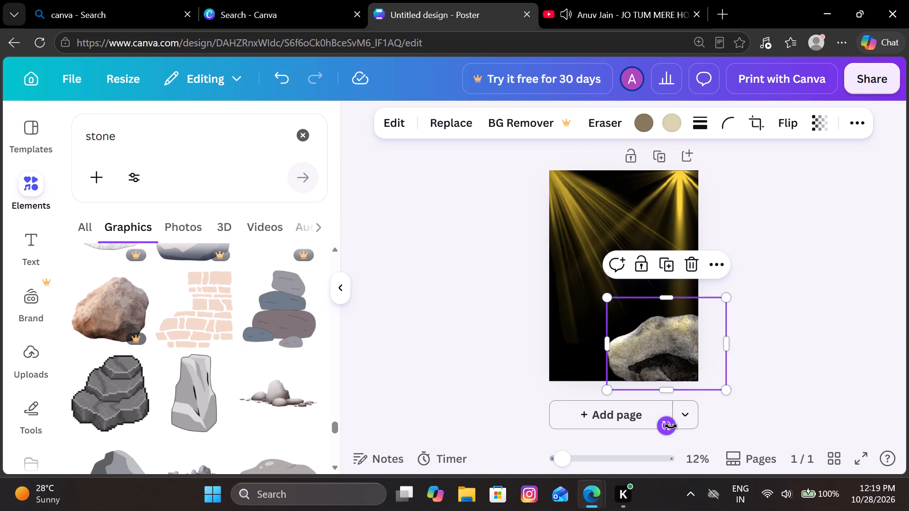
pyautogui.moveTo(671, 426); pyautogui.dragTo(721, 390)
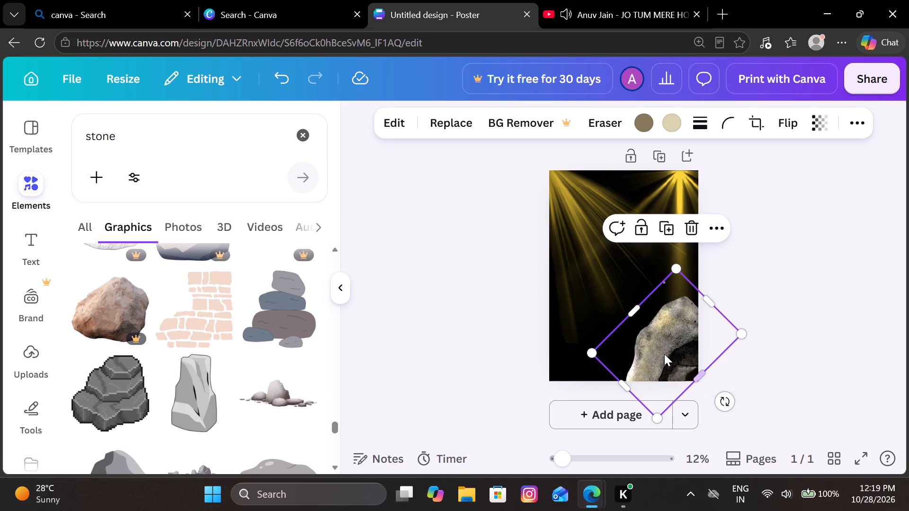
pyautogui.moveTo(664, 354); pyautogui.dragTo(684, 329)
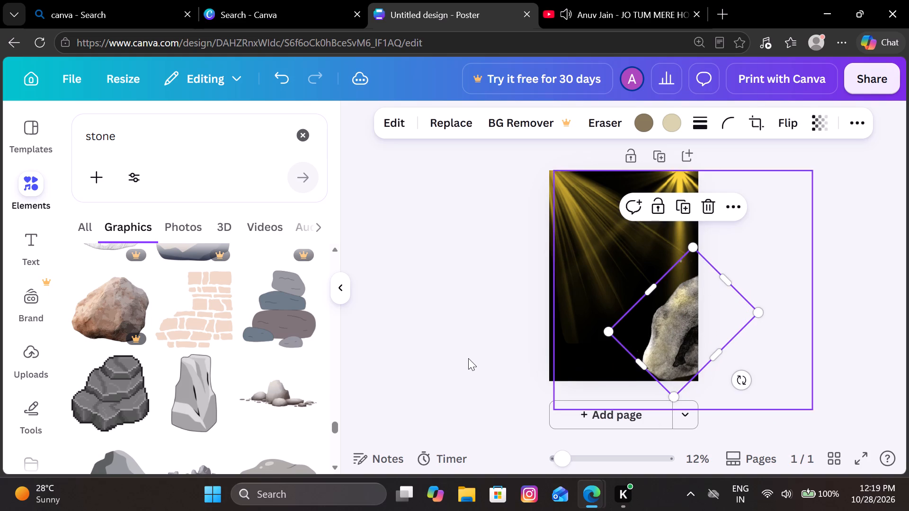
pyautogui.click(468, 358)
# Add a second copy of the recommended yellowish-grey rock with the dark hollow and place it in the poster's lower-left corner.
pyautogui.scroll(2, 174, 335)
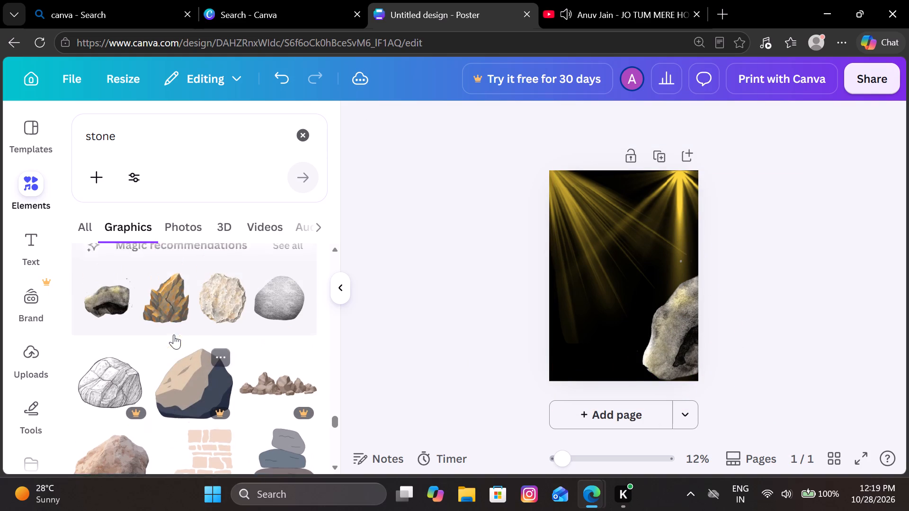
pyautogui.scroll(1, 174, 335)
pyautogui.click(100, 339)
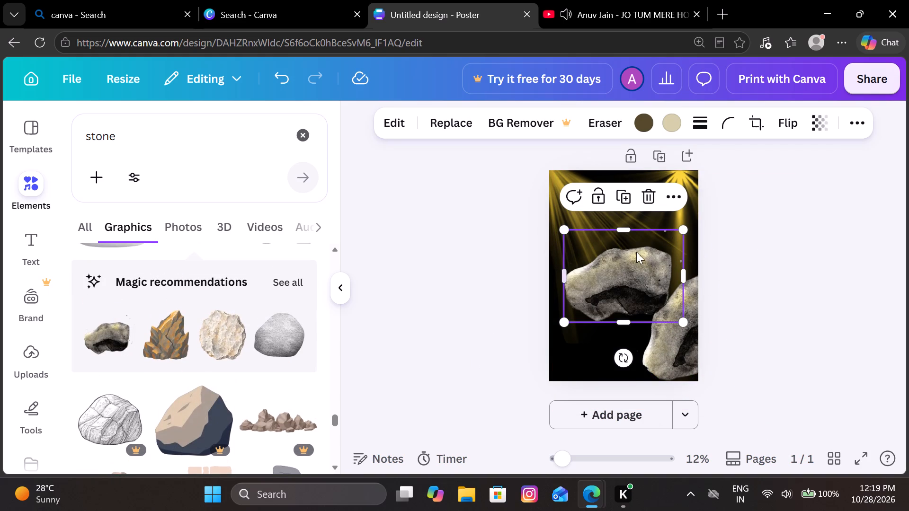
pyautogui.moveTo(633, 267); pyautogui.dragTo(664, 340)
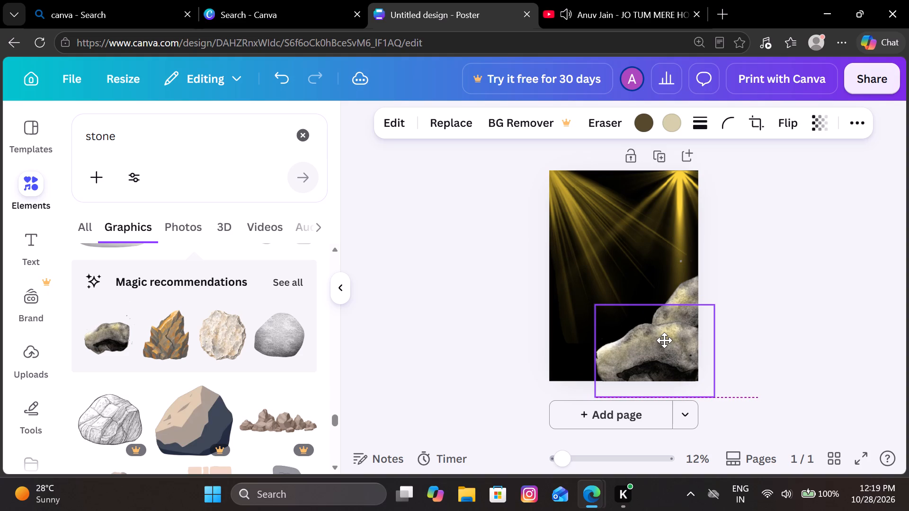
pyautogui.moveTo(664, 340); pyautogui.dragTo(615, 330)
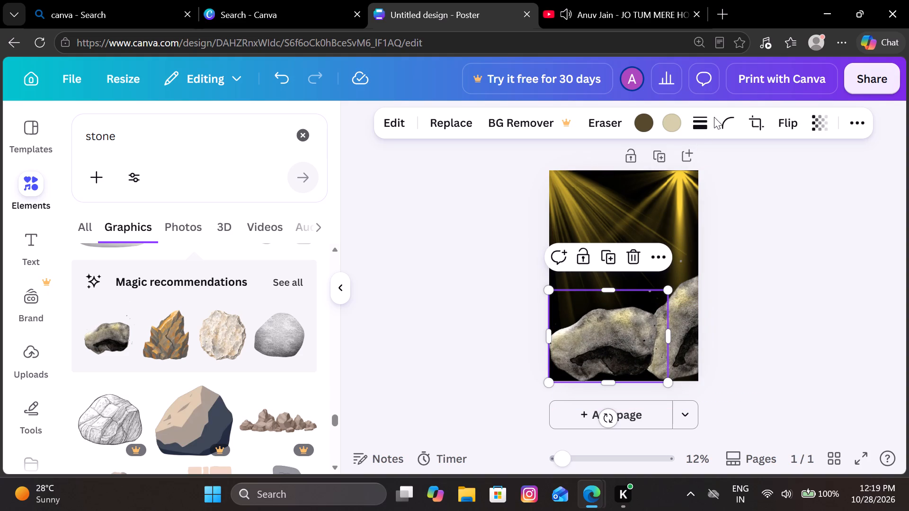
# Flip the lower-left rock vertically, rotate it counter-clockwise and shift it slightly past the poster's left edge.
pyautogui.click(788, 123)
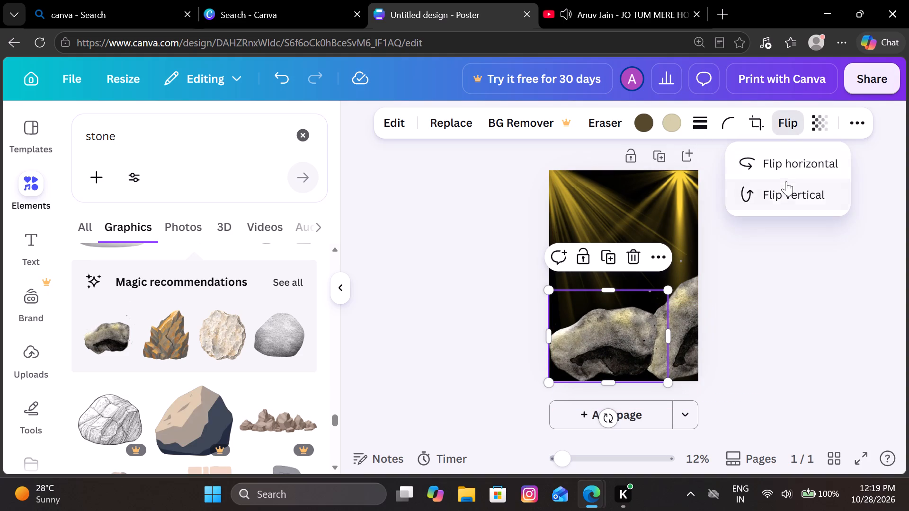
pyautogui.click(785, 195)
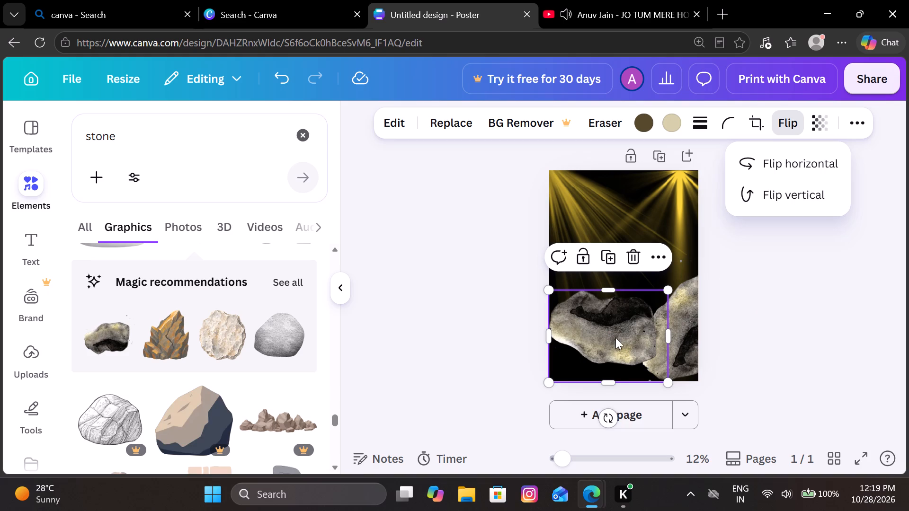
pyautogui.moveTo(610, 423); pyautogui.dragTo(638, 409)
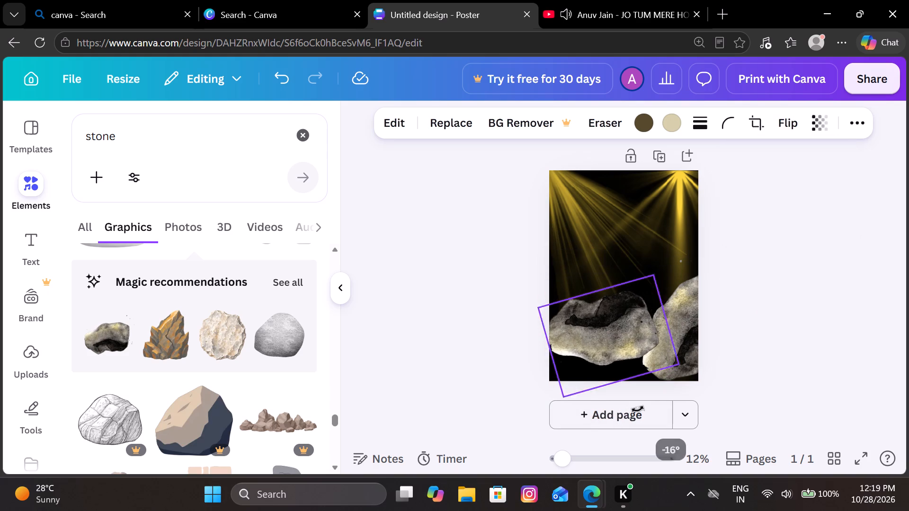
pyautogui.moveTo(638, 409); pyautogui.dragTo(659, 397)
pyautogui.moveTo(607, 341); pyautogui.dragTo(599, 347)
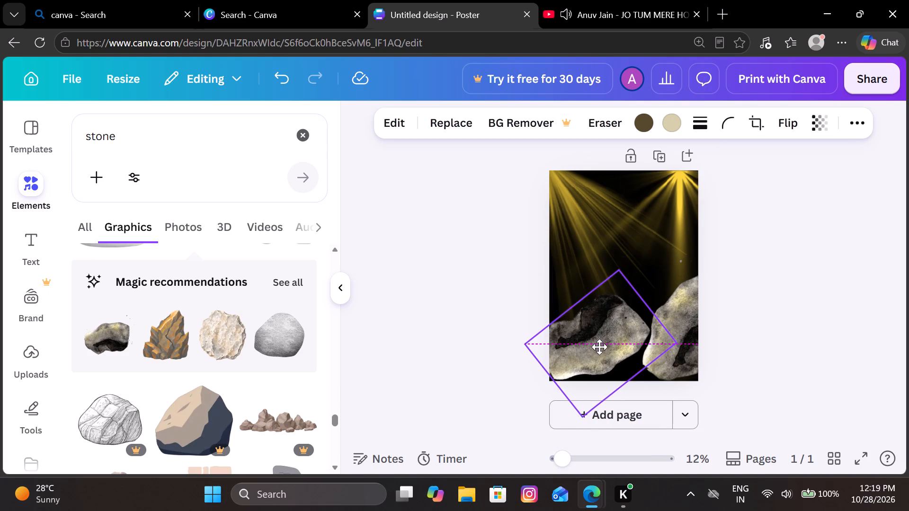
pyautogui.moveTo(599, 347); pyautogui.dragTo(596, 346)
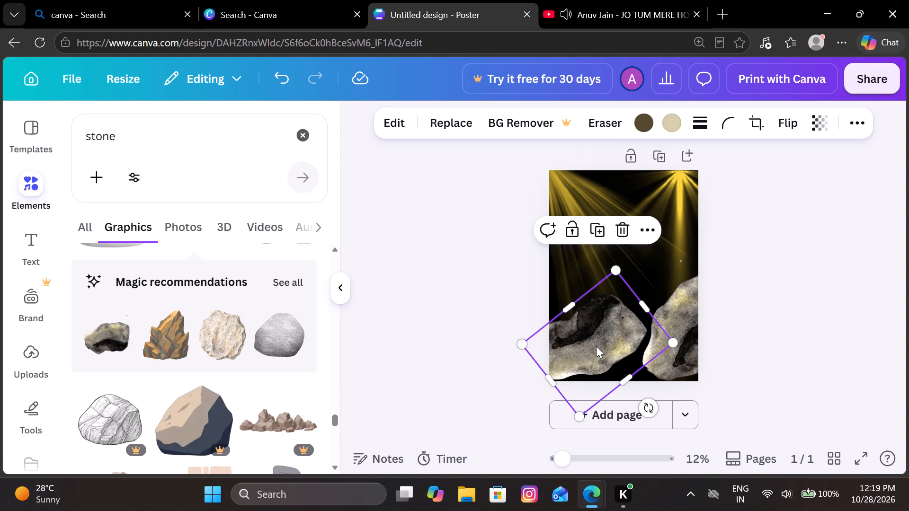
pyautogui.click(476, 398)
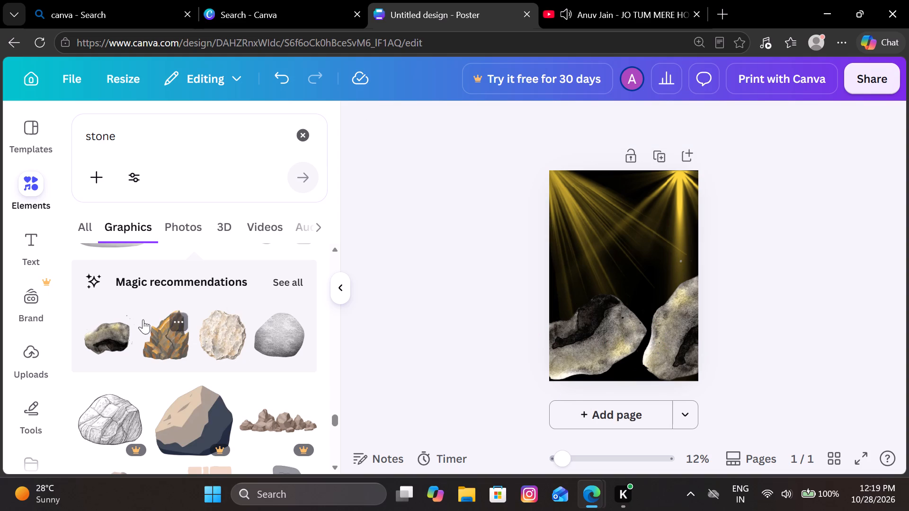
# Add a third copy of the yellowish-grey rock and move it to the poster's bottom centre, overlapping the other two.
pyautogui.click(111, 326)
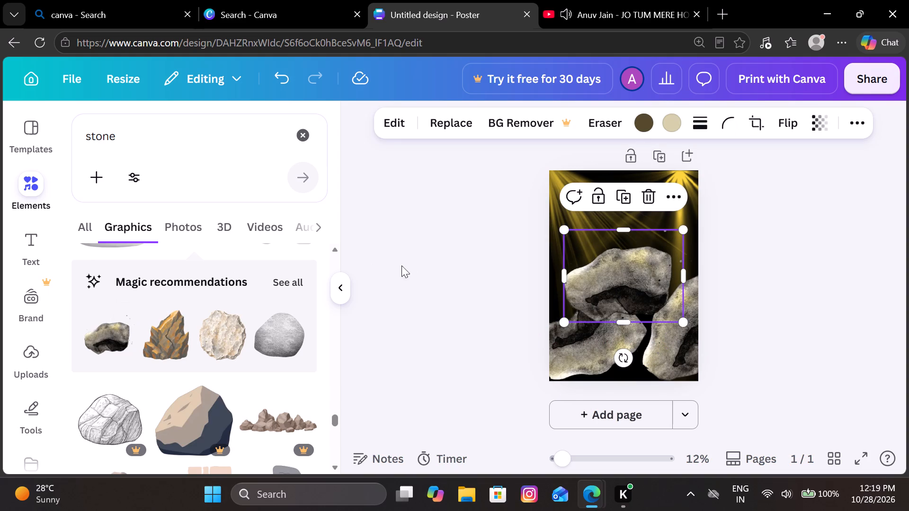
pyautogui.moveTo(636, 272); pyautogui.dragTo(639, 346)
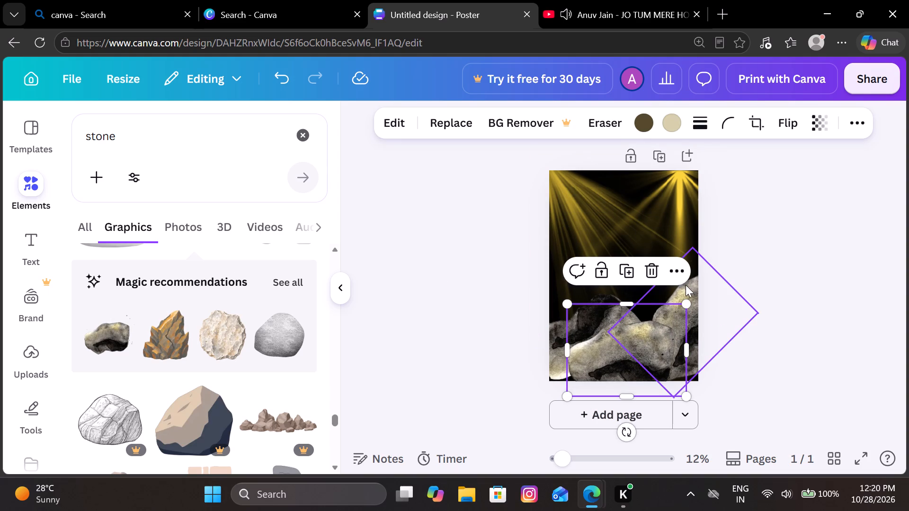
# Try vertical and horizontal flips on the rock at the poster's right edge, leaving it flipped horizontally.
pyautogui.click(686, 287)
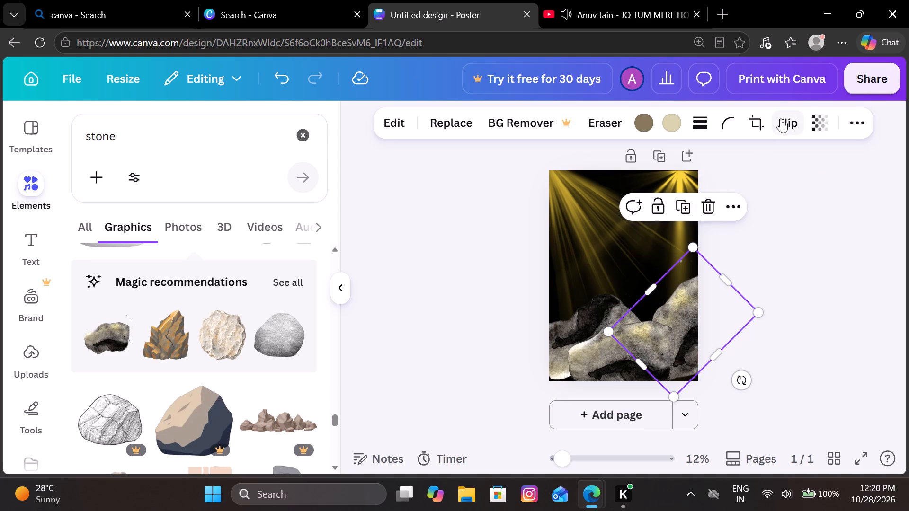
pyautogui.click(781, 118)
pyautogui.click(777, 183)
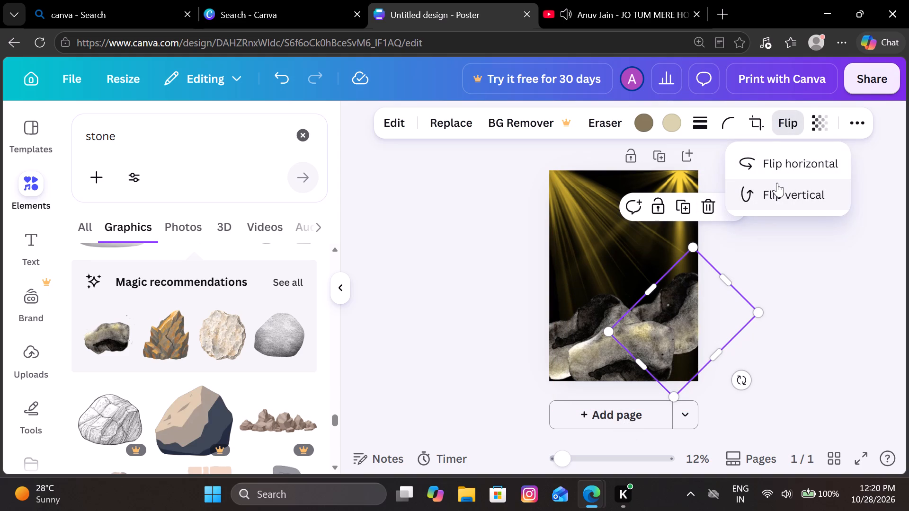
pyautogui.click(787, 161)
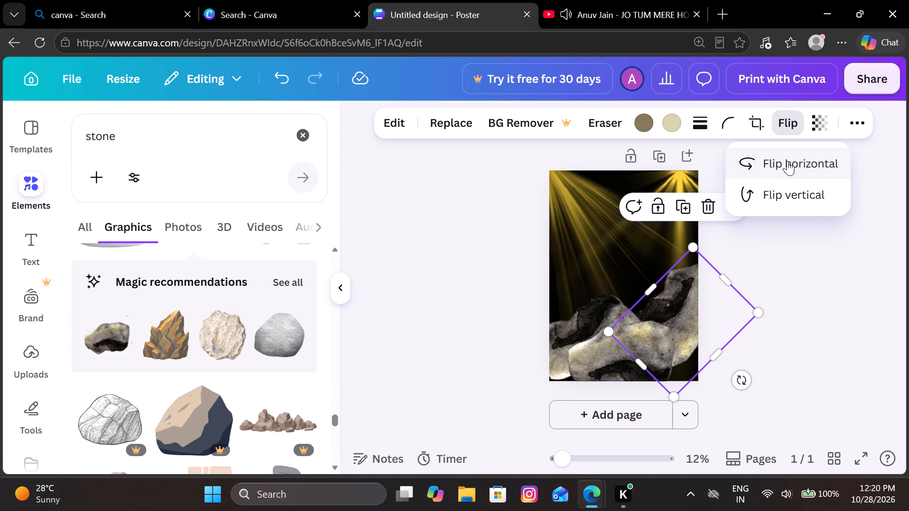
pyautogui.click(794, 195)
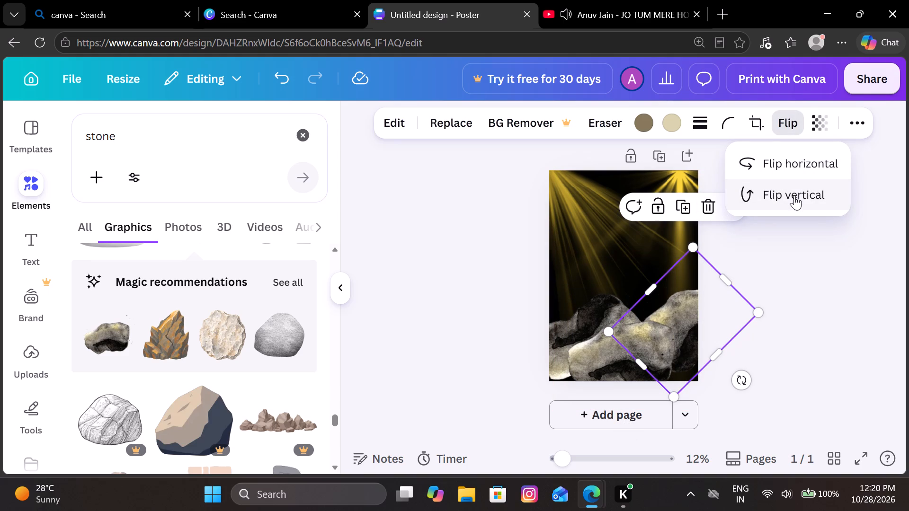
pyautogui.click(802, 171)
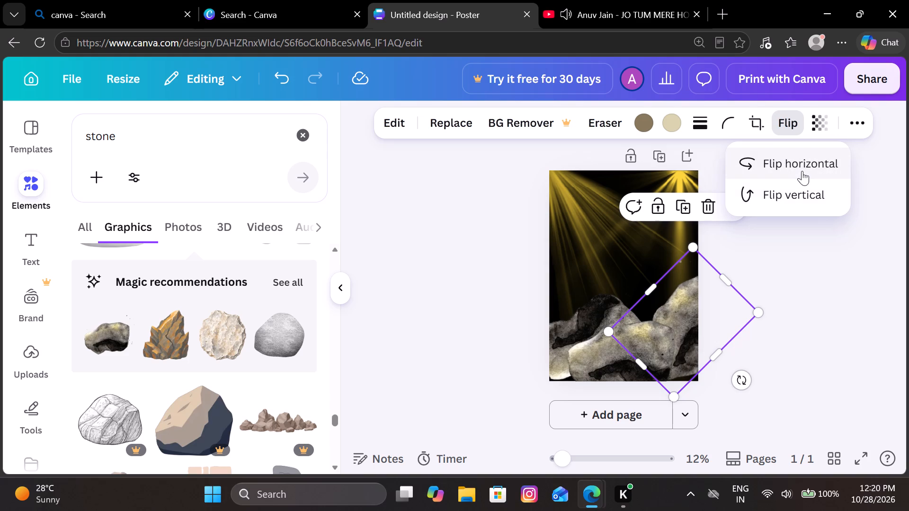
pyautogui.click(802, 171)
pyautogui.click(817, 294)
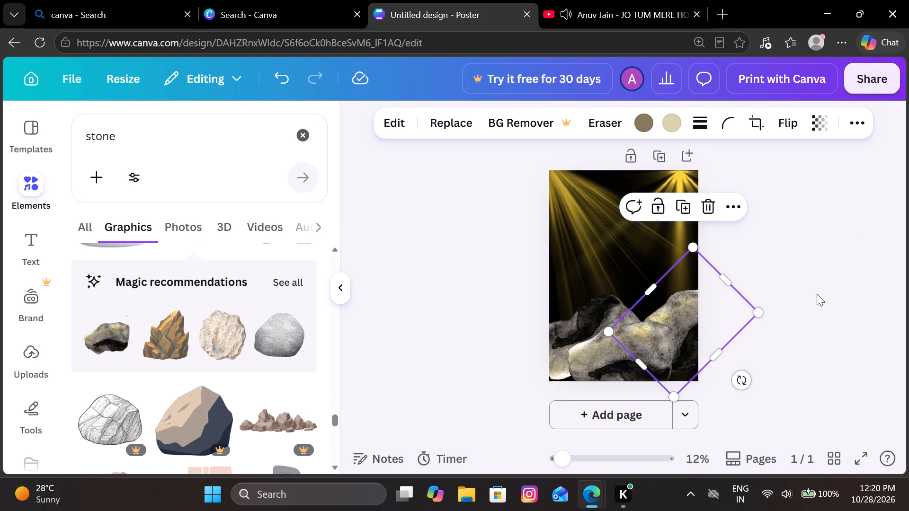
pyautogui.doubleClick(817, 294)
pyautogui.click(691, 305)
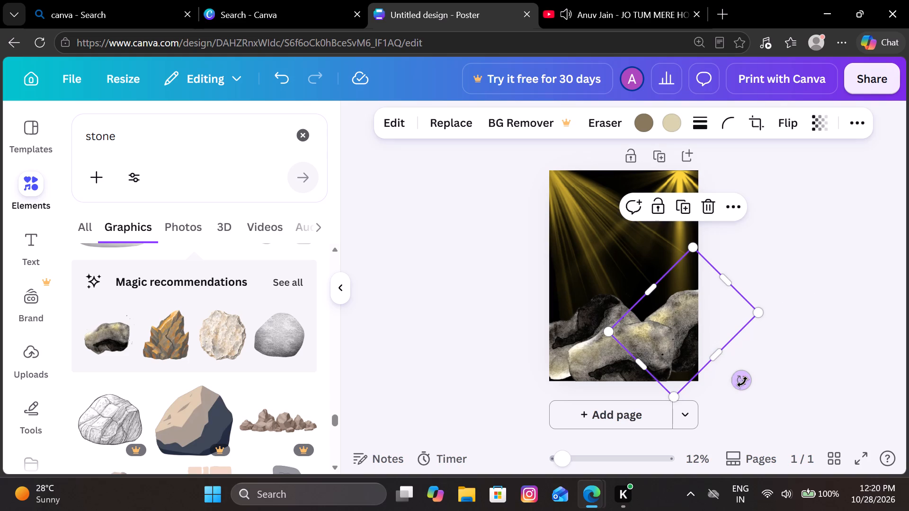
# Rotate the rock at the poster's right edge further counter-clockwise and adjust its position.
pyautogui.moveTo(743, 381); pyautogui.dragTo(756, 355)
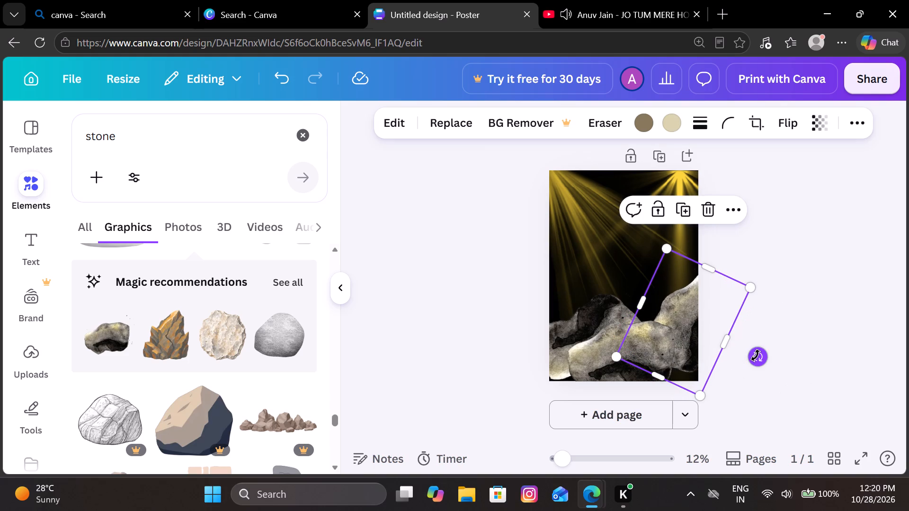
pyautogui.doubleClick(756, 355)
pyautogui.moveTo(694, 302); pyautogui.dragTo(692, 309)
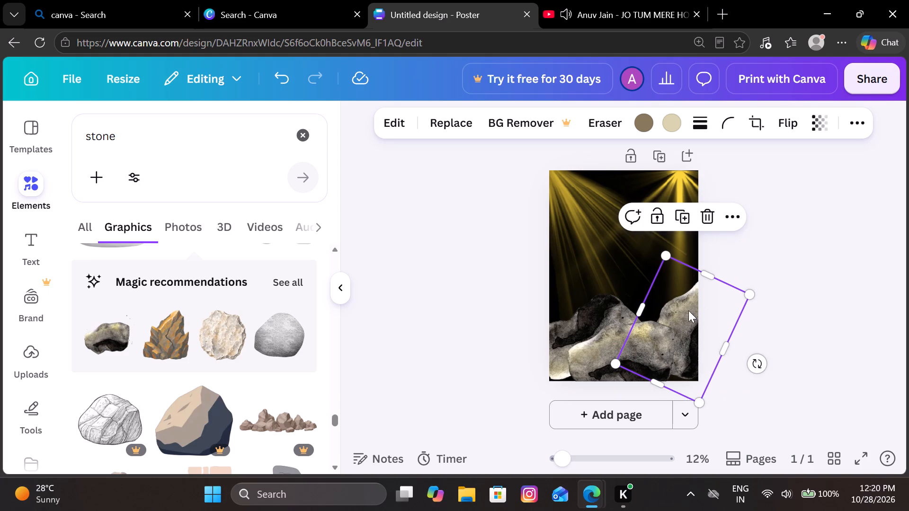
pyautogui.click(654, 339)
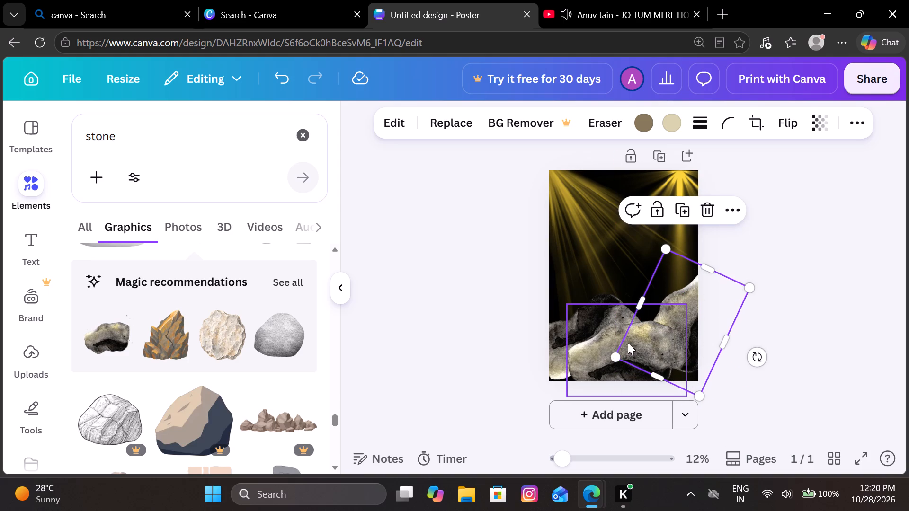
# Shift the front rock at the poster's bottom centre slightly to the right.
pyautogui.click(606, 367)
pyautogui.moveTo(606, 367); pyautogui.dragTo(614, 368)
pyautogui.click(448, 353)
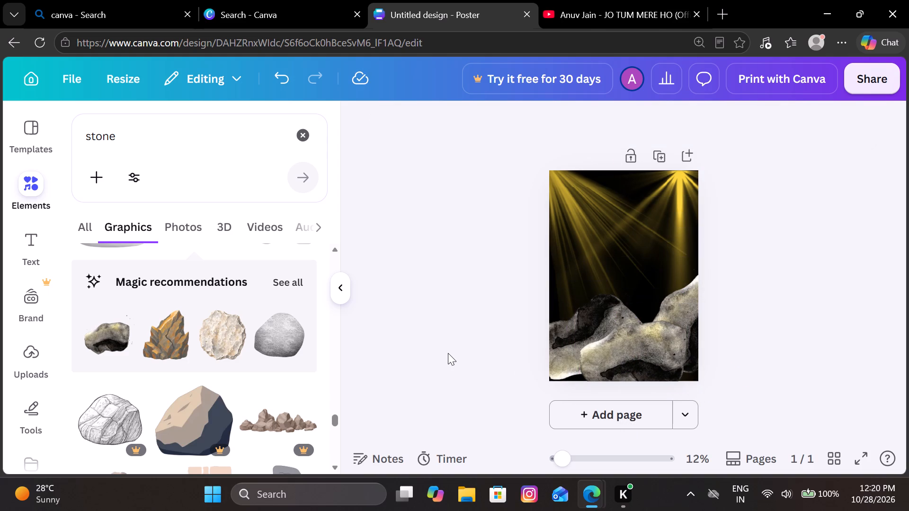
# Nudge the flipped rock in the poster's lower-left corner slightly down and to the left.
pyautogui.moveTo(570, 360); pyautogui.dragTo(569, 366)
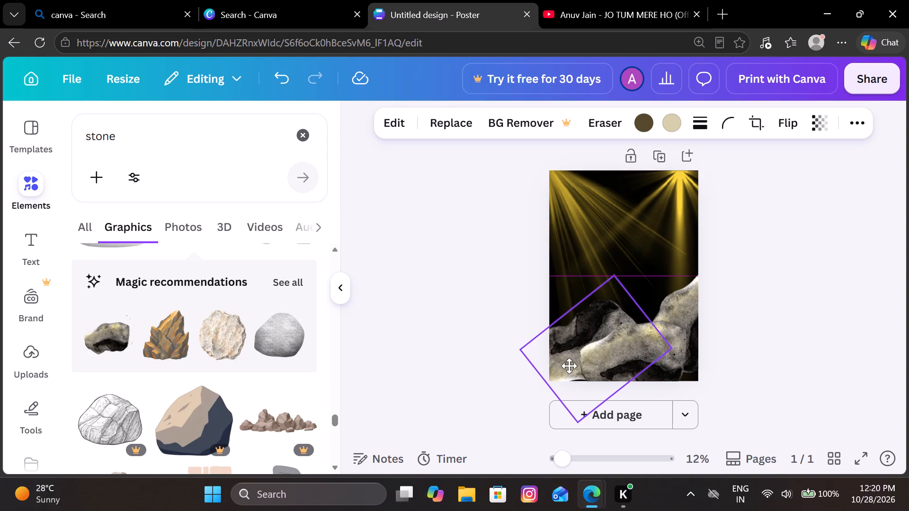
pyautogui.moveTo(569, 366); pyautogui.dragTo(564, 366)
pyautogui.click(397, 347)
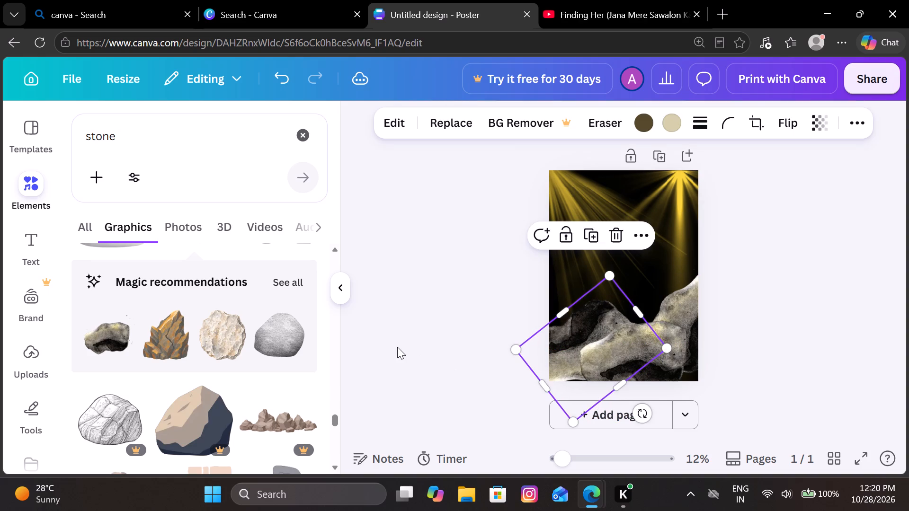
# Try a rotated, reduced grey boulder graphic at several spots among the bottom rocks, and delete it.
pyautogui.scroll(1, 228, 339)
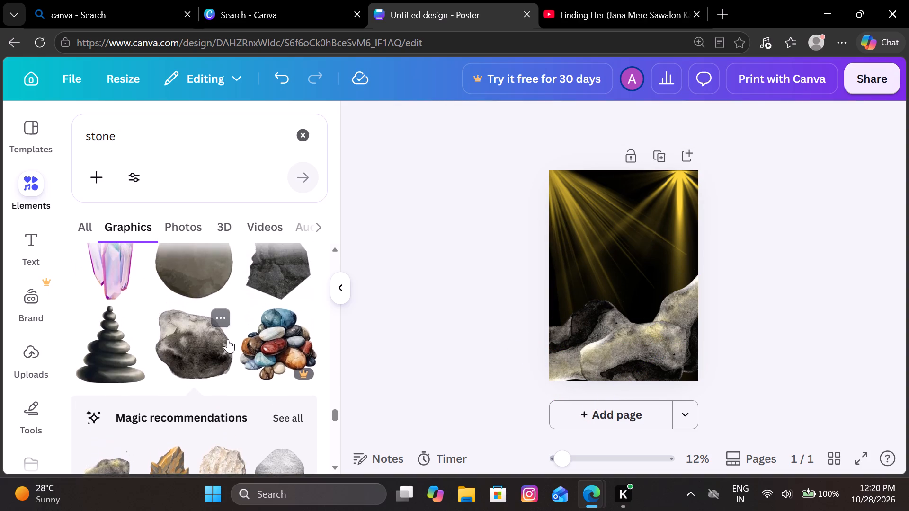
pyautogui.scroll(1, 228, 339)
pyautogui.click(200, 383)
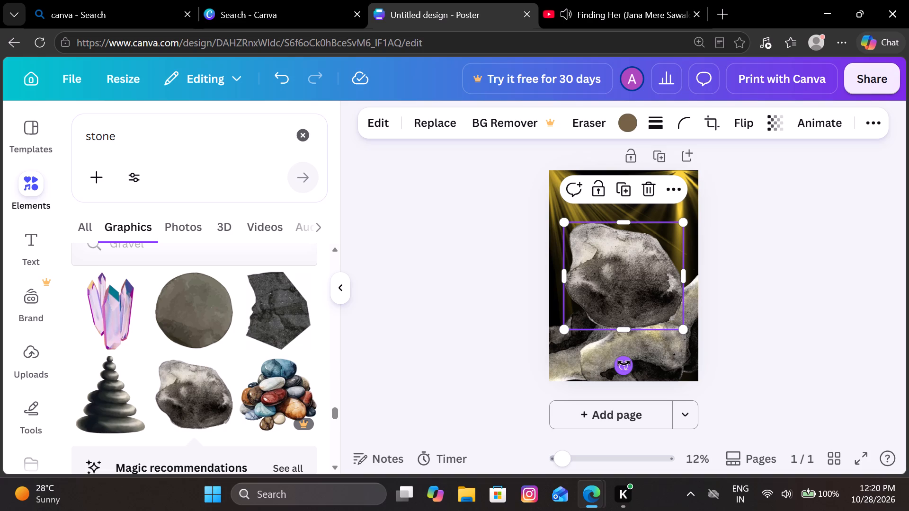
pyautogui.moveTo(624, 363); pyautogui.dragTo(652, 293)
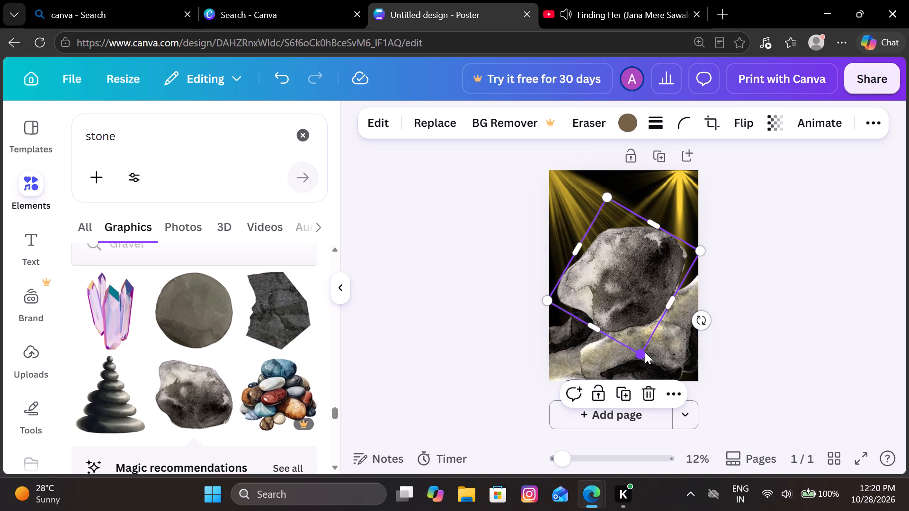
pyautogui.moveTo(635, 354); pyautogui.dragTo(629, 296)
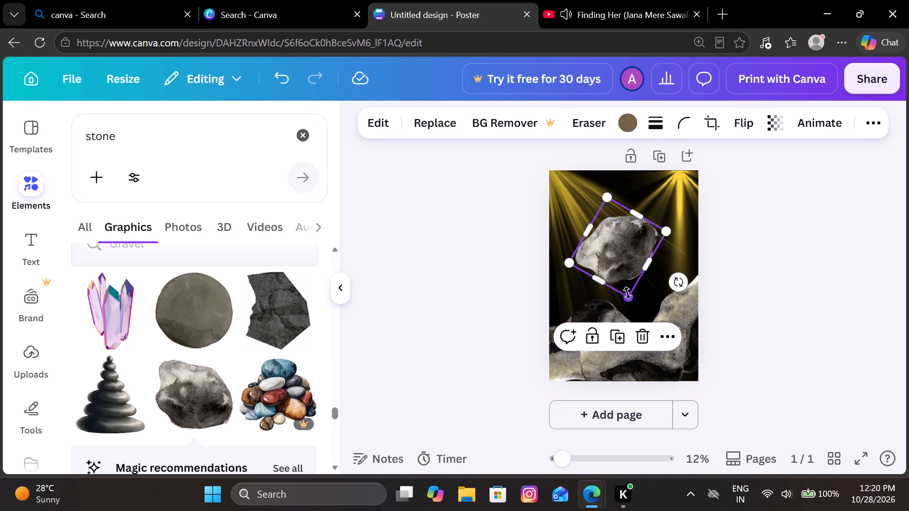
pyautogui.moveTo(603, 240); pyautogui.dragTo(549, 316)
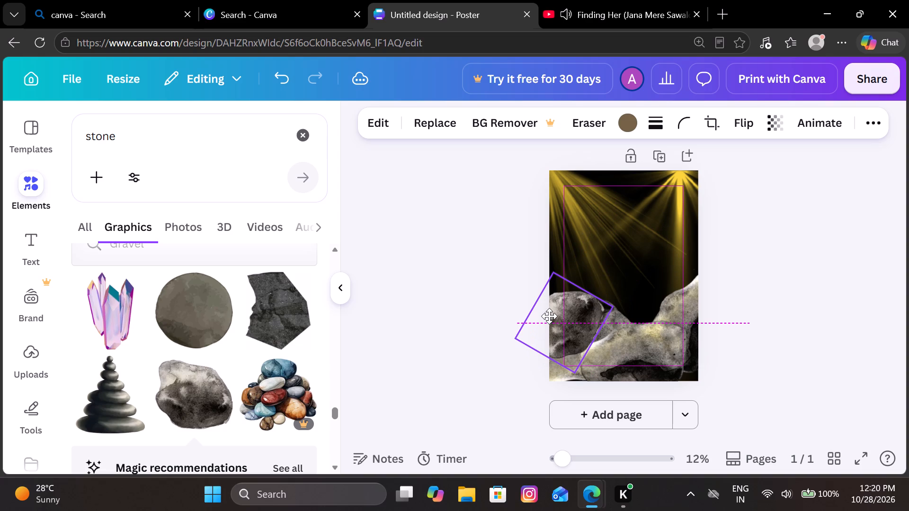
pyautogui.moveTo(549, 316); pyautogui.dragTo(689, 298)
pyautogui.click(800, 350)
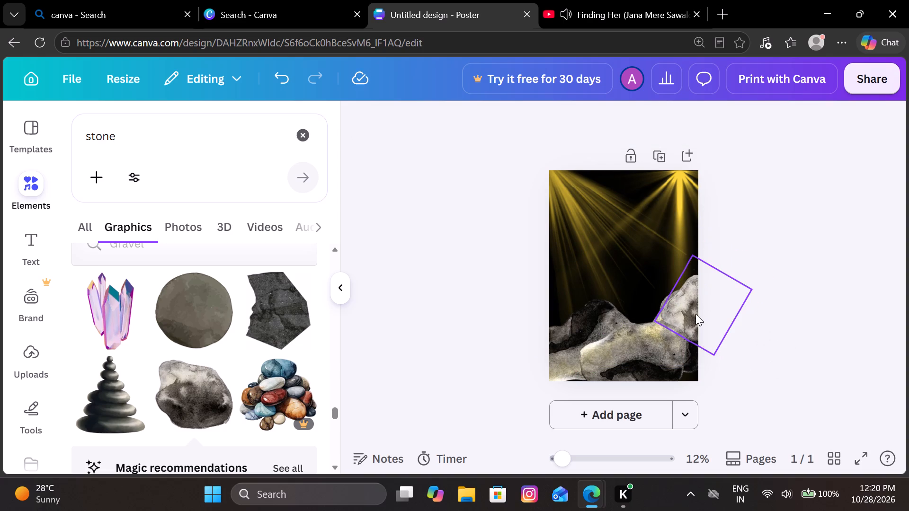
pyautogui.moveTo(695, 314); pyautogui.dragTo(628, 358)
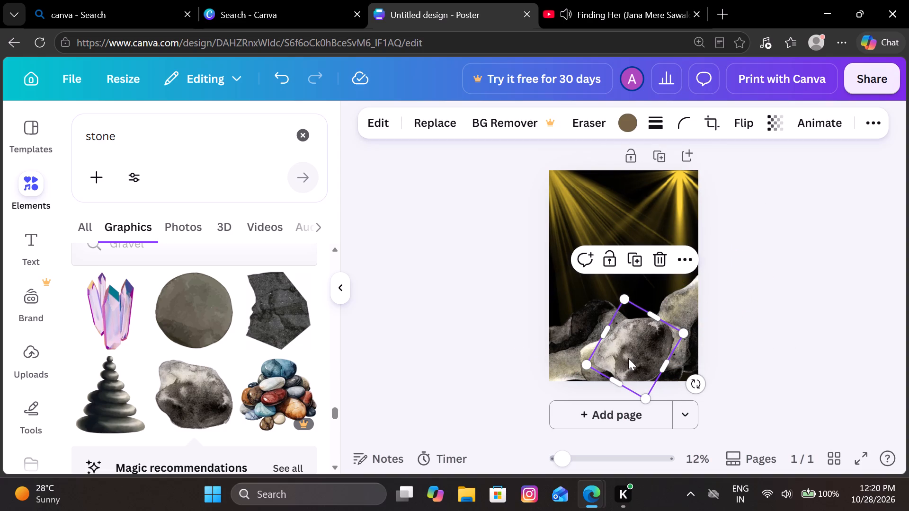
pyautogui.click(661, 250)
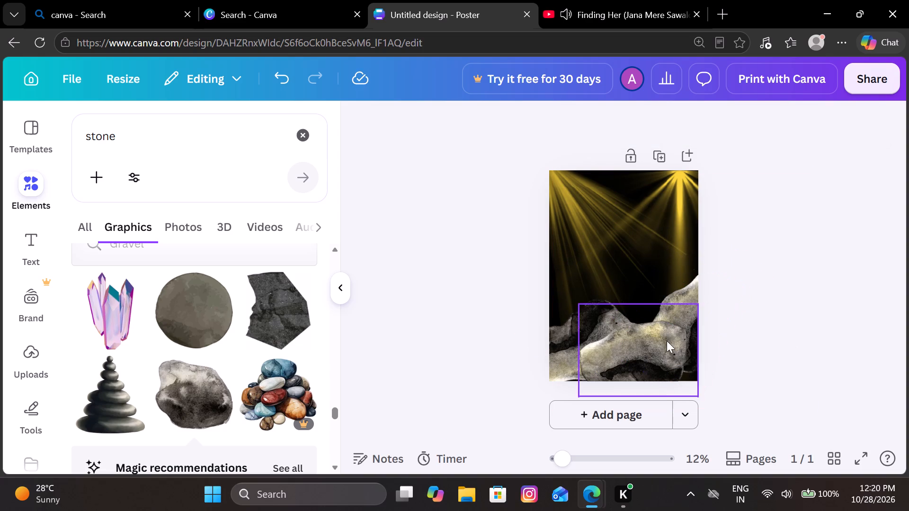
# Delete the front yellowish-grey rock at the poster's bottom centre.
pyautogui.click(629, 381)
pyautogui.click(640, 339)
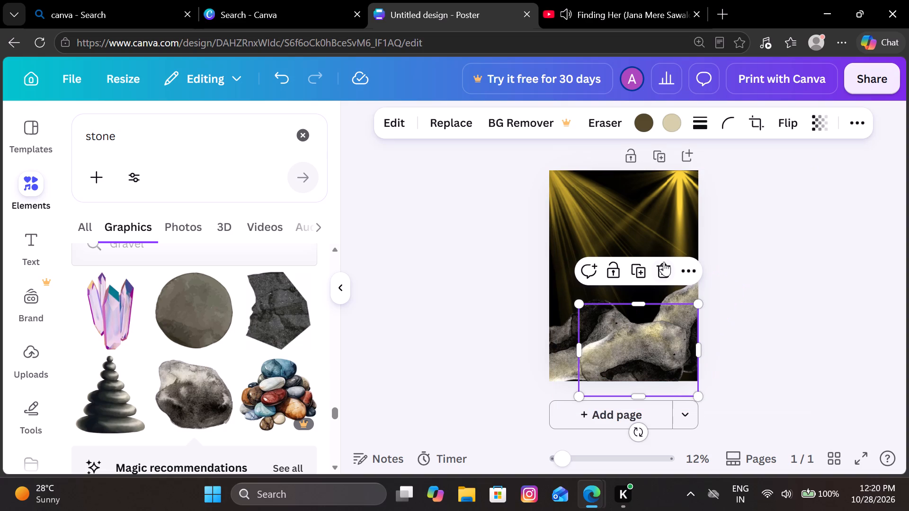
pyautogui.click(664, 262)
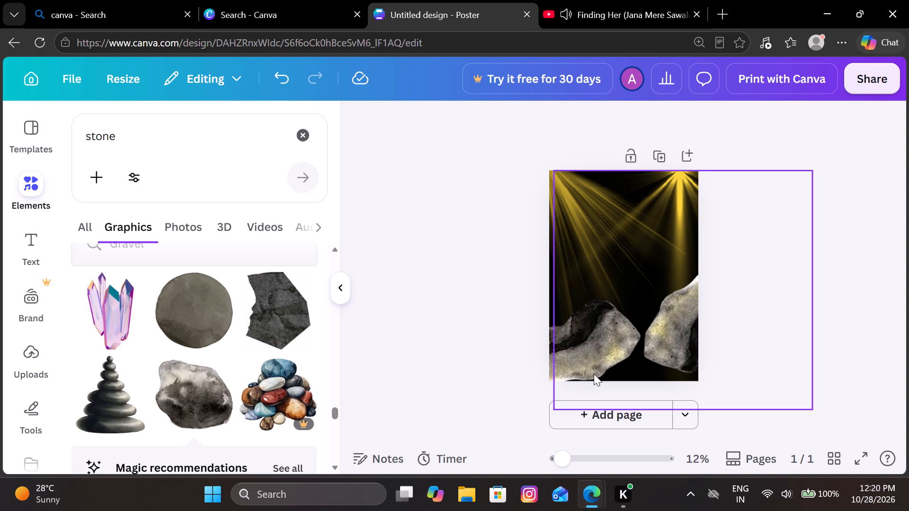
# Try the lower-left rock in the poster's lower-right area, and settle it back in the lower left, slightly higher than before.
pyautogui.click(594, 374)
pyautogui.moveTo(594, 374); pyautogui.dragTo(585, 367)
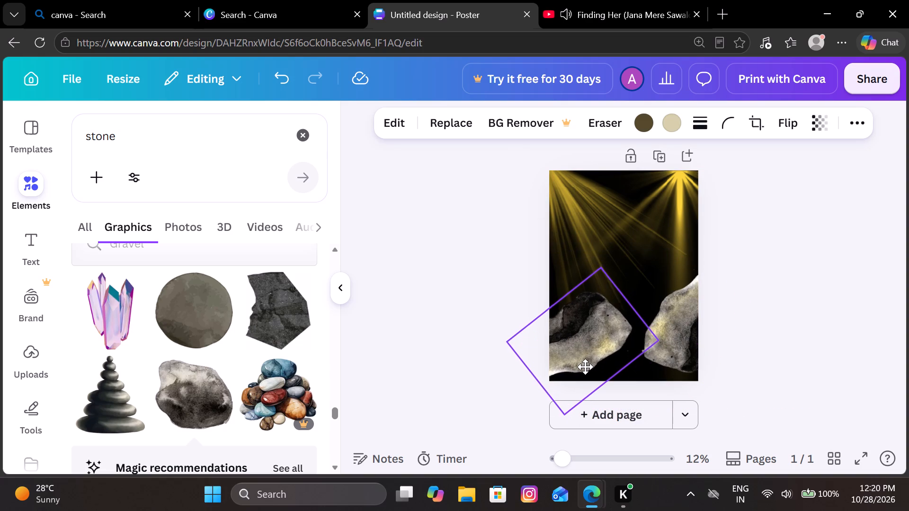
pyautogui.moveTo(585, 367); pyautogui.dragTo(651, 396)
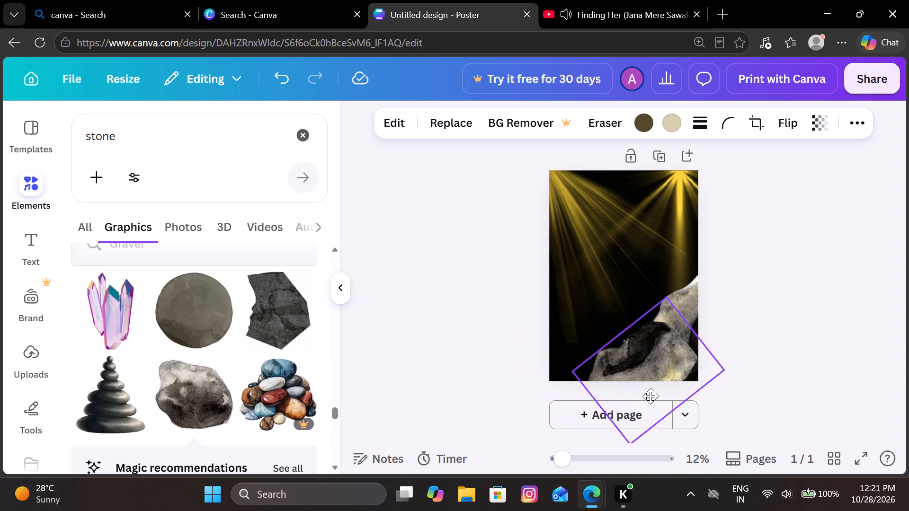
pyautogui.moveTo(651, 396); pyautogui.dragTo(590, 364)
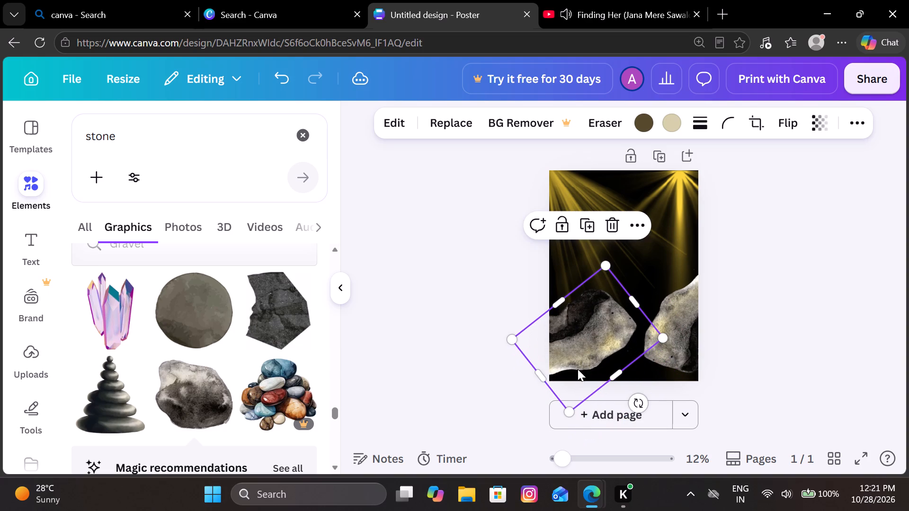
pyautogui.click(425, 348)
# Add the rounded grey boulder graphic, rotate and shrink it, and place it between the left and right rocks.
pyautogui.click(201, 401)
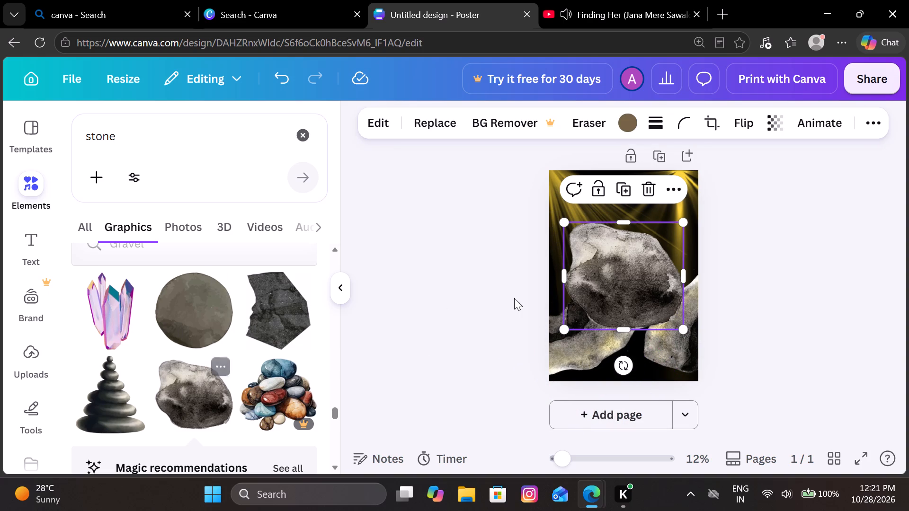
pyautogui.moveTo(628, 368); pyautogui.dragTo(669, 293)
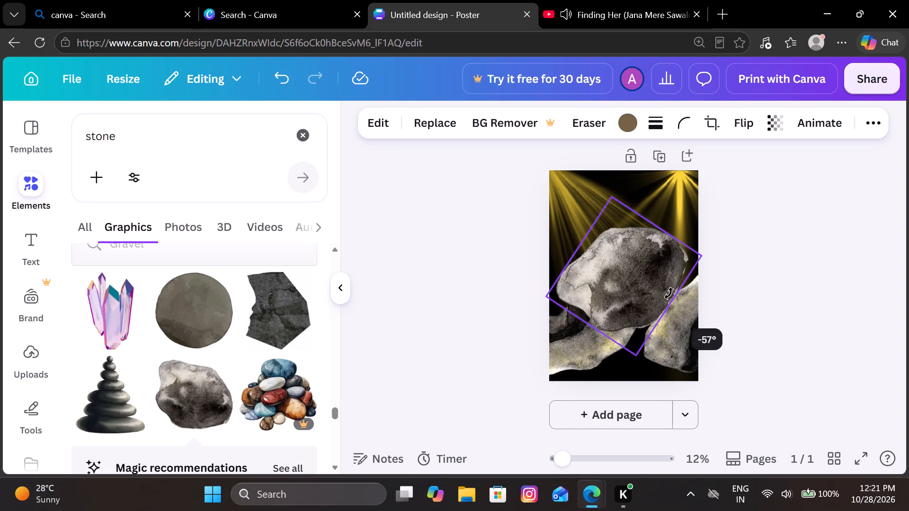
pyautogui.moveTo(669, 293); pyautogui.dragTo(665, 282)
pyautogui.moveTo(665, 282); pyautogui.dragTo(649, 306)
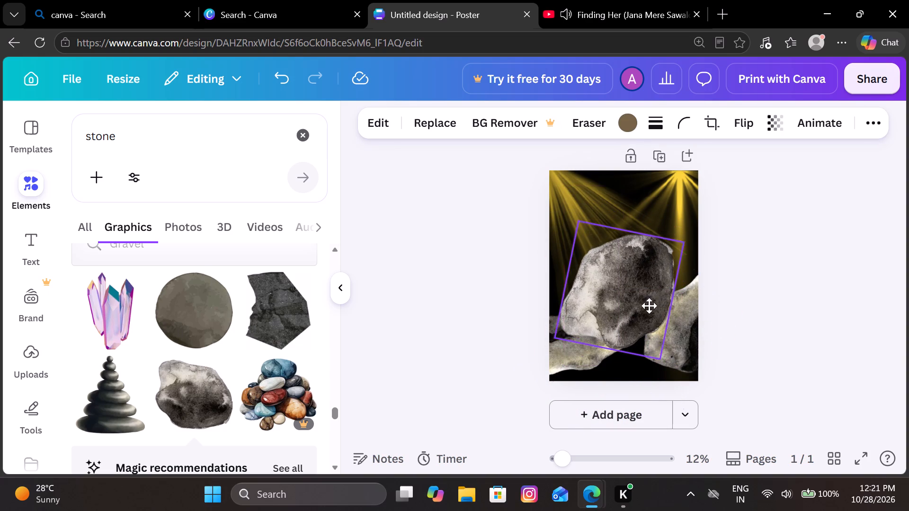
pyautogui.moveTo(649, 306); pyautogui.dragTo(632, 308)
pyautogui.moveTo(625, 374); pyautogui.dragTo(588, 327)
pyautogui.moveTo(635, 287); pyautogui.dragTo(624, 303)
pyautogui.moveTo(573, 282); pyautogui.dragTo(636, 323)
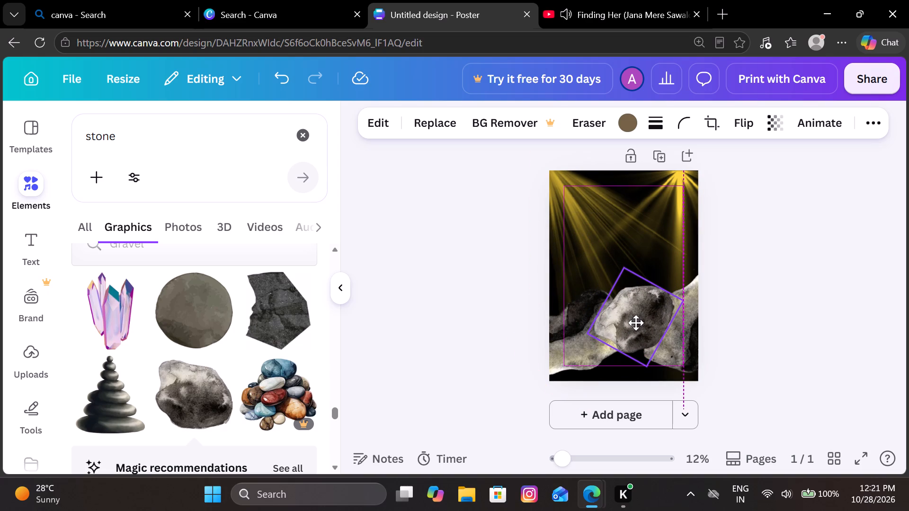
pyautogui.moveTo(636, 323); pyautogui.dragTo(635, 322)
pyautogui.click(460, 321)
# Add the yellowish-grey rock again, enlarge it to about 36.5 by 28.3, and place it in front at the poster's bottom centre.
pyautogui.scroll(-1, 233, 358)
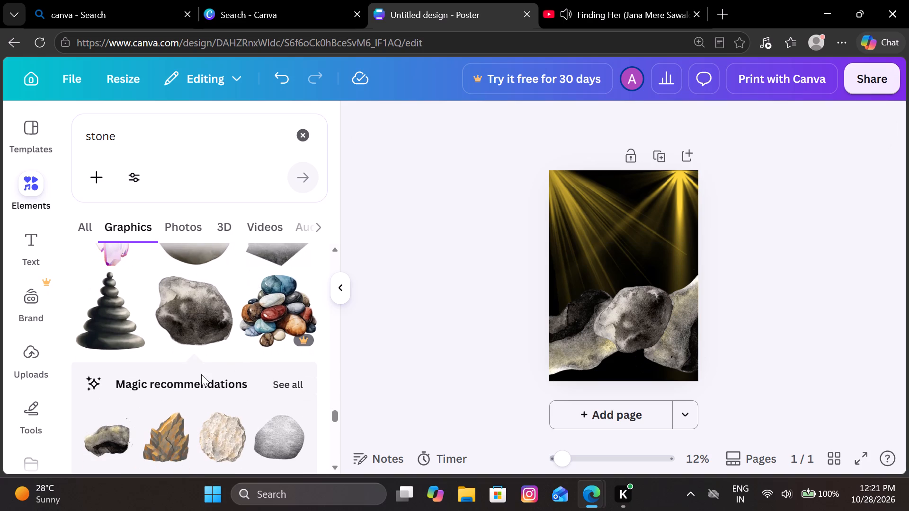
pyautogui.click(101, 432)
pyautogui.moveTo(616, 250); pyautogui.dragTo(620, 324)
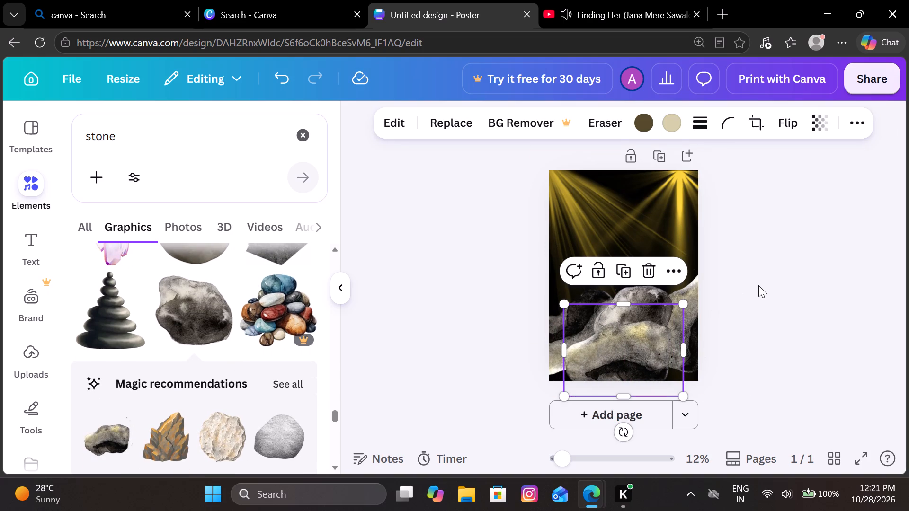
pyautogui.click(758, 285)
pyautogui.moveTo(646, 367); pyautogui.dragTo(661, 374)
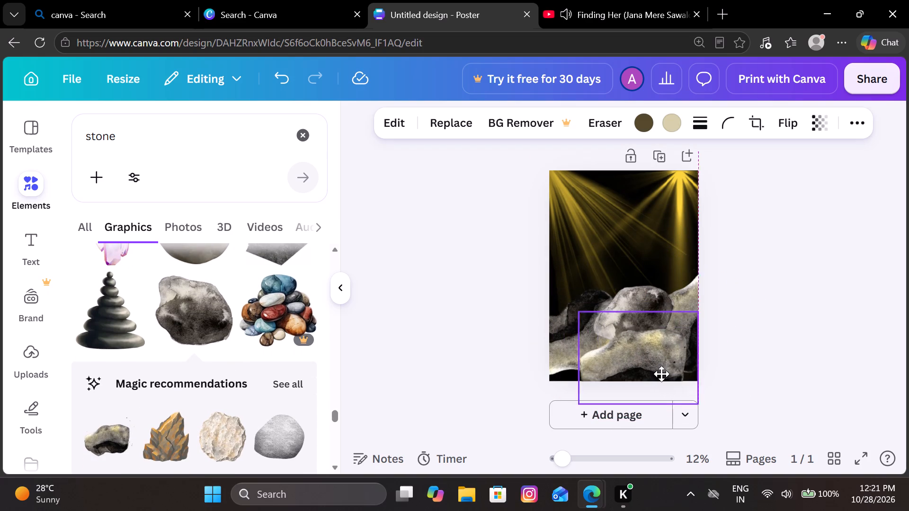
pyautogui.moveTo(661, 374); pyautogui.dragTo(651, 364)
pyautogui.moveTo(685, 388); pyautogui.dragTo(694, 393)
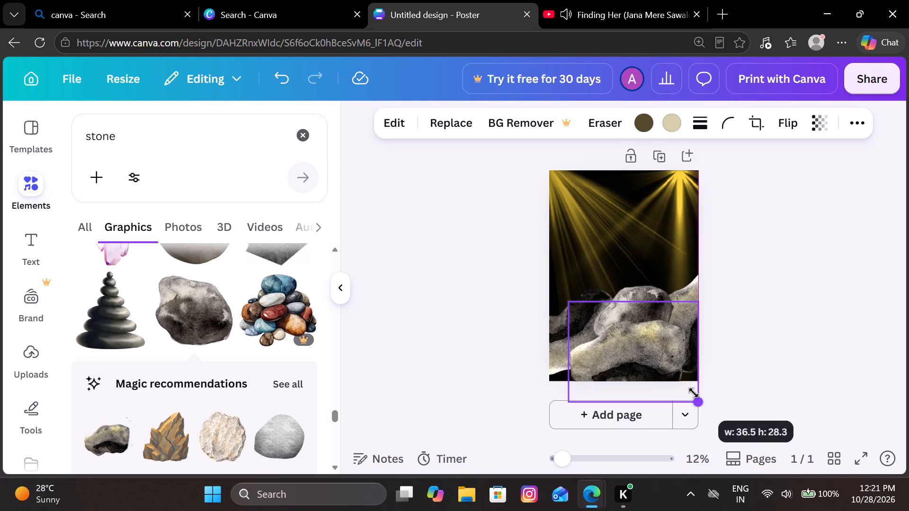
pyautogui.moveTo(694, 393); pyautogui.dragTo(694, 393)
pyautogui.moveTo(649, 360); pyautogui.dragTo(644, 354)
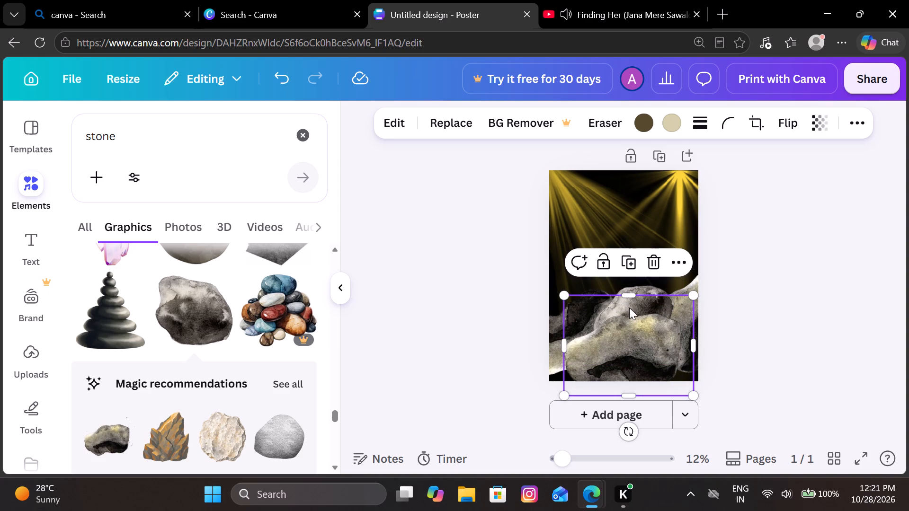
# Move the rounded grey boulder to the poster's left edge, overlapping the lower-left rock.
pyautogui.moveTo(652, 283); pyautogui.dragTo(630, 280)
pyautogui.moveTo(630, 280); pyautogui.dragTo(568, 268)
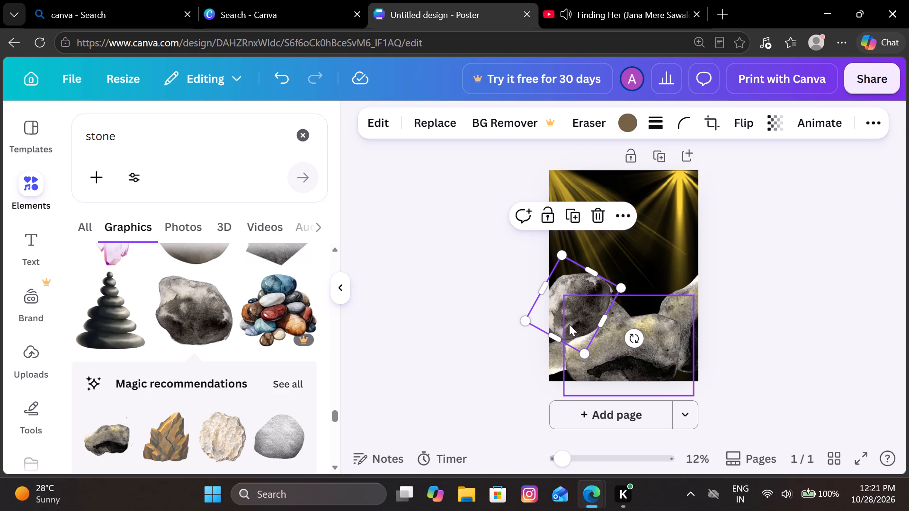
# Bring the lower-left rock forward so it overlaps the grey boulder.
pyautogui.click(561, 355)
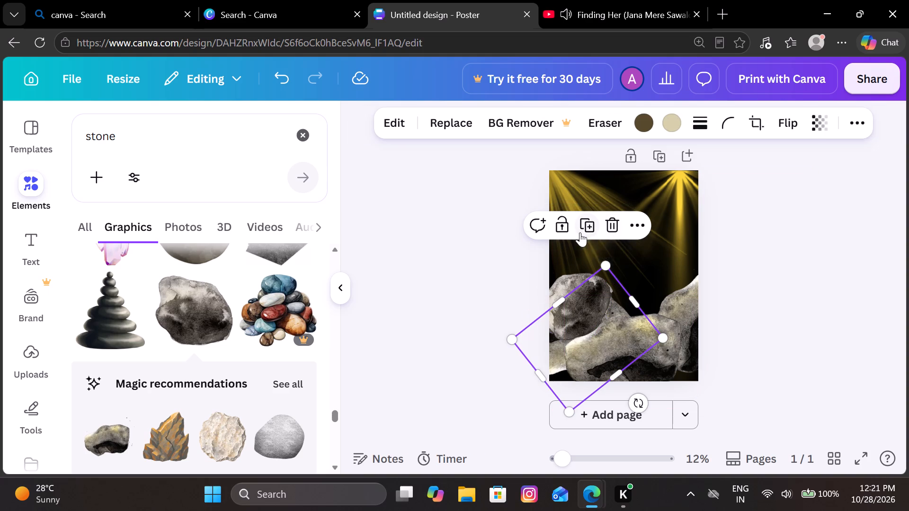
pyautogui.click(636, 223)
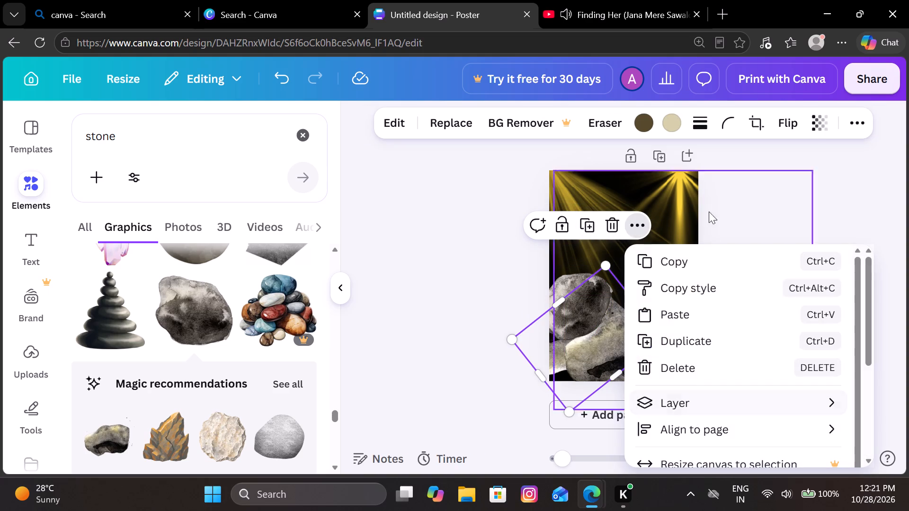
pyautogui.scroll(-1, 695, 388)
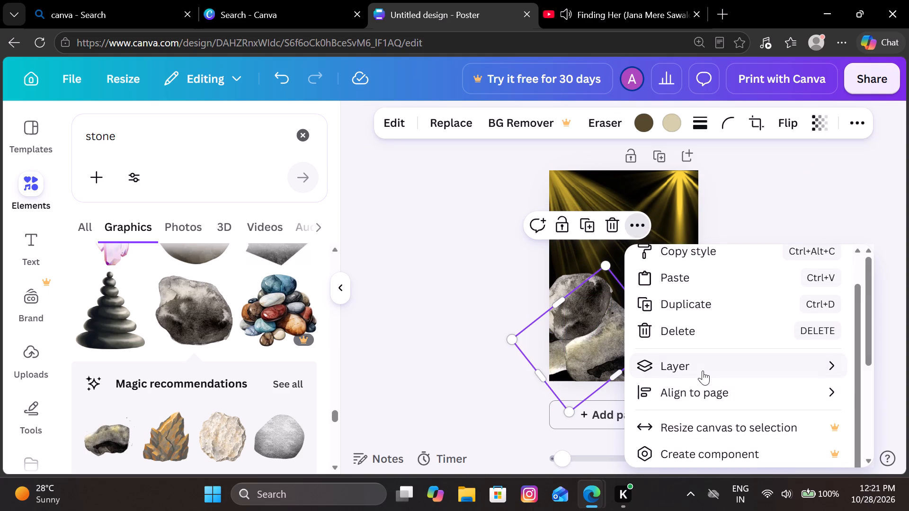
pyautogui.click(703, 370)
pyautogui.click(552, 362)
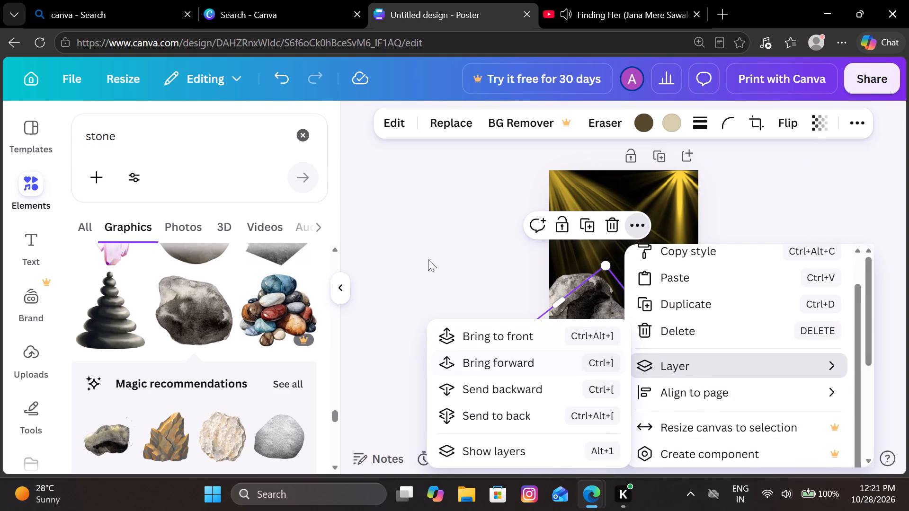
pyautogui.click(421, 237)
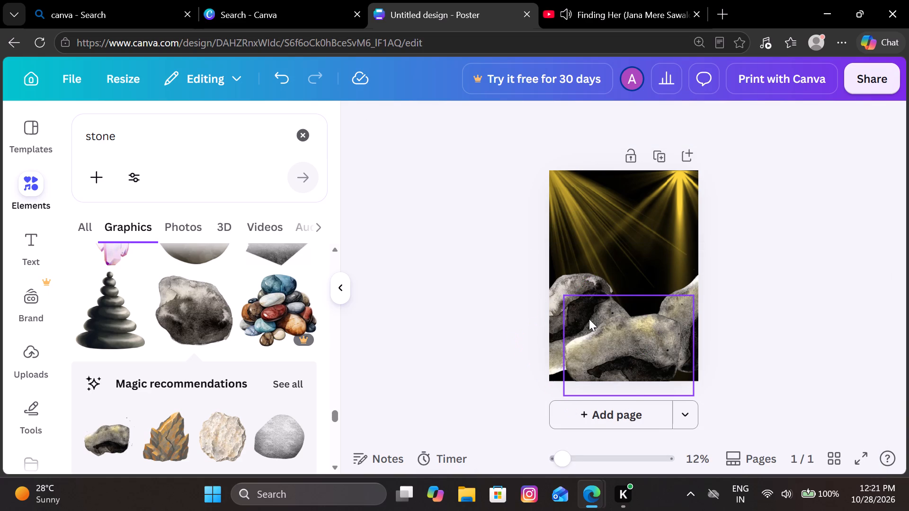
# Respace the left rock cluster, shifting the front rock down and right, the lower-left rock down, and the grey boulder right.
pyautogui.moveTo(589, 319); pyautogui.dragTo(601, 327)
pyautogui.moveTo(561, 345); pyautogui.dragTo(556, 338)
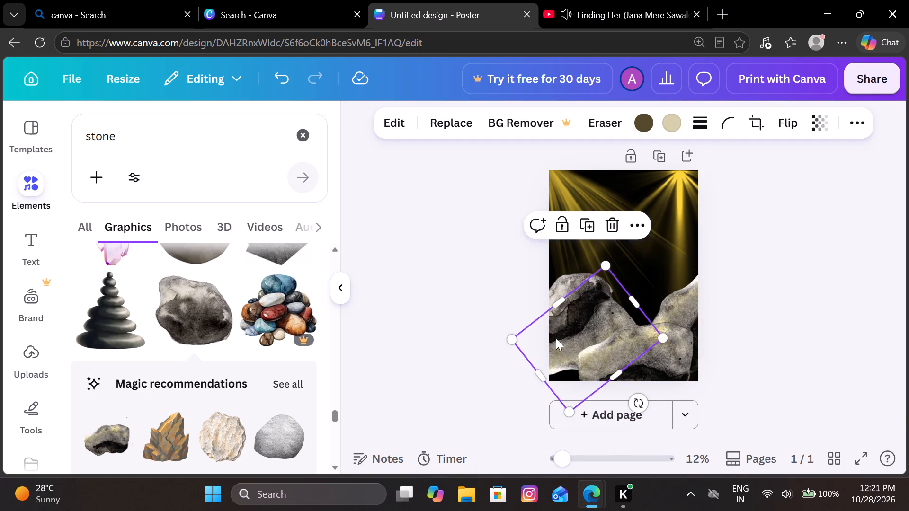
pyautogui.moveTo(556, 338); pyautogui.dragTo(555, 354)
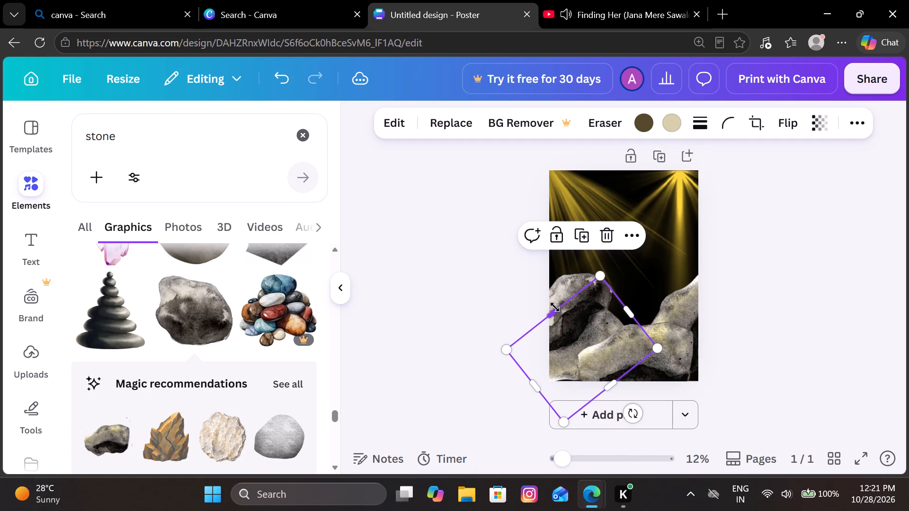
pyautogui.moveTo(567, 274); pyautogui.dragTo(584, 272)
pyautogui.click(498, 352)
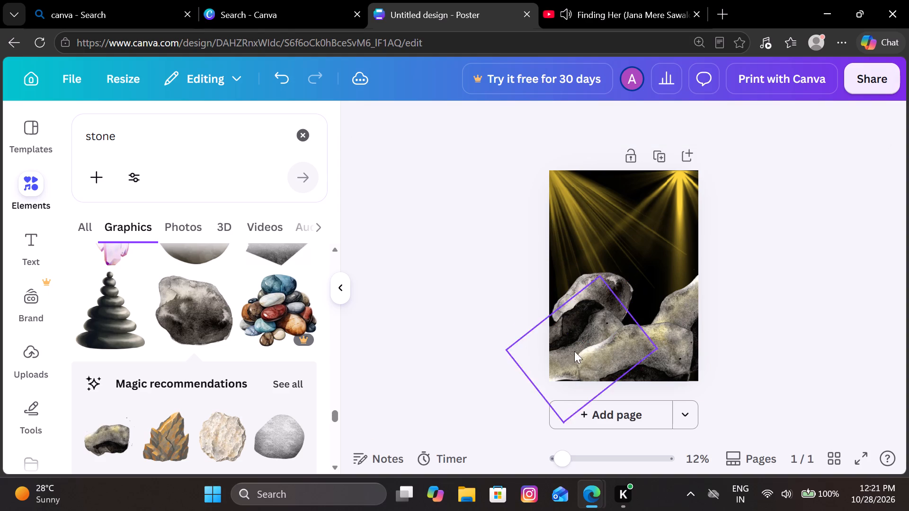
# Tighten the rock overlap by nudging the lower-left rock down and left, the front rock up and left, and the boulder left.
pyautogui.moveTo(571, 339); pyautogui.dragTo(560, 343)
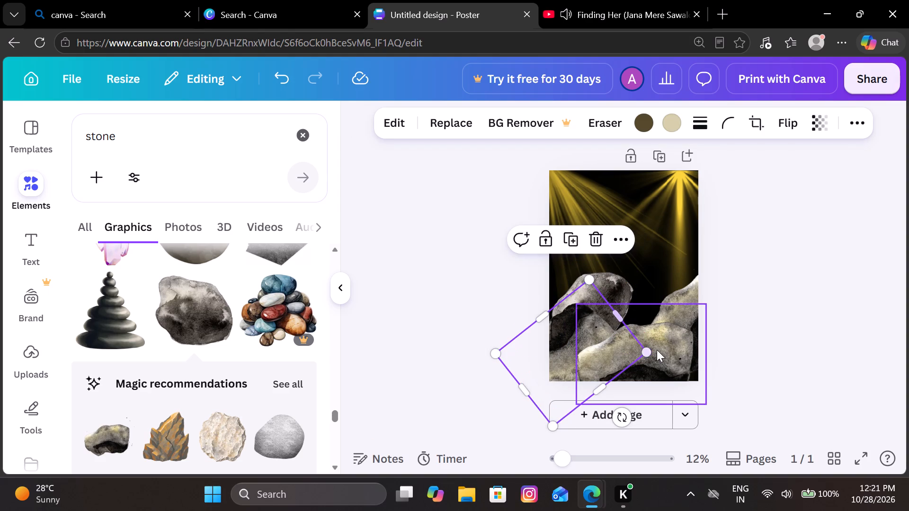
pyautogui.moveTo(656, 350); pyautogui.dragTo(645, 340)
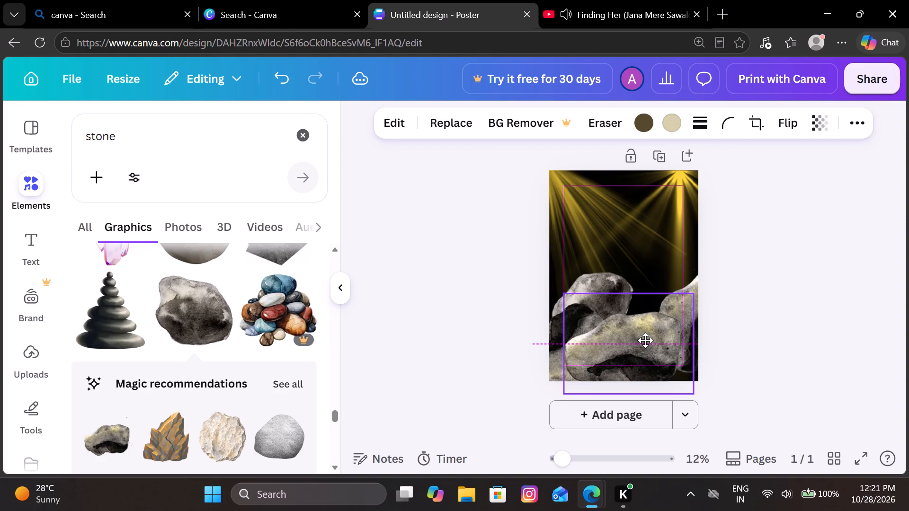
pyautogui.moveTo(645, 340); pyautogui.dragTo(646, 341)
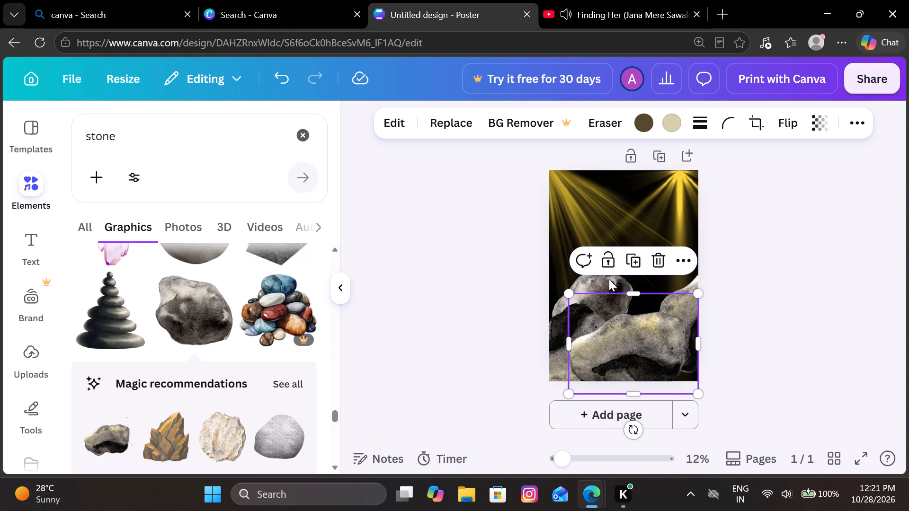
pyautogui.moveTo(609, 279); pyautogui.dragTo(596, 279)
pyautogui.click(470, 304)
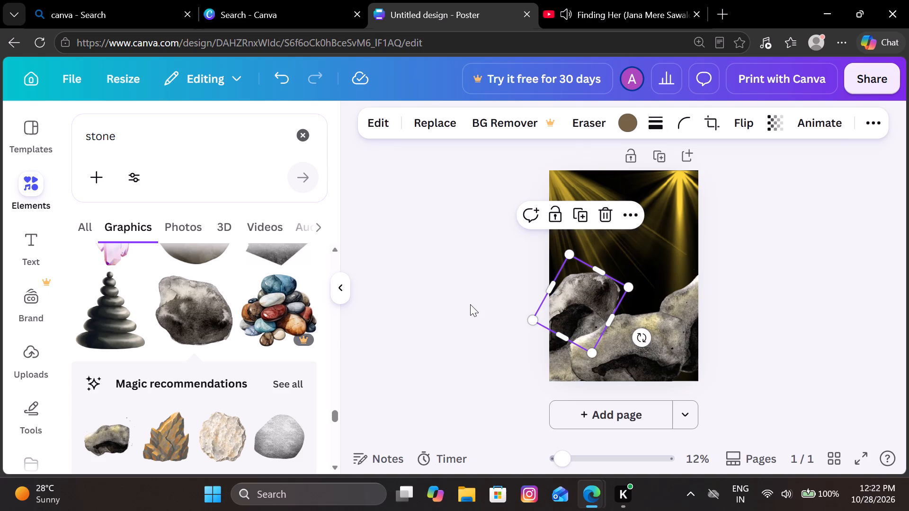
# Nudge the front rock down and left, the right rock left, and the lower-left rock and grey boulder slightly down.
pyautogui.moveTo(644, 363); pyautogui.dragTo(642, 377)
pyautogui.click(643, 356)
pyautogui.moveTo(643, 356); pyautogui.dragTo(641, 349)
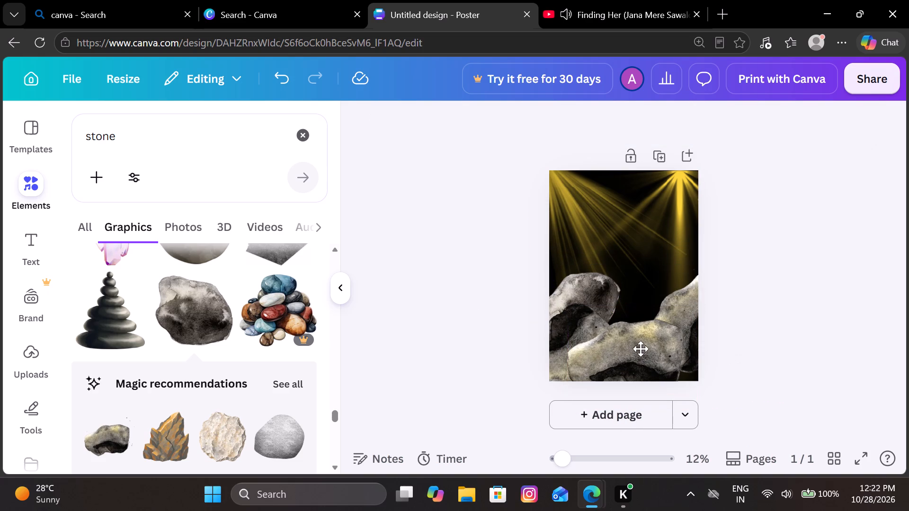
pyautogui.moveTo(641, 349); pyautogui.dragTo(641, 349)
pyautogui.moveTo(692, 295); pyautogui.dragTo(684, 300)
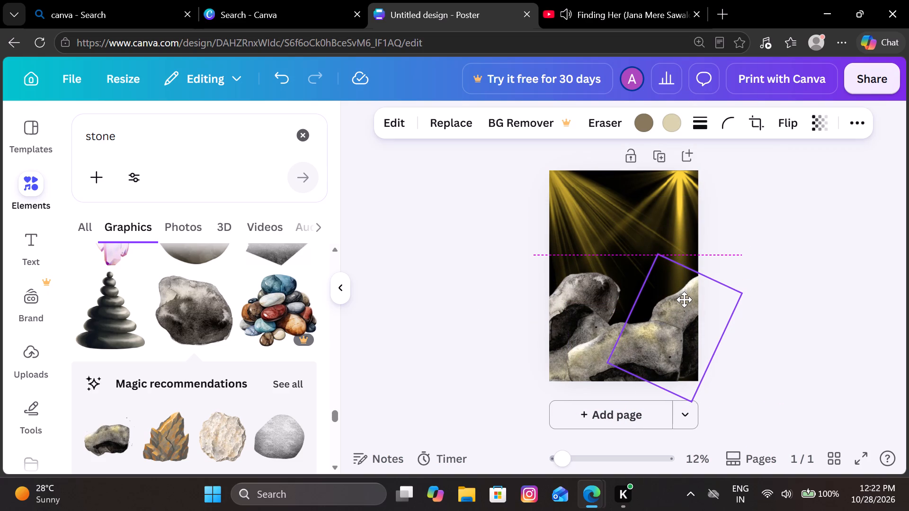
pyautogui.moveTo(684, 300); pyautogui.dragTo(682, 300)
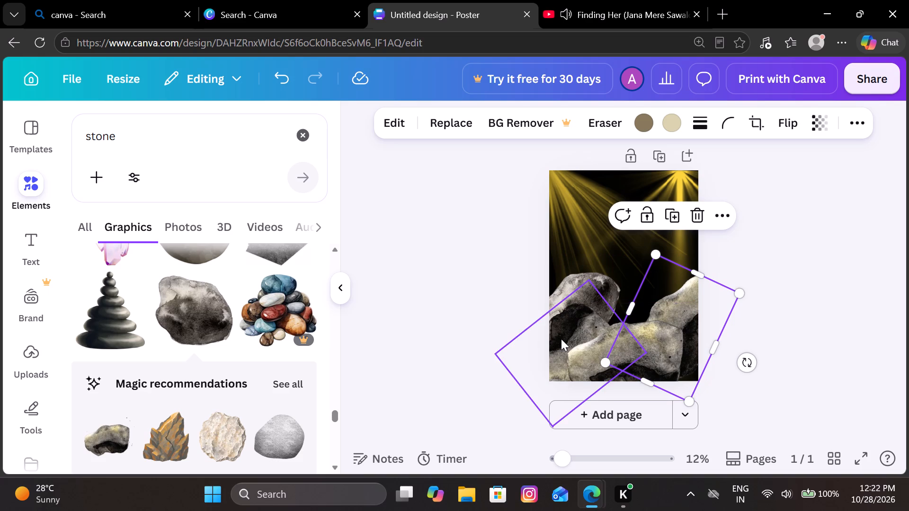
pyautogui.moveTo(561, 339); pyautogui.dragTo(561, 345)
pyautogui.moveTo(561, 292); pyautogui.dragTo(557, 293)
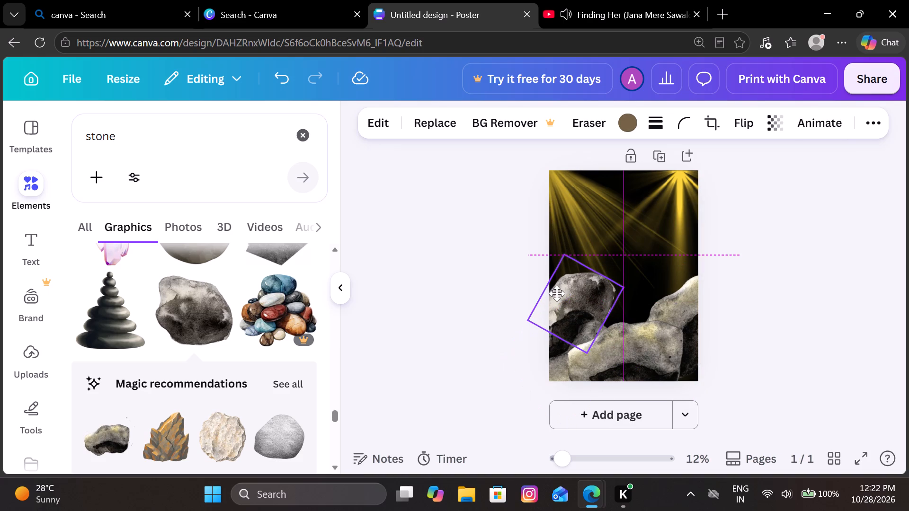
pyautogui.moveTo(557, 293); pyautogui.dragTo(561, 300)
pyautogui.click(471, 327)
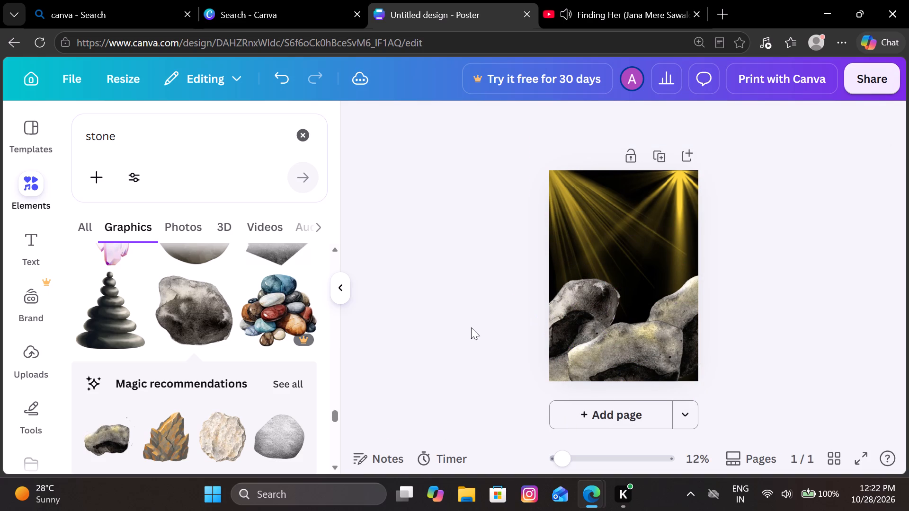
# Search the elements for "stone shining golden" and add the slender golden light-ray graphic to the poster.
pyautogui.scroll(2, 191, 286)
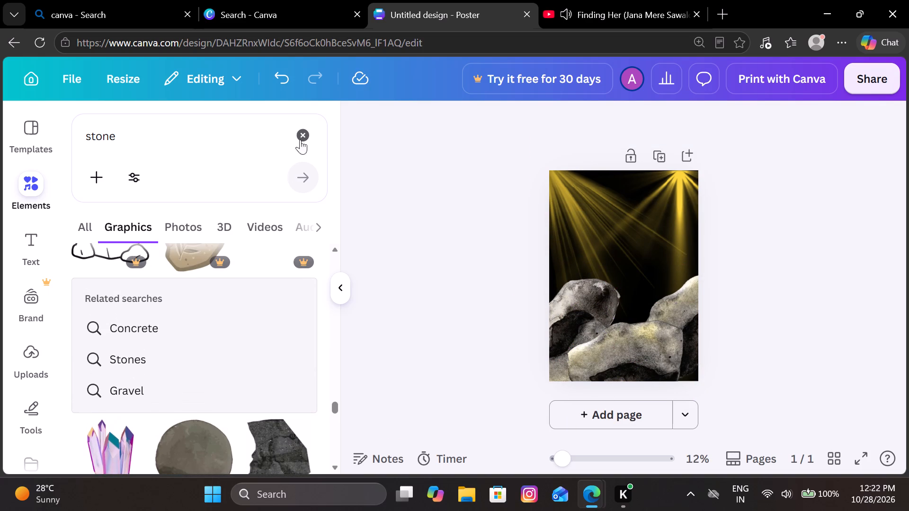
pyautogui.click(307, 130)
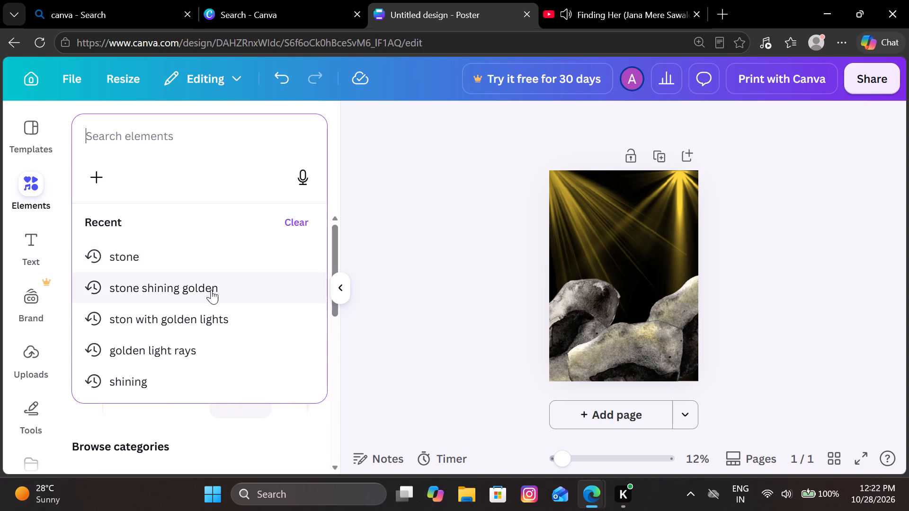
pyautogui.click(211, 290)
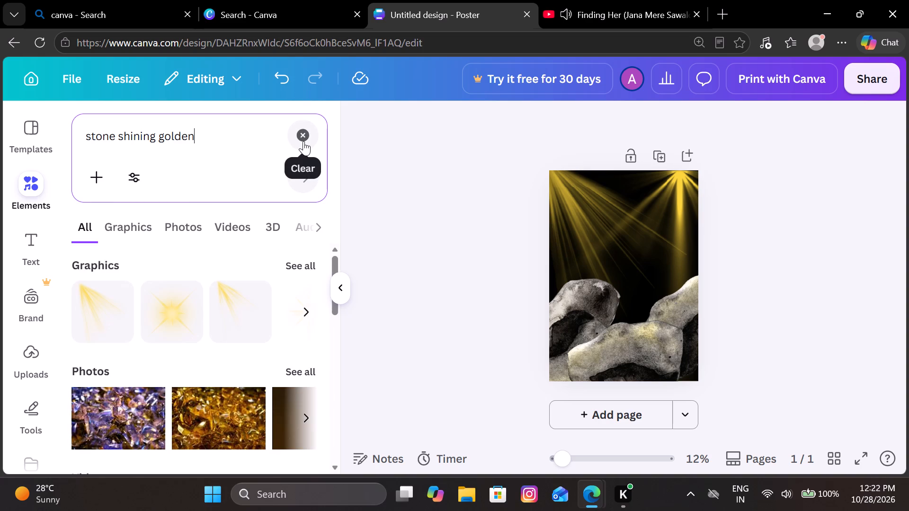
pyautogui.click(305, 316)
pyautogui.click(305, 316)
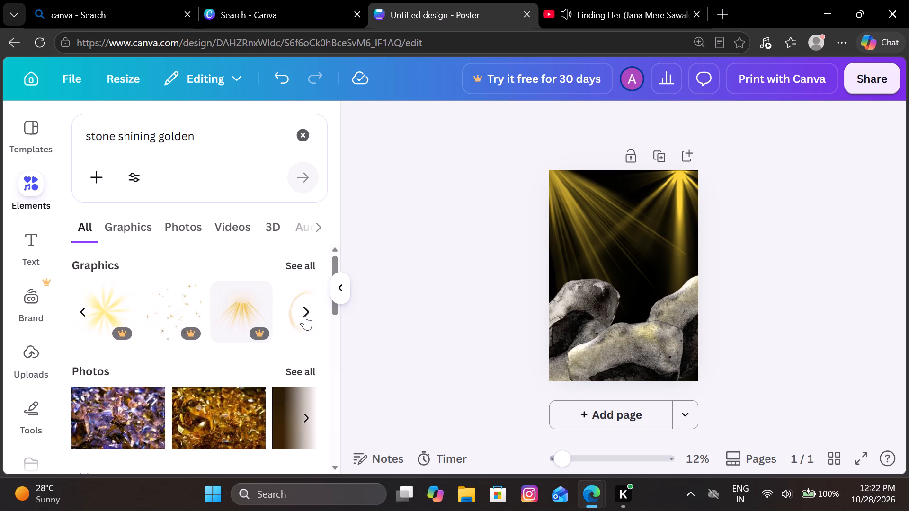
pyautogui.click(305, 316)
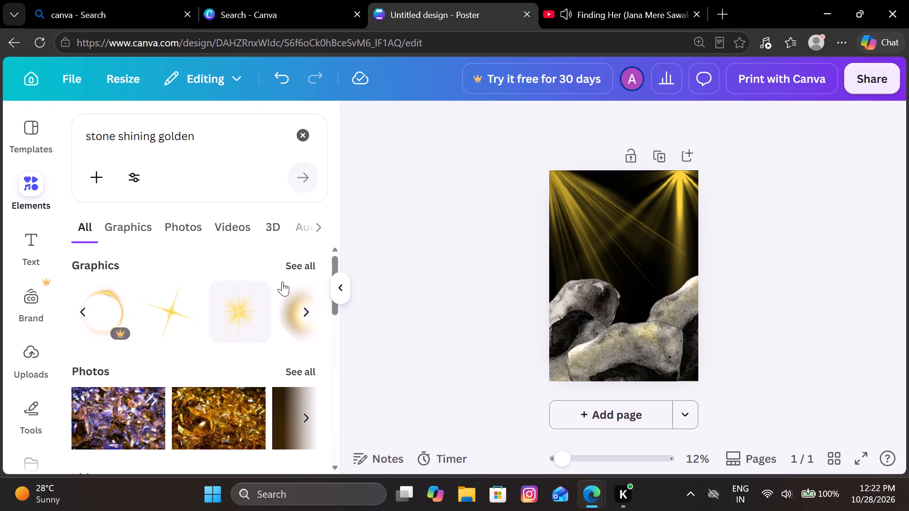
pyautogui.click(302, 261)
pyautogui.scroll(-1, 230, 356)
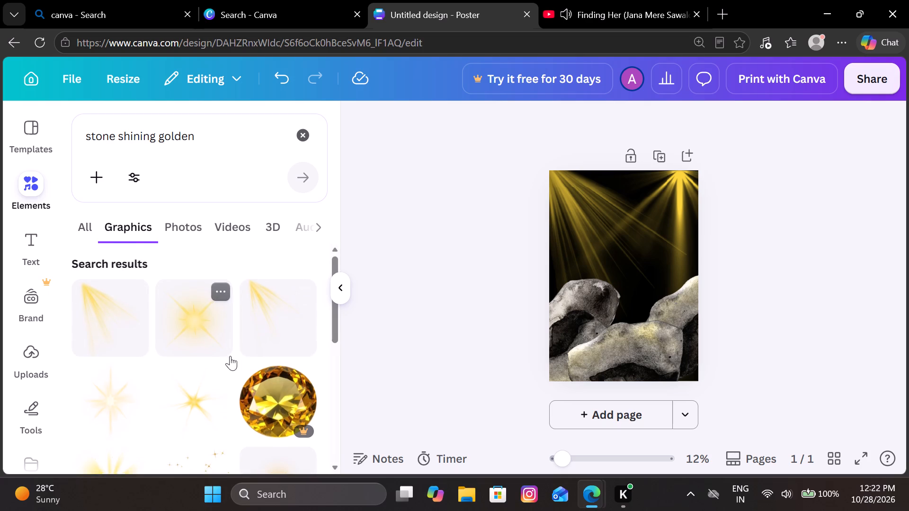
pyautogui.scroll(-2, 230, 356)
pyautogui.click(266, 282)
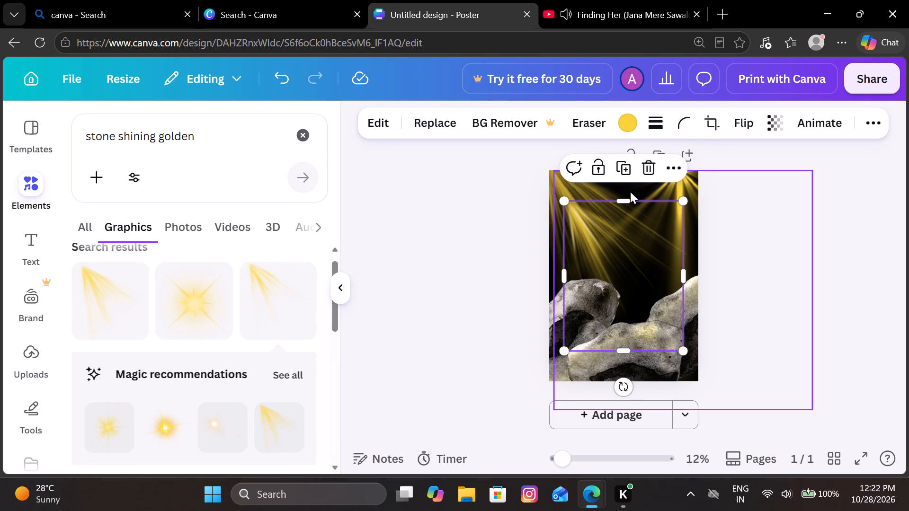
# Flip the new golden rays horizontally and vertically, enlarge them, and place them so they shine from the poster's lower-right corner.
pyautogui.click(755, 121)
pyautogui.click(745, 157)
pyautogui.click(747, 177)
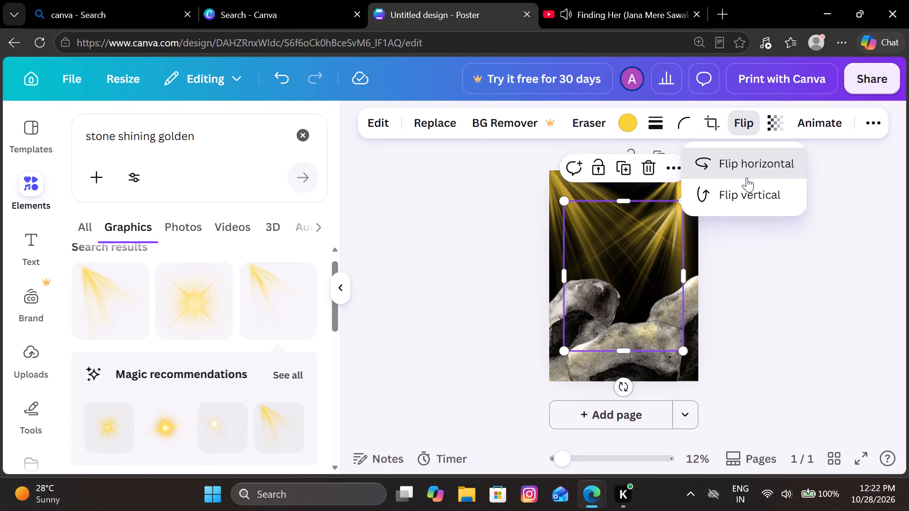
pyautogui.click(748, 195)
pyautogui.click(749, 156)
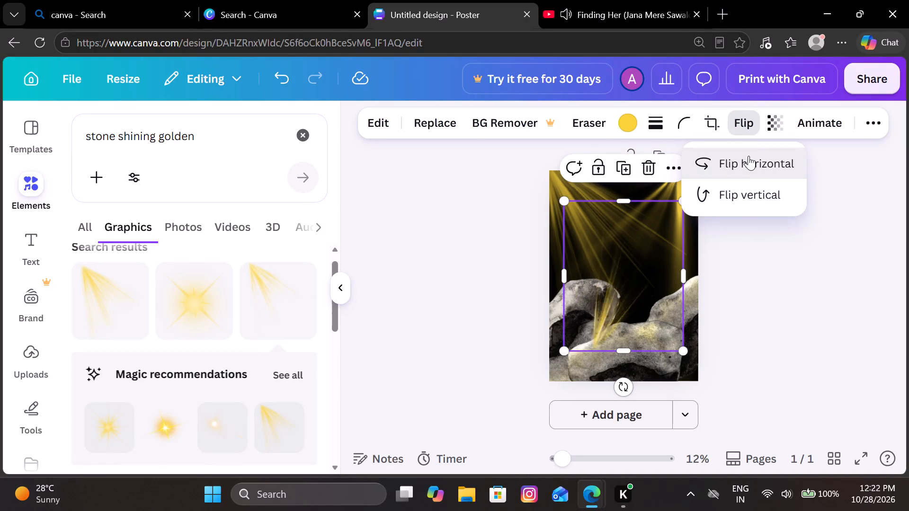
pyautogui.moveTo(681, 348); pyautogui.dragTo(699, 370)
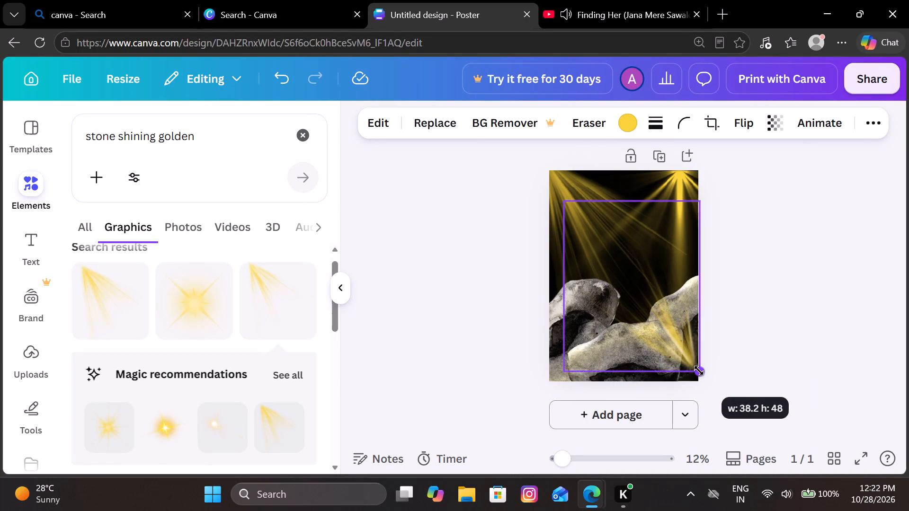
pyautogui.moveTo(699, 370); pyautogui.dragTo(724, 402)
pyautogui.moveTo(669, 352); pyautogui.dragTo(658, 351)
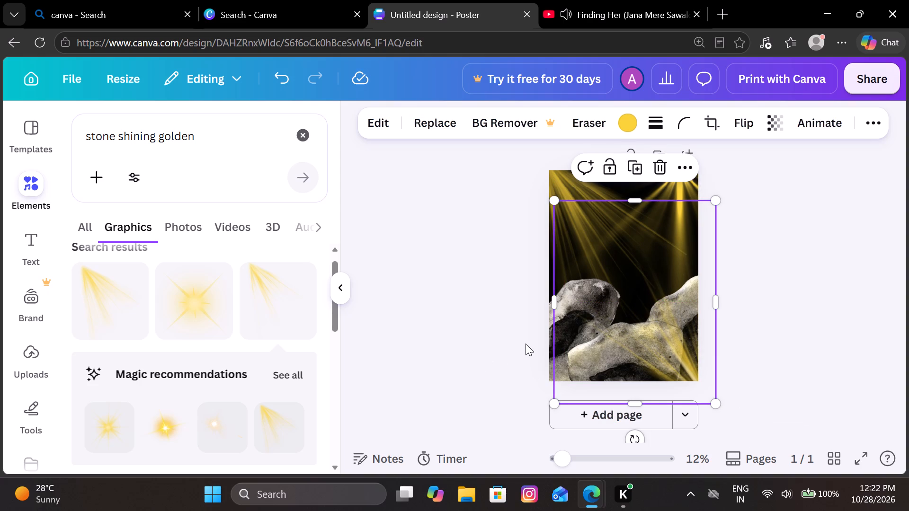
pyautogui.click(526, 343)
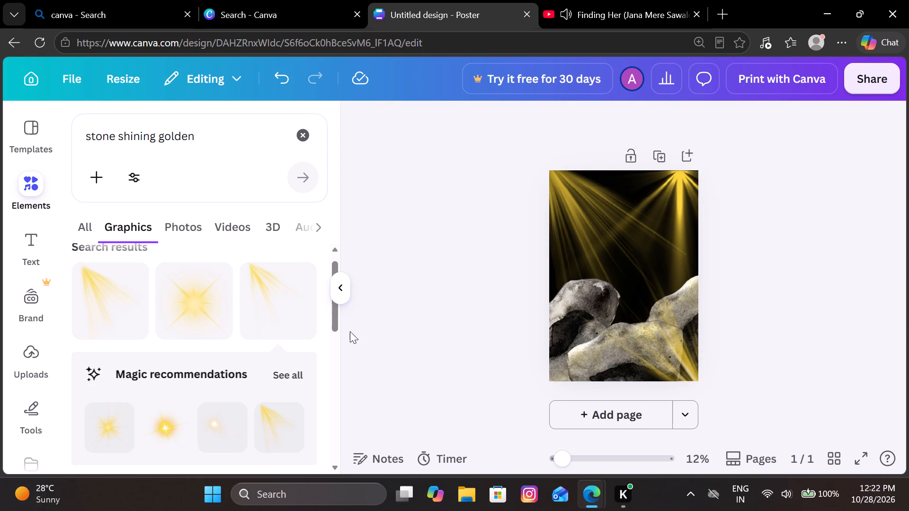
# Add the recommended golden ray graphic, rotate it roughly a quarter turn, and place and stretch it across the rocks from the lower-left corner.
pyautogui.click(277, 434)
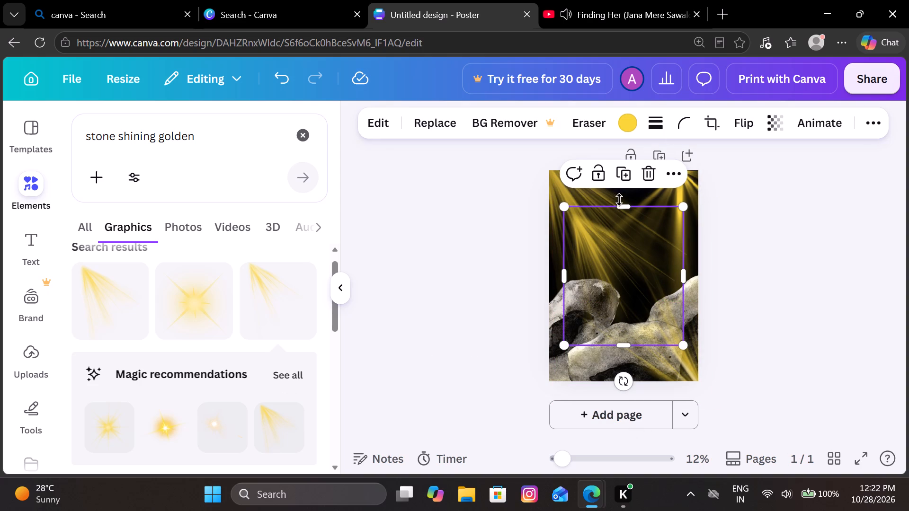
pyautogui.moveTo(624, 380); pyautogui.dragTo(698, 276)
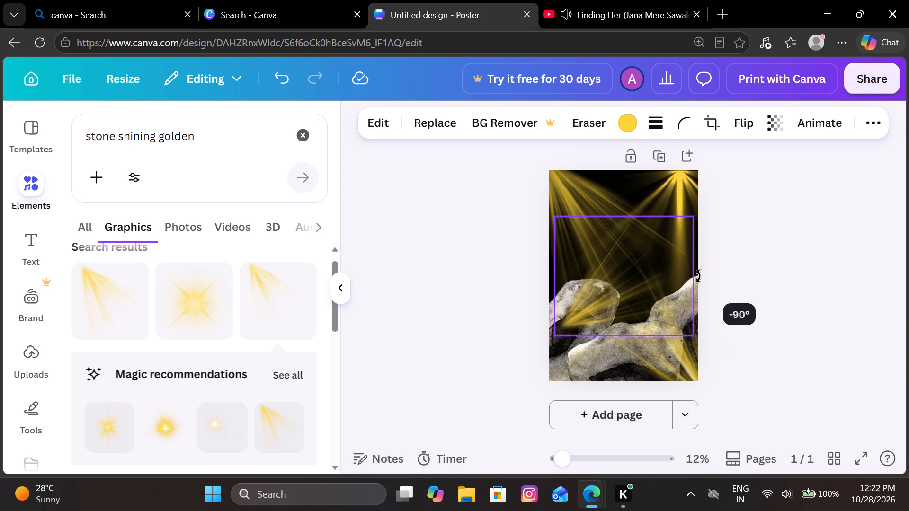
pyautogui.moveTo(698, 276); pyautogui.dragTo(700, 285)
pyautogui.moveTo(606, 273); pyautogui.dragTo(600, 283)
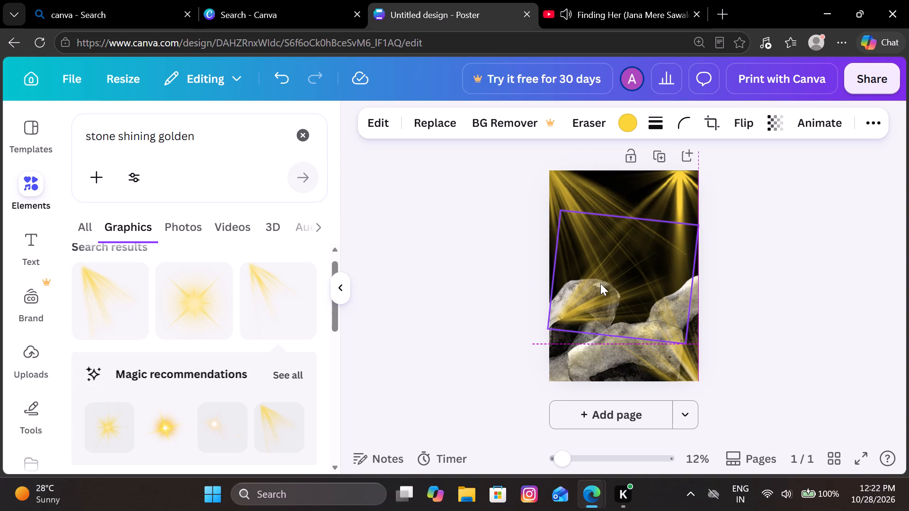
pyautogui.moveTo(572, 297); pyautogui.dragTo(560, 302)
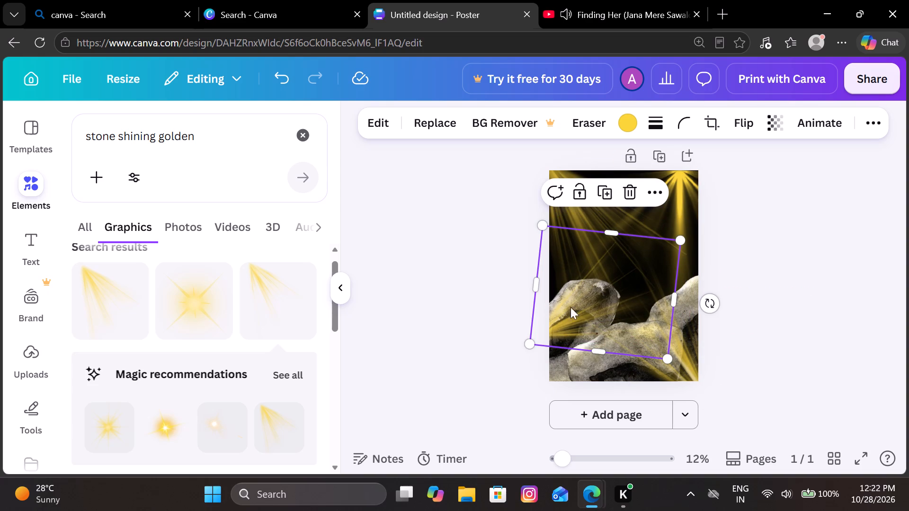
pyautogui.moveTo(600, 352); pyautogui.dragTo(603, 379)
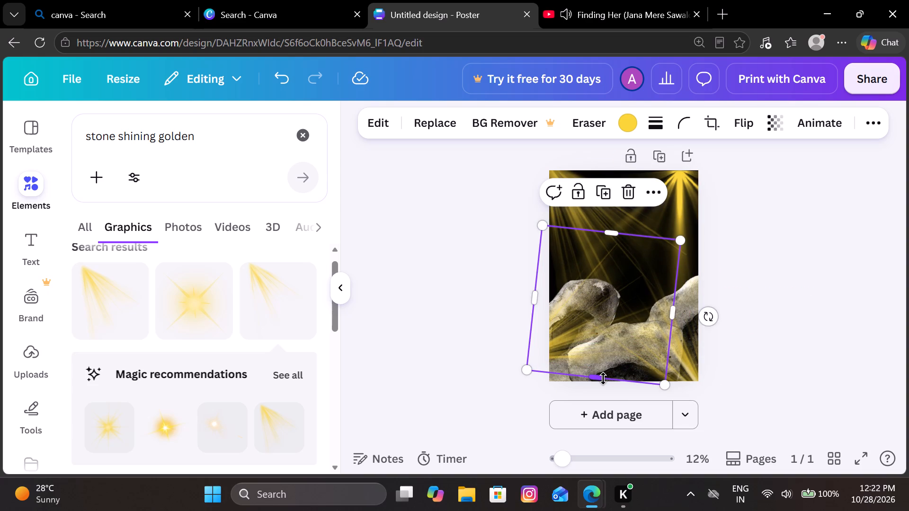
pyautogui.moveTo(603, 379); pyautogui.dragTo(604, 395)
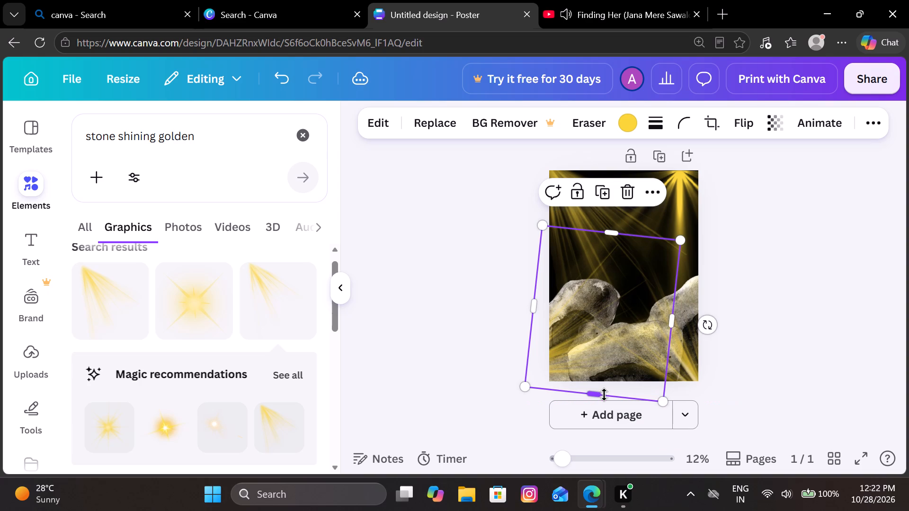
pyautogui.moveTo(598, 362); pyautogui.dragTo(594, 368)
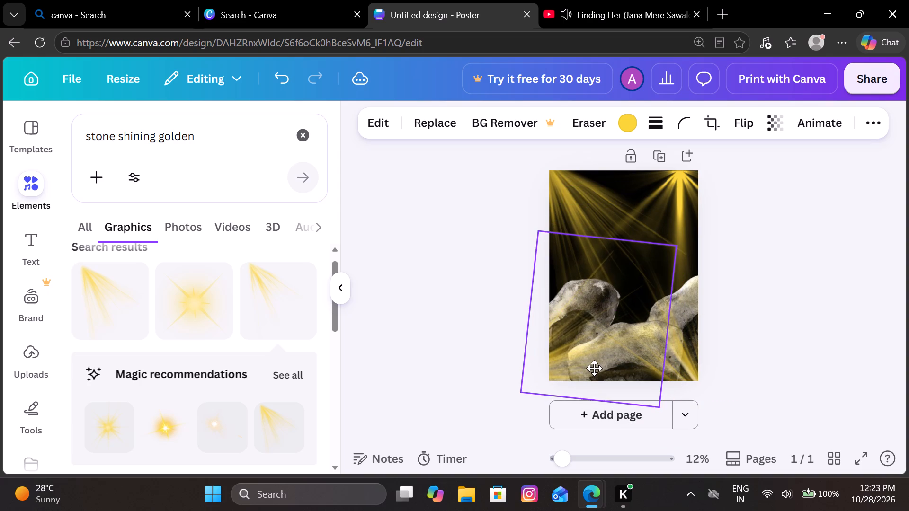
pyautogui.moveTo(594, 368); pyautogui.dragTo(593, 367)
# Widen the lower-right golden rays and shift them right, past the poster's edge.
pyautogui.click(683, 370)
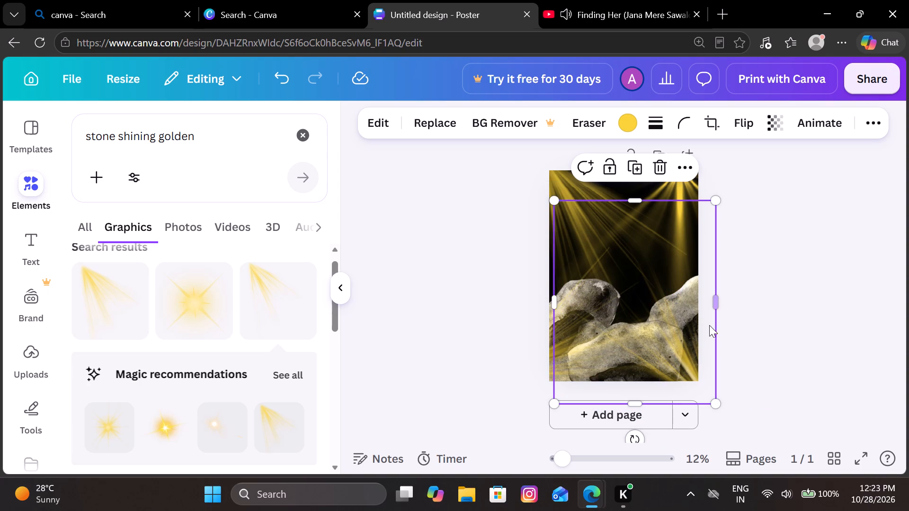
pyautogui.moveTo(714, 301); pyautogui.dragTo(745, 295)
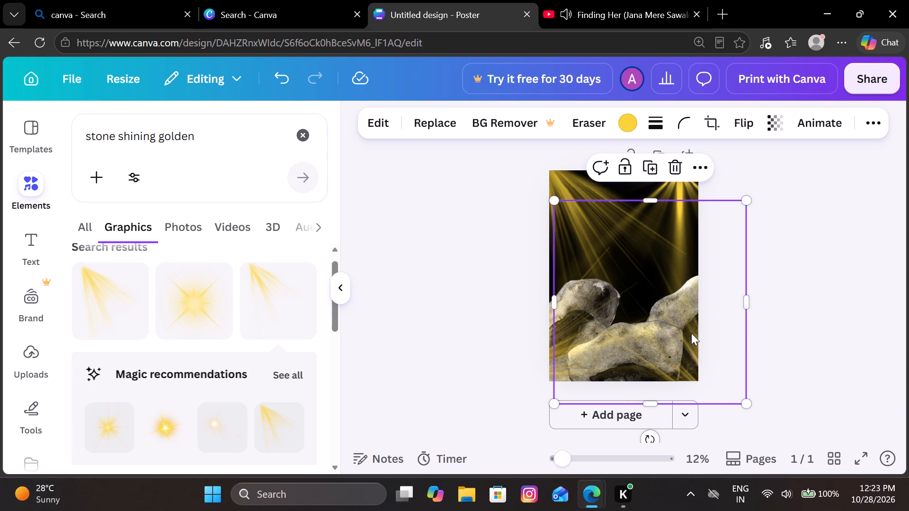
pyautogui.moveTo(692, 333); pyautogui.dragTo(700, 333)
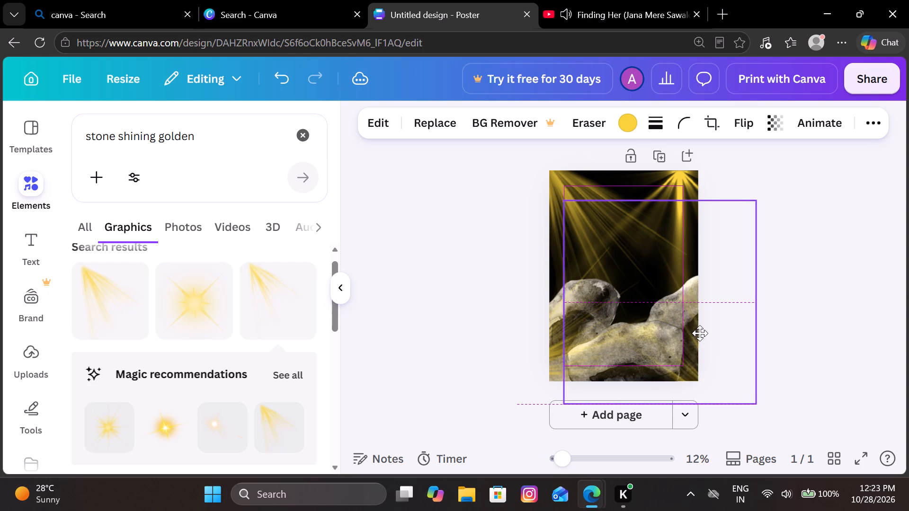
pyautogui.moveTo(700, 333); pyautogui.dragTo(709, 333)
pyautogui.click(817, 293)
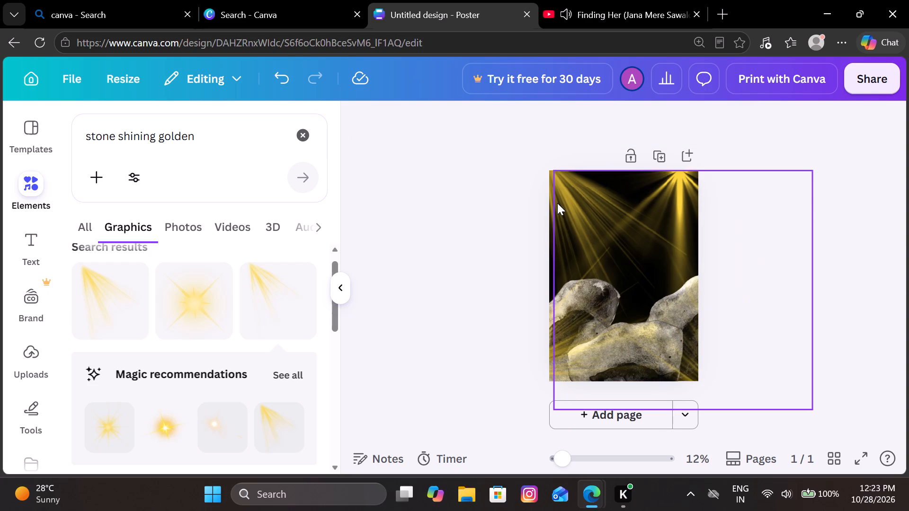
# Move the upper-right rays further into their corner and shift the upper-left rays up and left beyond the poster's edge.
pyautogui.click(581, 194)
pyautogui.moveTo(581, 194); pyautogui.dragTo(572, 191)
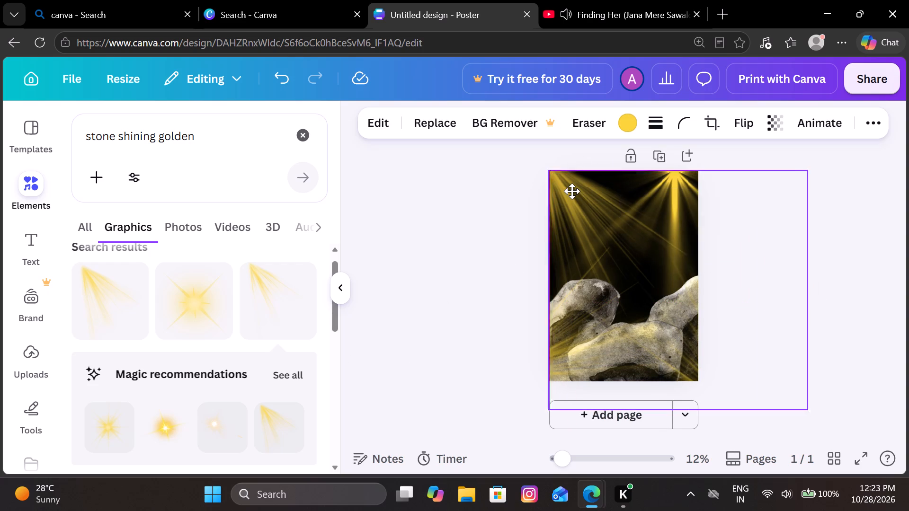
pyautogui.moveTo(572, 191); pyautogui.dragTo(588, 201)
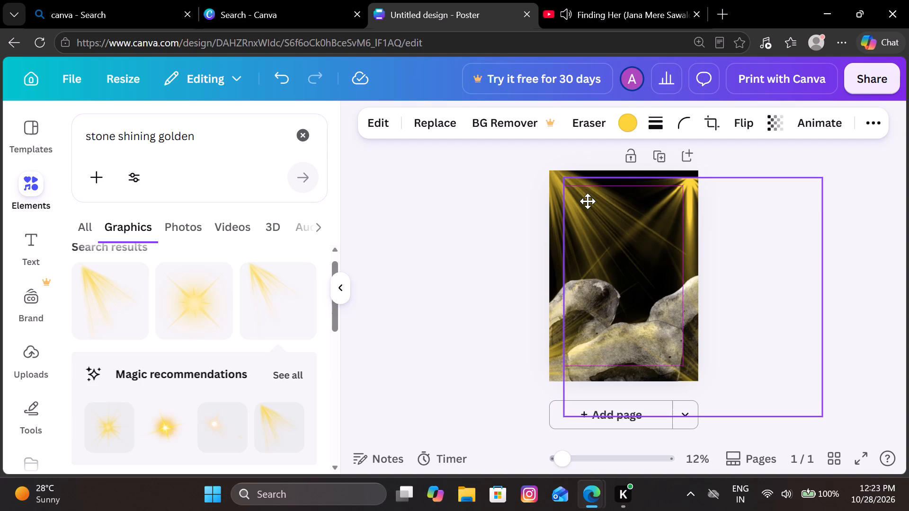
pyautogui.moveTo(588, 201); pyautogui.dragTo(588, 197)
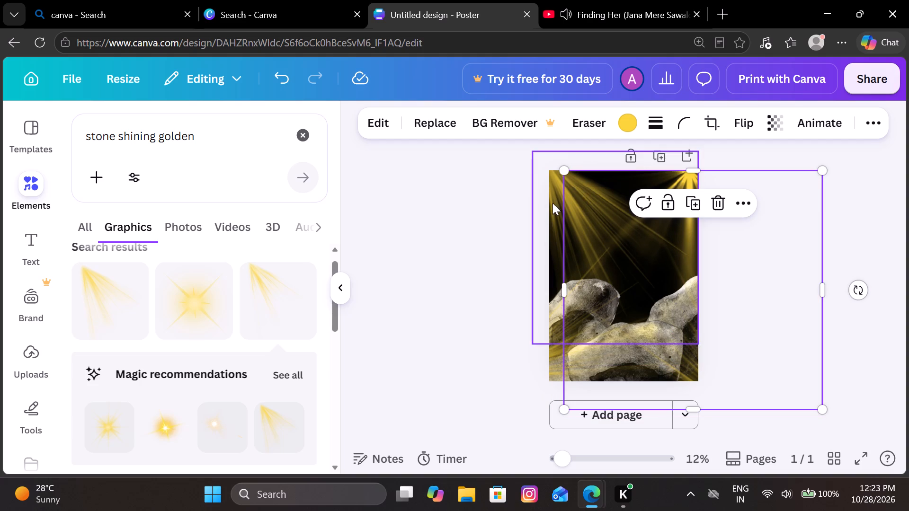
pyautogui.moveTo(554, 206); pyautogui.dragTo(536, 191)
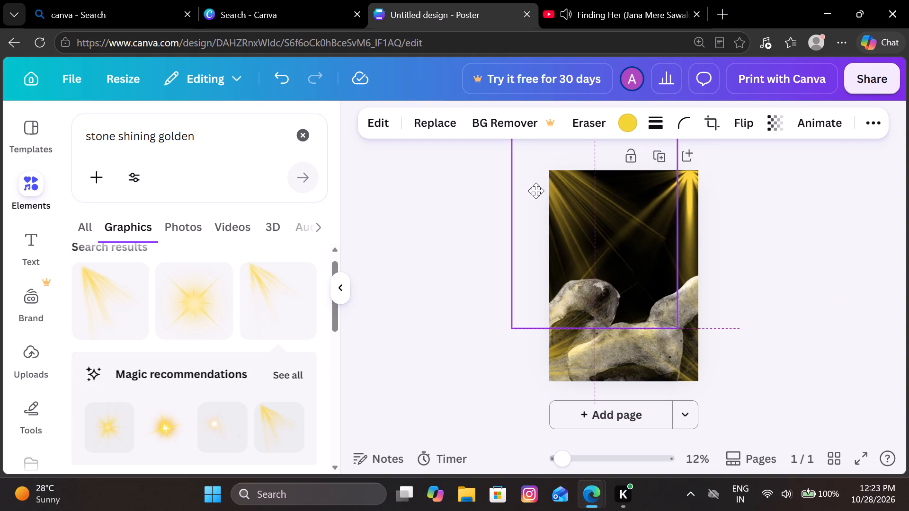
pyautogui.moveTo(536, 191); pyautogui.dragTo(536, 192)
pyautogui.click(437, 238)
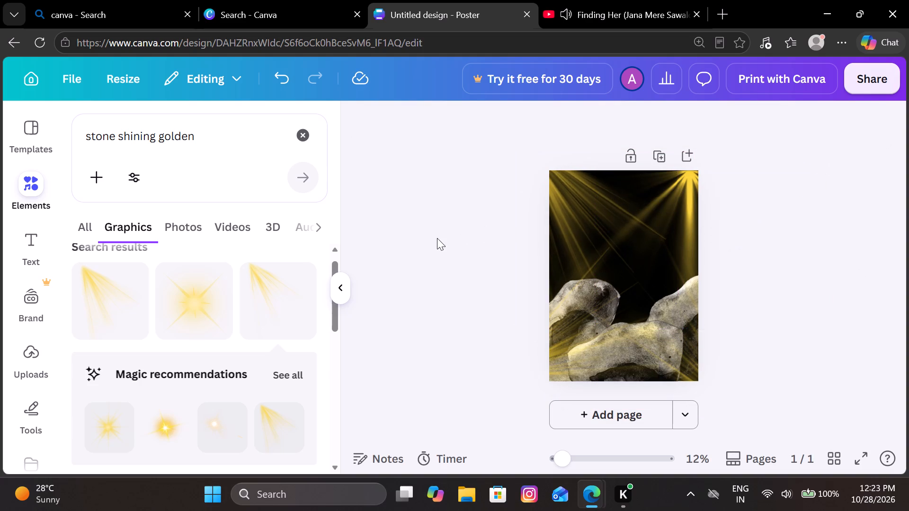
# Search the elements for perfume and look through all the graphics results for a suitable bottle.
pyautogui.click(310, 129)
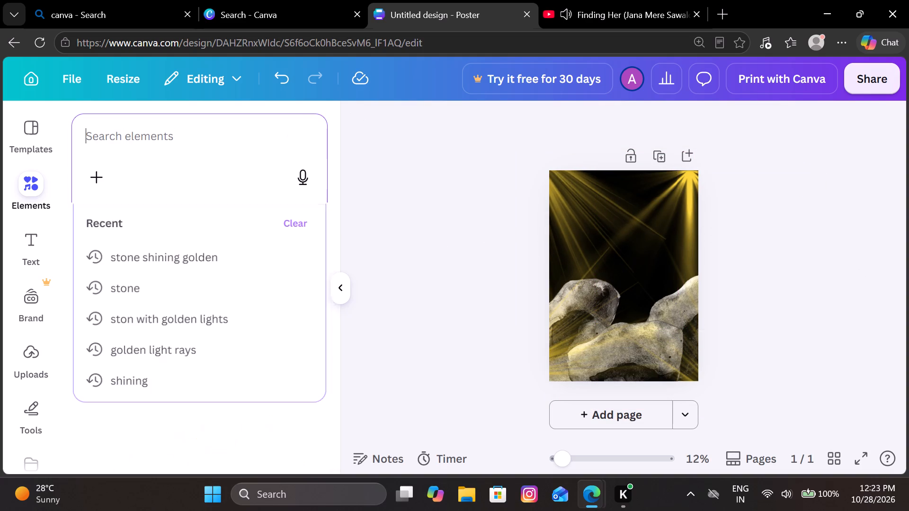
pyautogui.write('perfume')
pyautogui.press('Return')
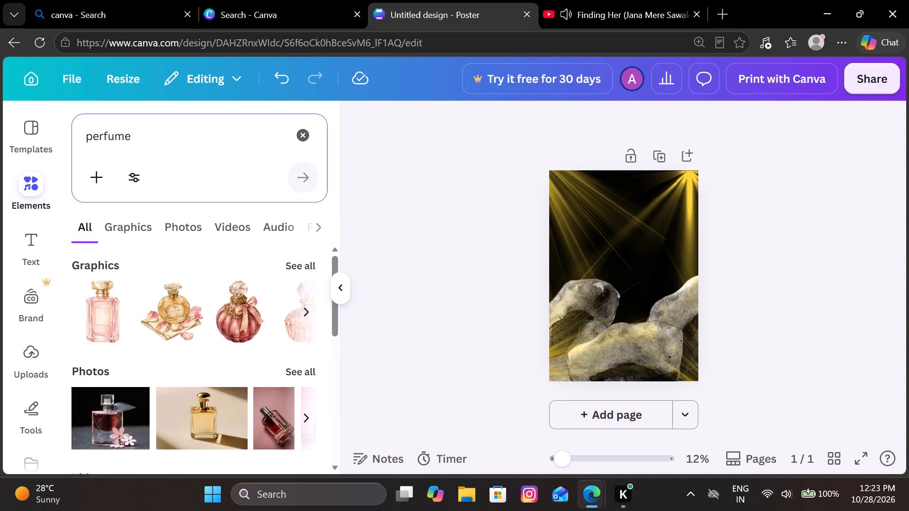
pyautogui.doubleClick(302, 251)
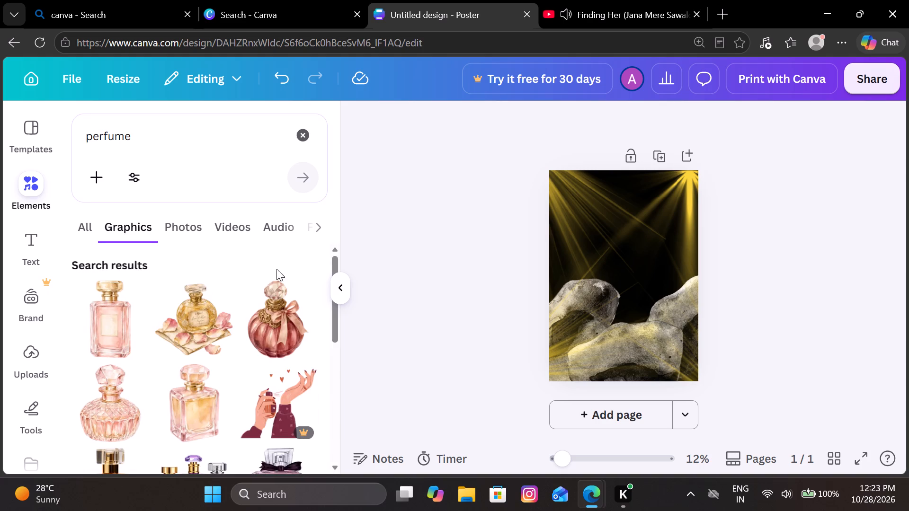
pyautogui.scroll(-3, 221, 316)
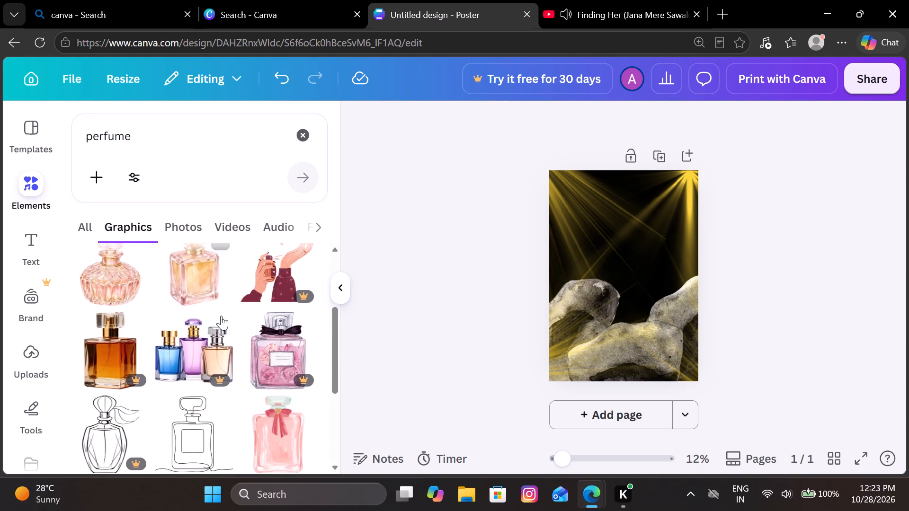
pyautogui.scroll(-4, 221, 316)
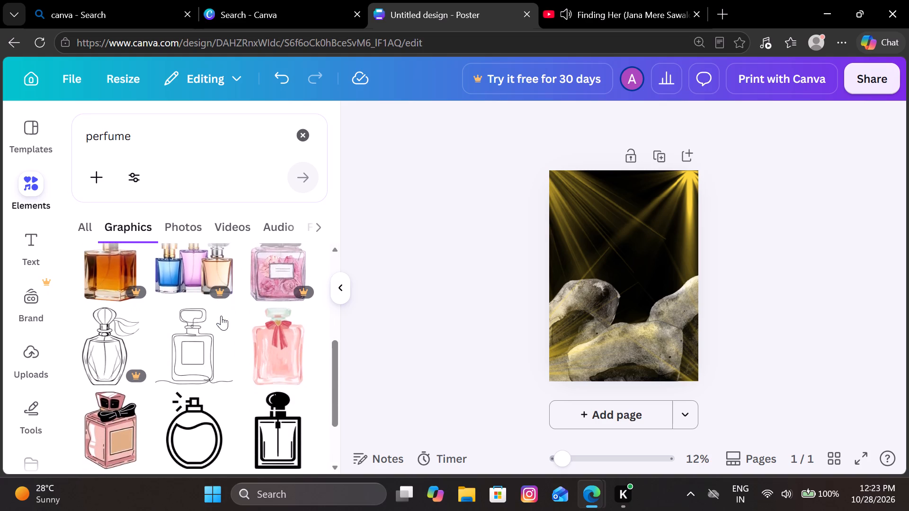
pyautogui.scroll(-2, 221, 316)
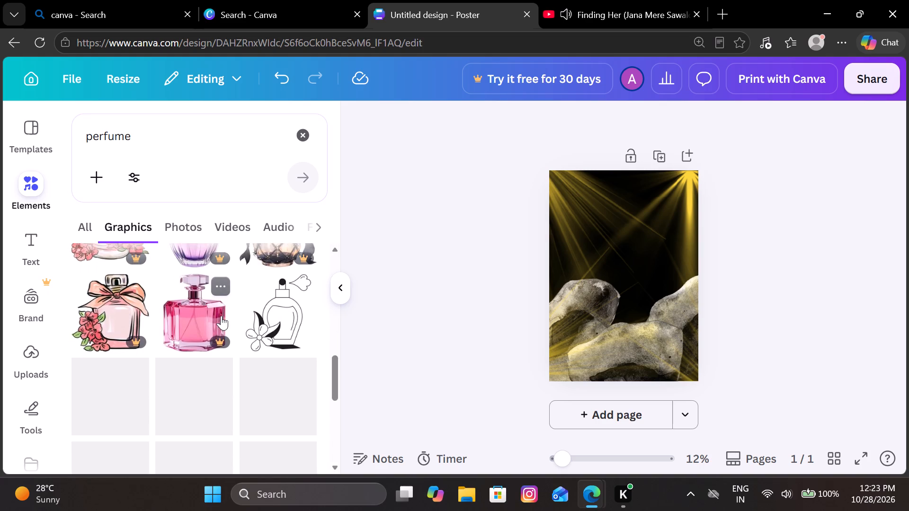
# Refine the search to perfume bottle and browse the graphics for one that suits the poster.
pyautogui.click(174, 137)
pyautogui.press('space')
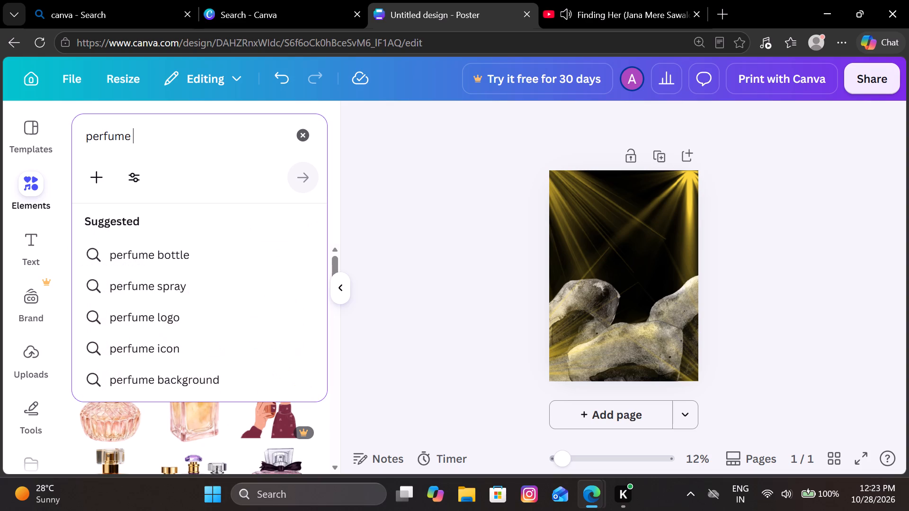
pyautogui.click(172, 284)
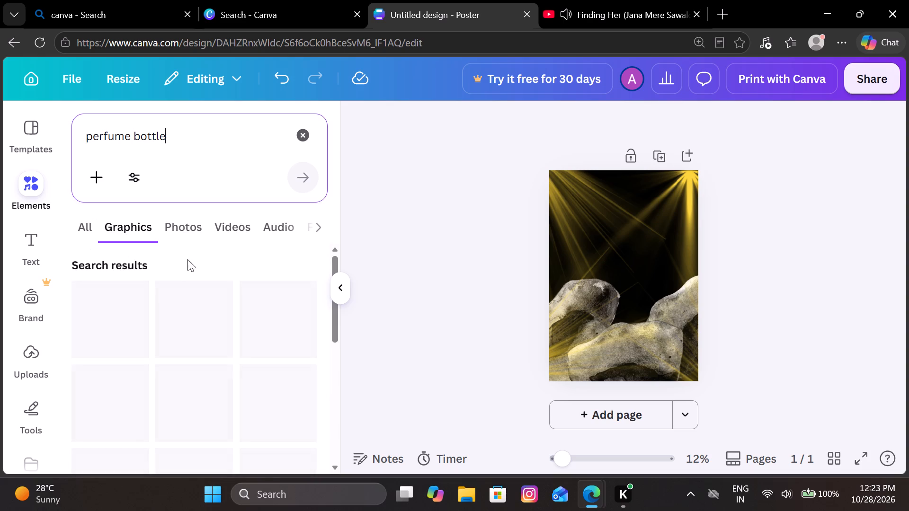
pyautogui.scroll(-1, 226, 296)
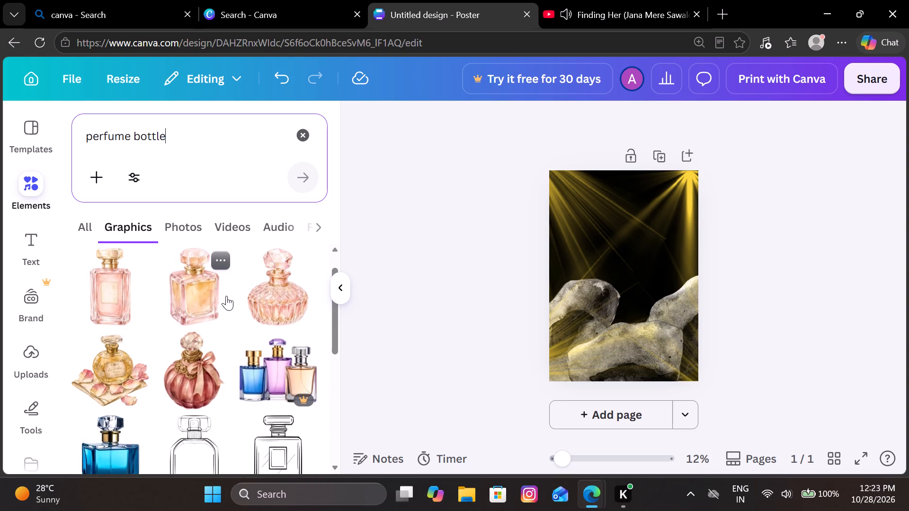
pyautogui.scroll(-3, 226, 296)
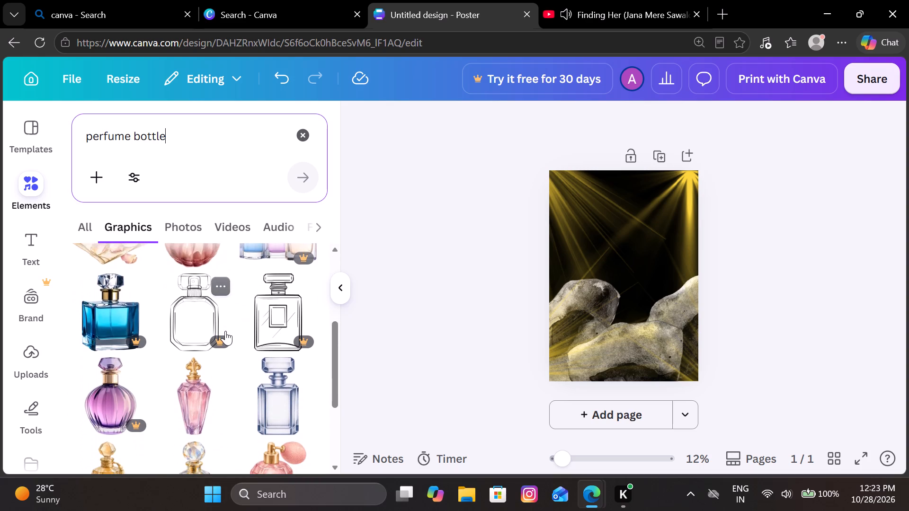
pyautogui.scroll(-2, 225, 331)
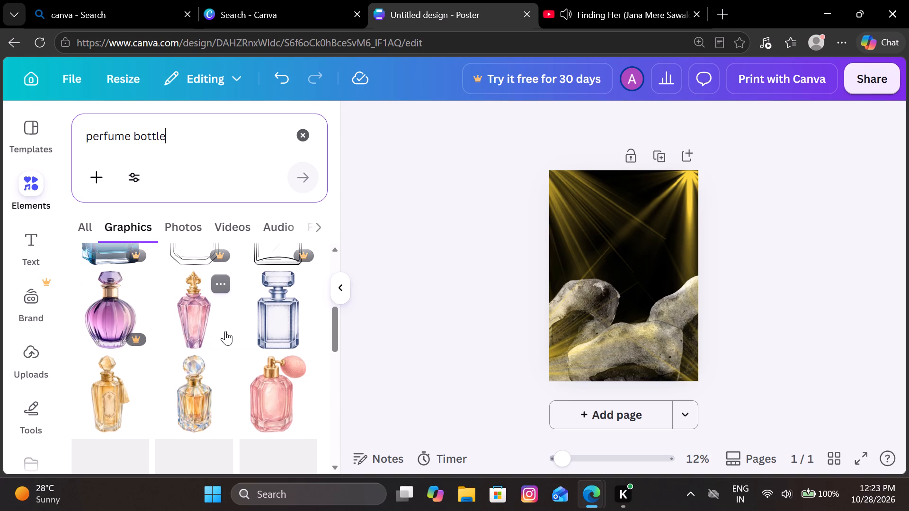
pyautogui.scroll(-1, 225, 331)
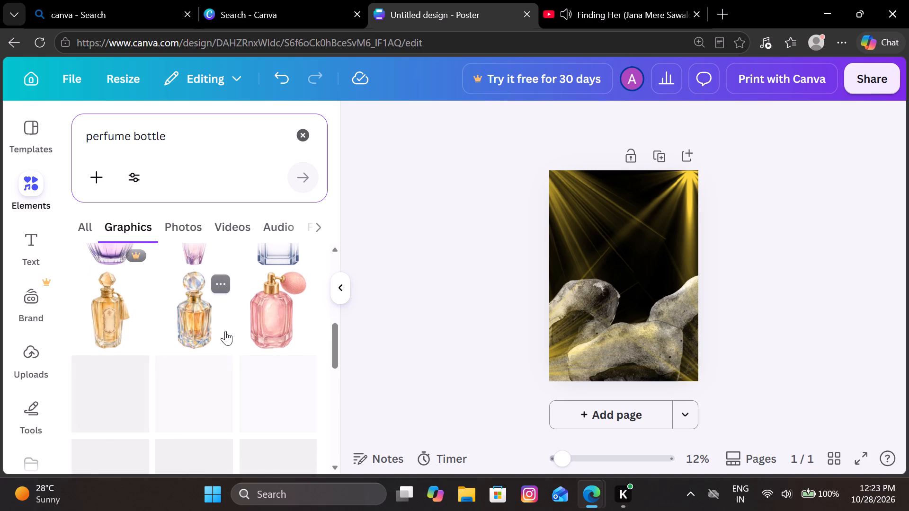
pyautogui.scroll(-1, 225, 331)
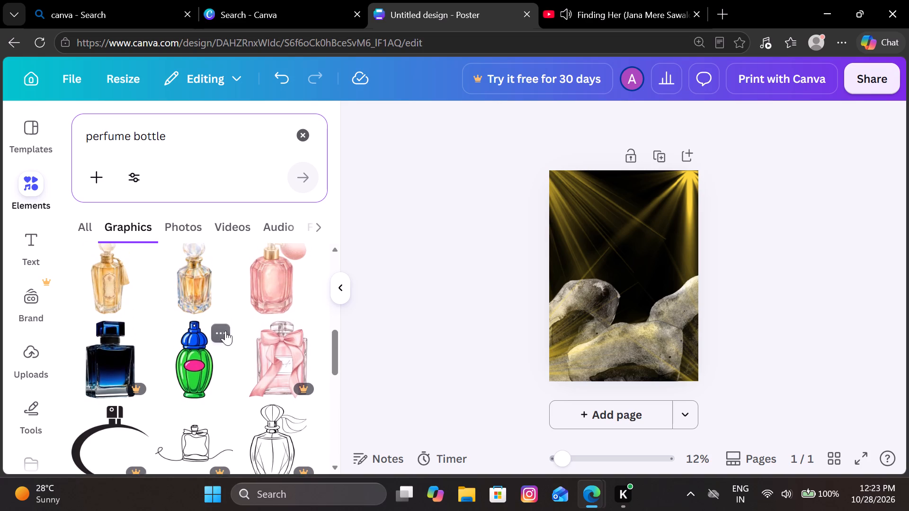
pyautogui.scroll(-2, 225, 331)
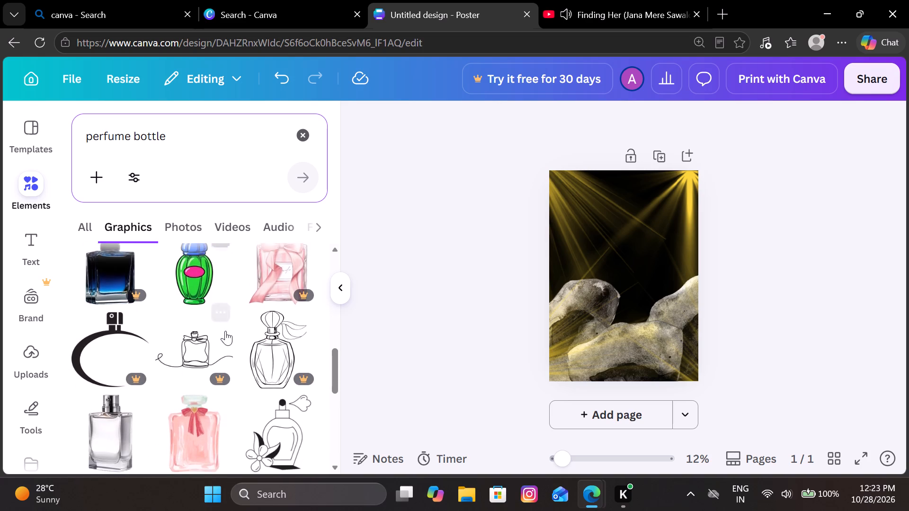
pyautogui.scroll(-2, 225, 331)
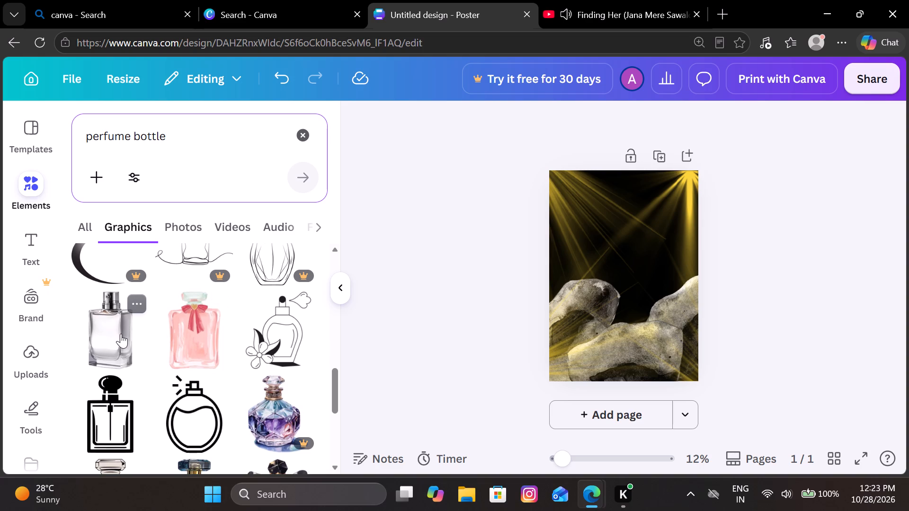
pyautogui.scroll(-1, 121, 333)
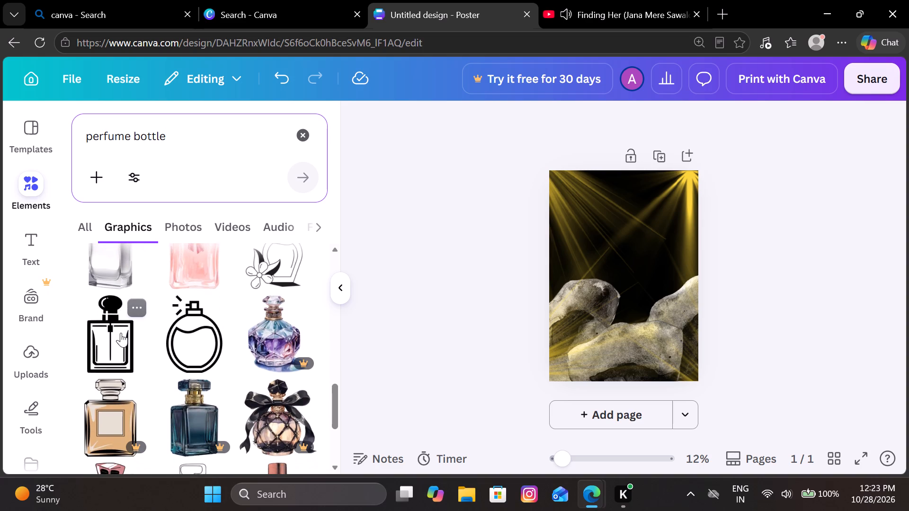
pyautogui.scroll(-1, 121, 333)
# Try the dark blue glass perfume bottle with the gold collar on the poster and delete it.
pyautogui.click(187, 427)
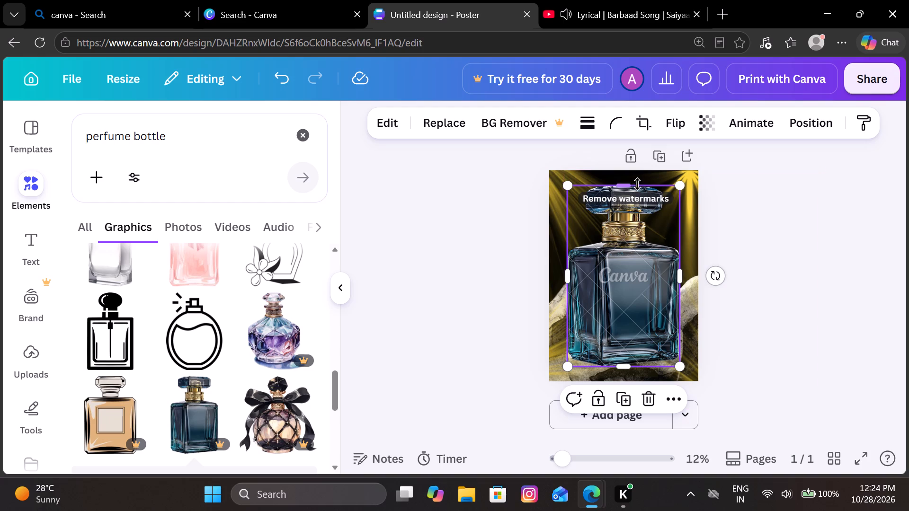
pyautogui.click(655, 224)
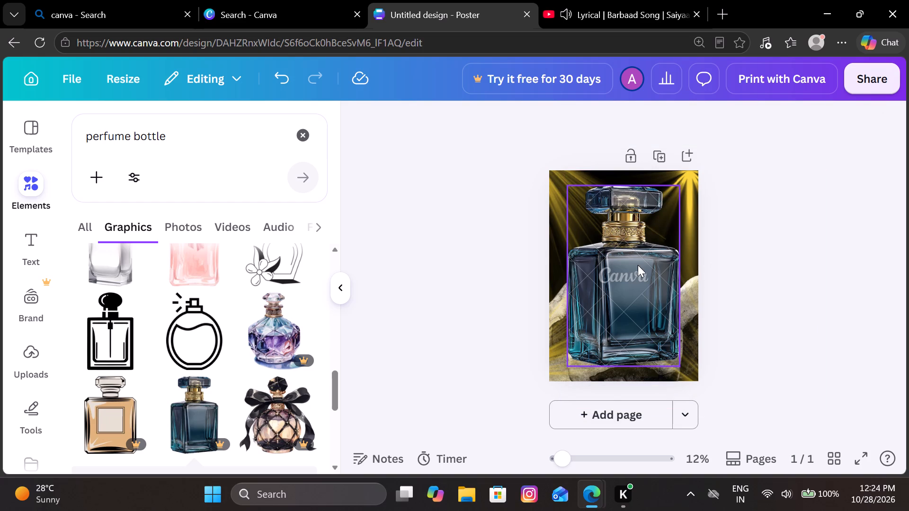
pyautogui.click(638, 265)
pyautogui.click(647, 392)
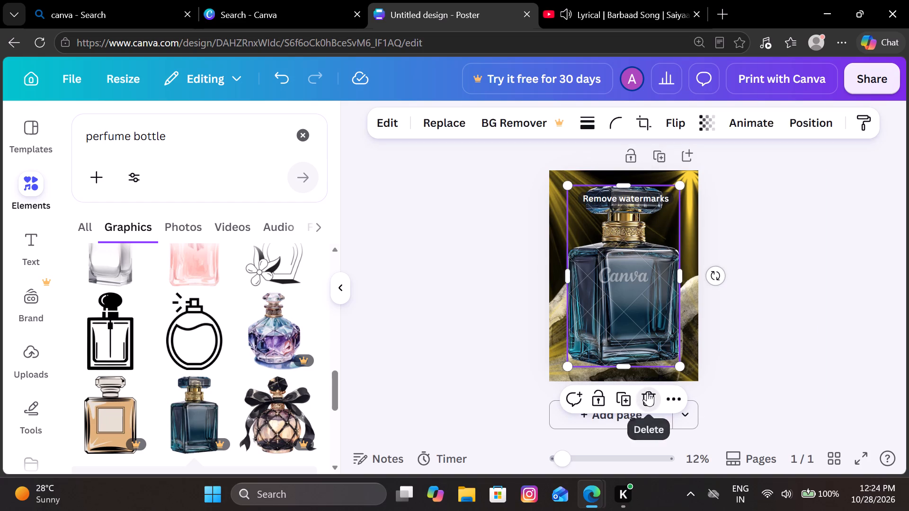
# Find the clear rectangular glass bottle with navy-tinted edges further down the perfume bottle graphics and add it to the poster.
pyautogui.scroll(-2, 260, 405)
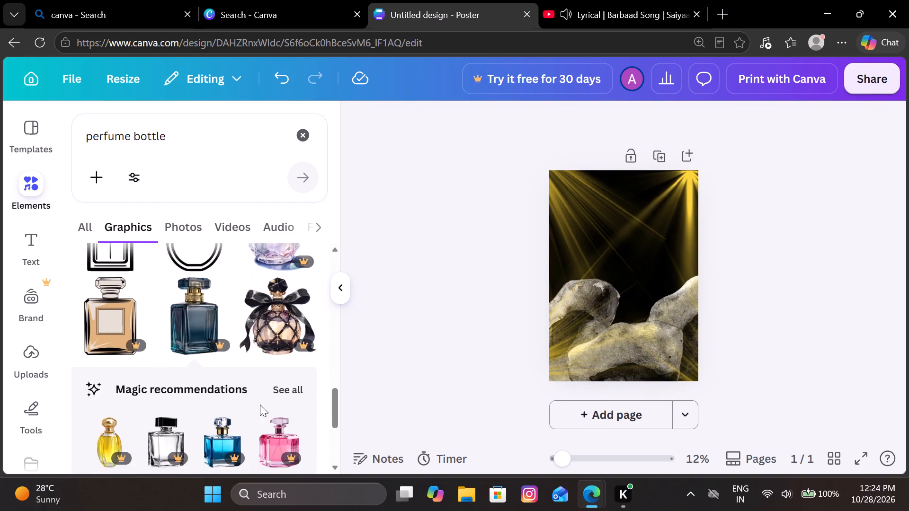
pyautogui.scroll(-2, 260, 405)
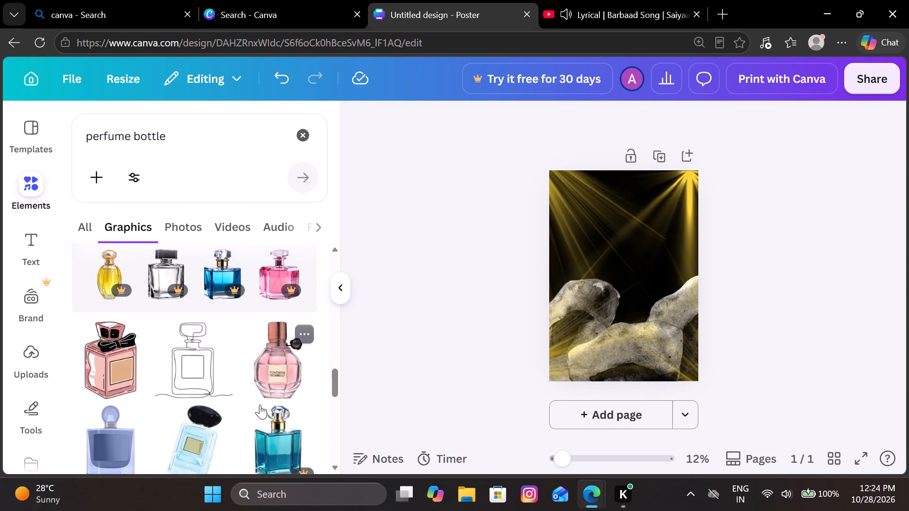
pyautogui.scroll(-4, 260, 405)
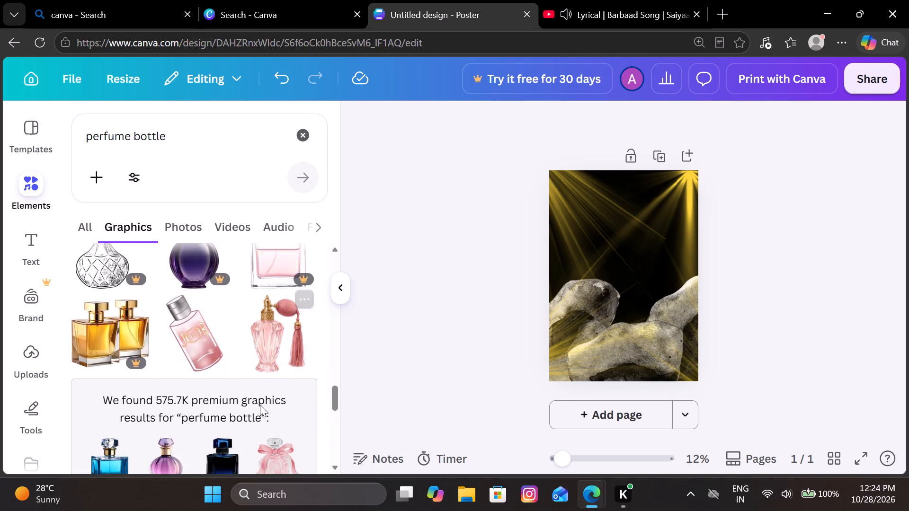
pyautogui.scroll(-4, 260, 405)
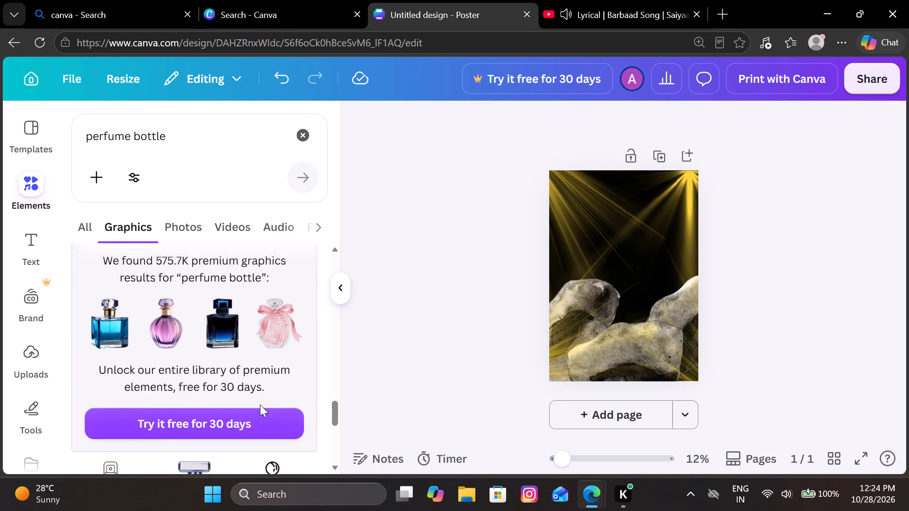
pyautogui.scroll(-1, 260, 405)
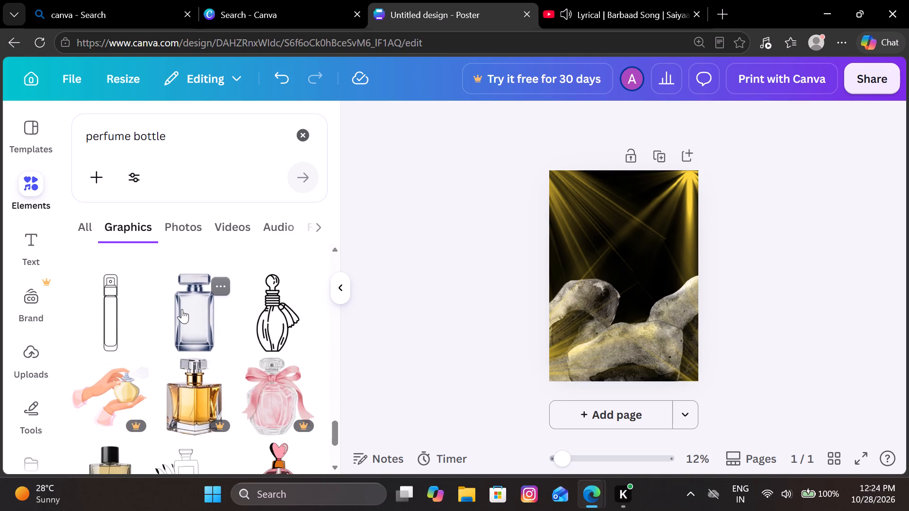
pyautogui.click(183, 309)
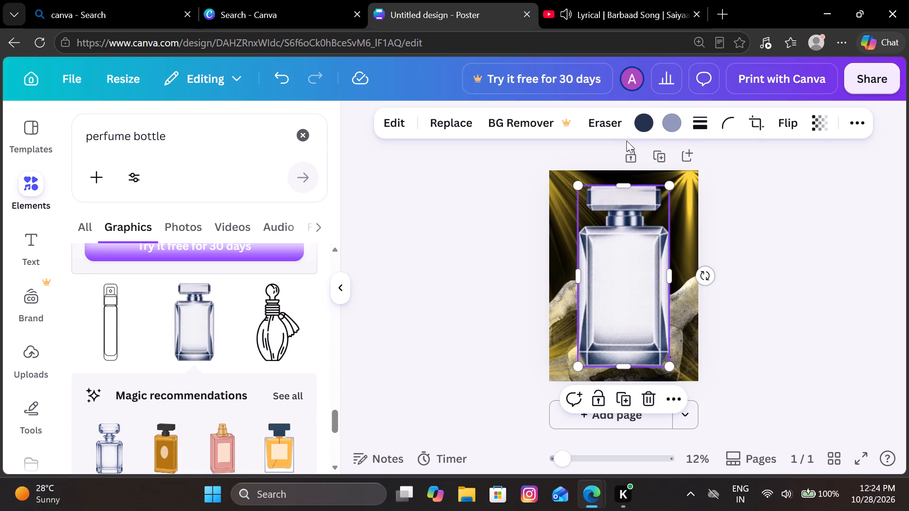
# Recolour the glass bottle's lighter tone, trying beige, gray #7c776a, orange #ff914d and #ffbd59 before settling on yellow #fad438.
pyautogui.click(673, 120)
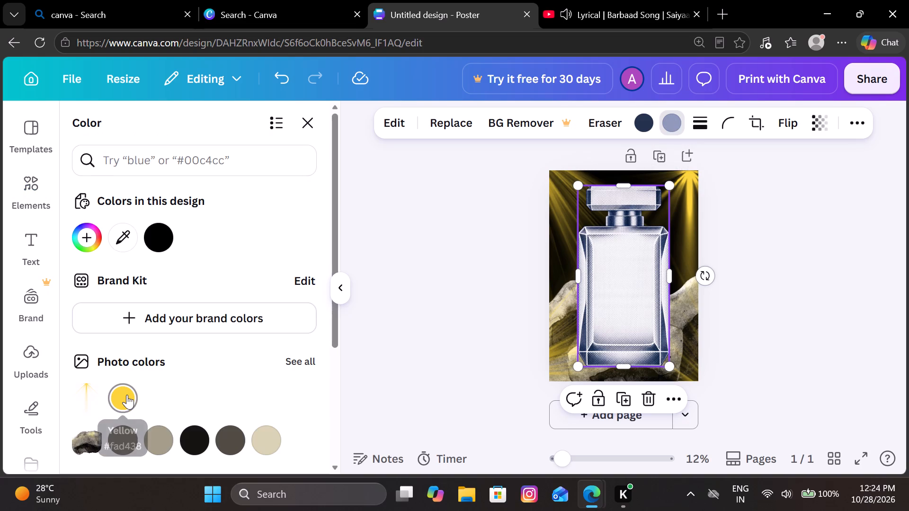
pyautogui.click(127, 395)
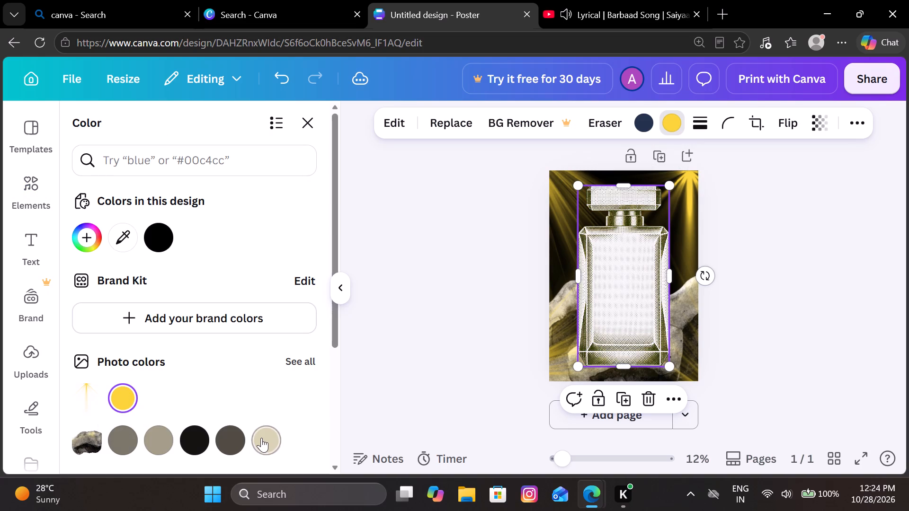
pyautogui.click(261, 437)
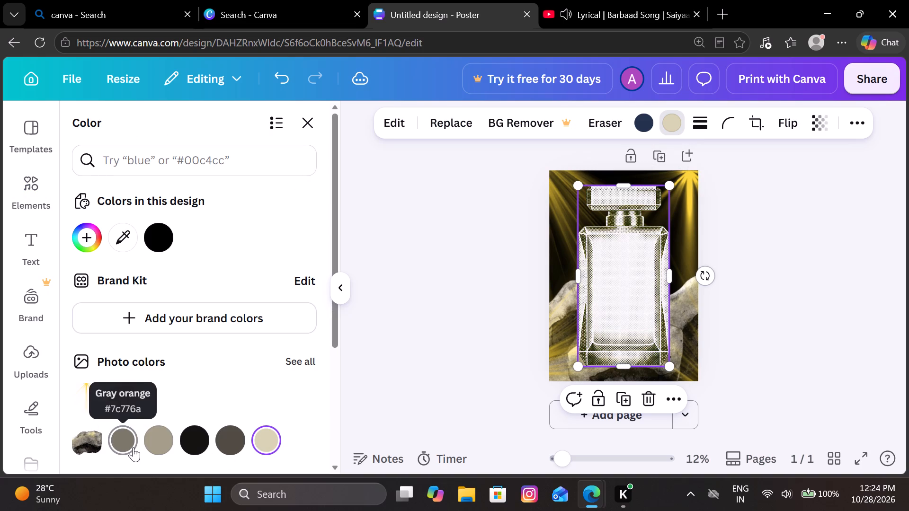
pyautogui.click(133, 447)
pyautogui.click(109, 401)
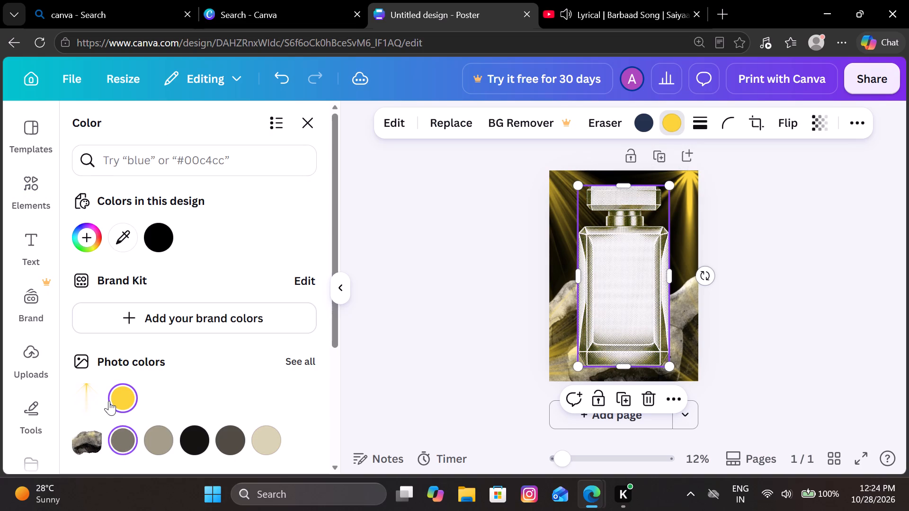
pyautogui.scroll(-3, 202, 391)
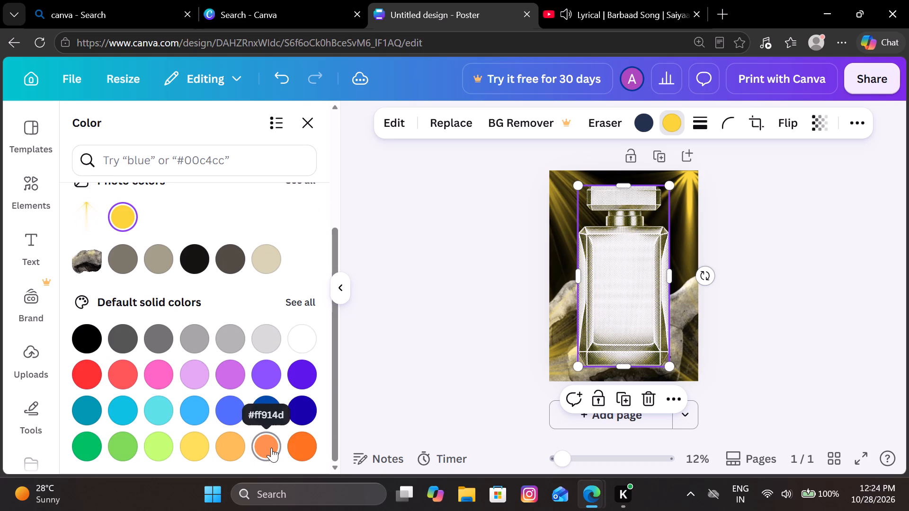
pyautogui.click(271, 448)
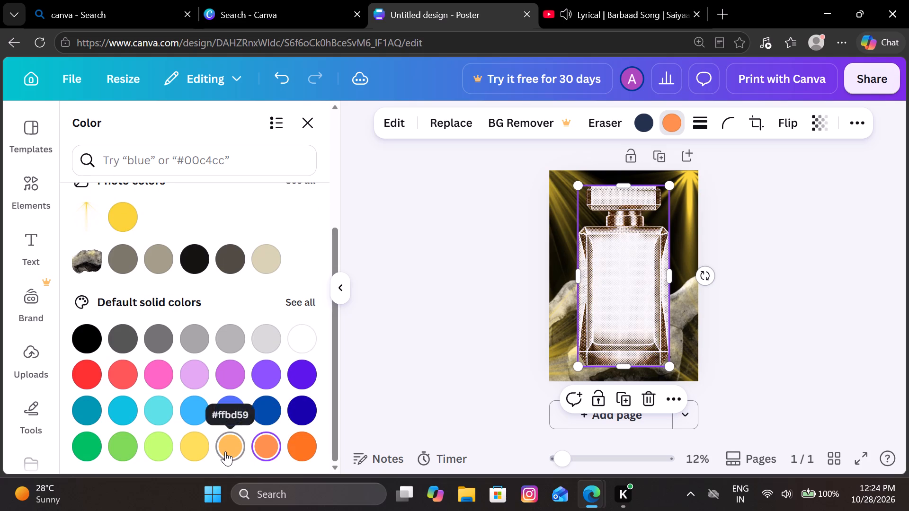
pyautogui.click(225, 451)
pyautogui.scroll(2, 225, 451)
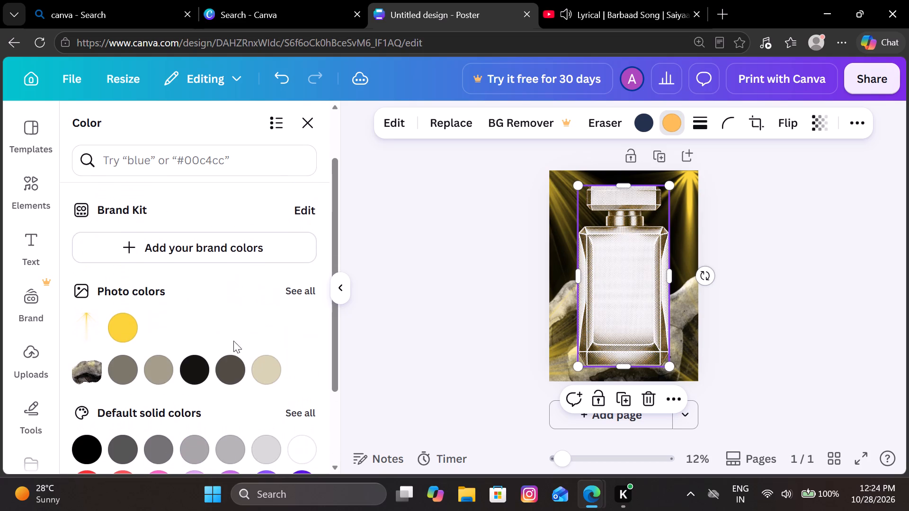
pyautogui.click(304, 289)
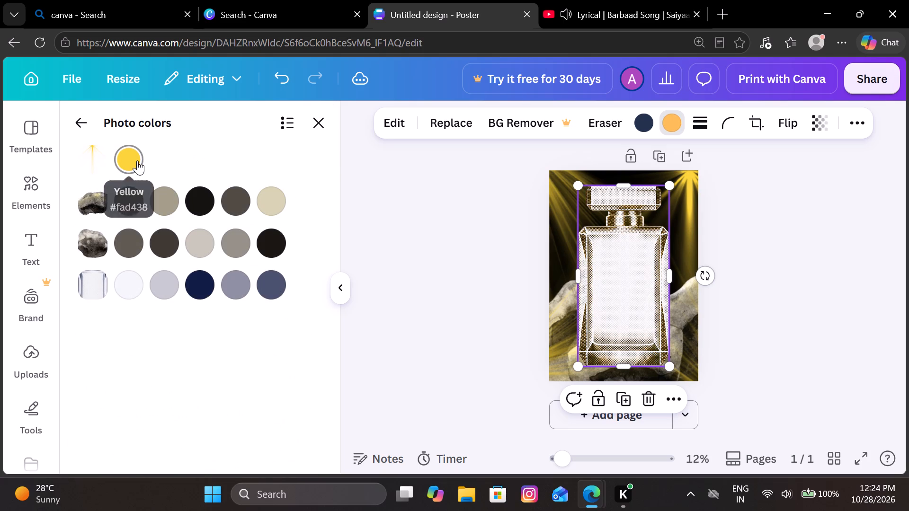
pyautogui.click(137, 160)
pyautogui.click(312, 127)
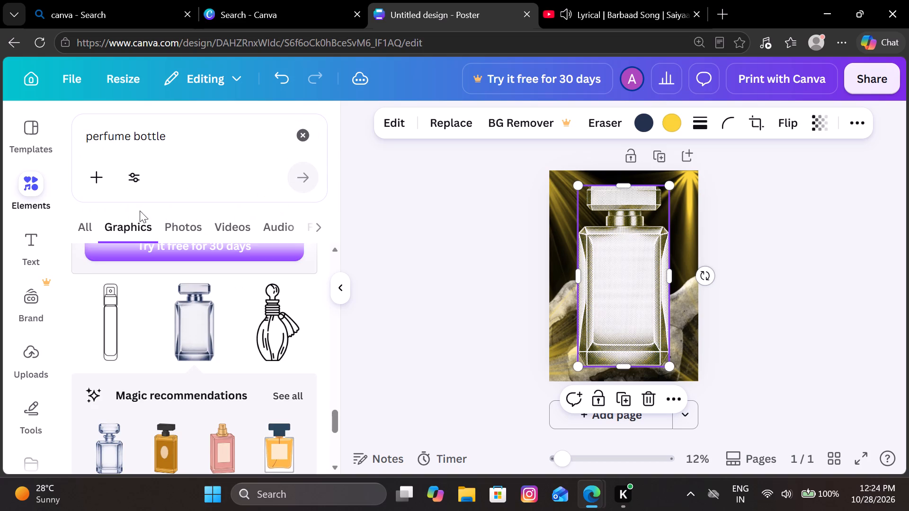
pyautogui.scroll(1, 191, 301)
pyautogui.click(624, 211)
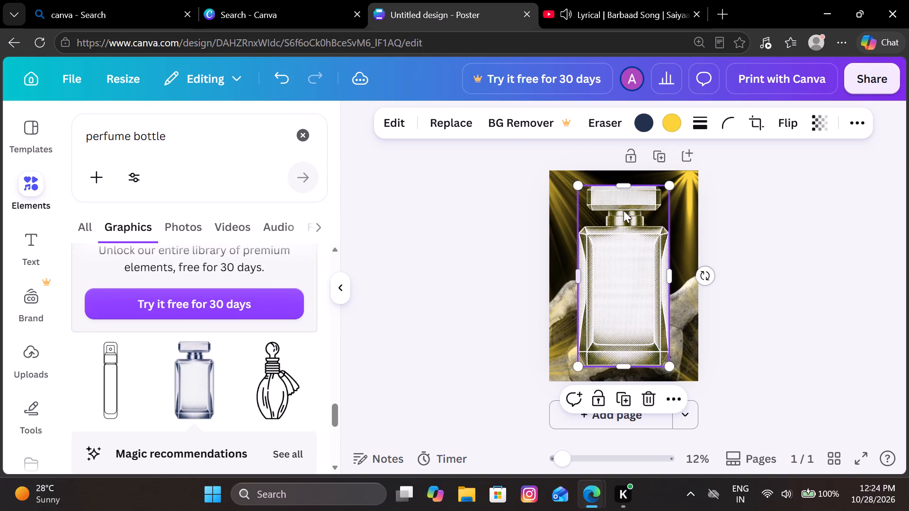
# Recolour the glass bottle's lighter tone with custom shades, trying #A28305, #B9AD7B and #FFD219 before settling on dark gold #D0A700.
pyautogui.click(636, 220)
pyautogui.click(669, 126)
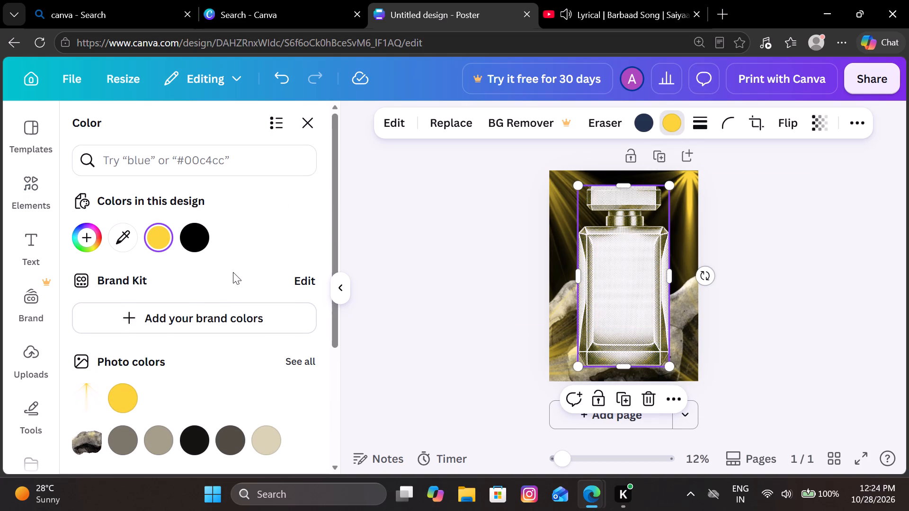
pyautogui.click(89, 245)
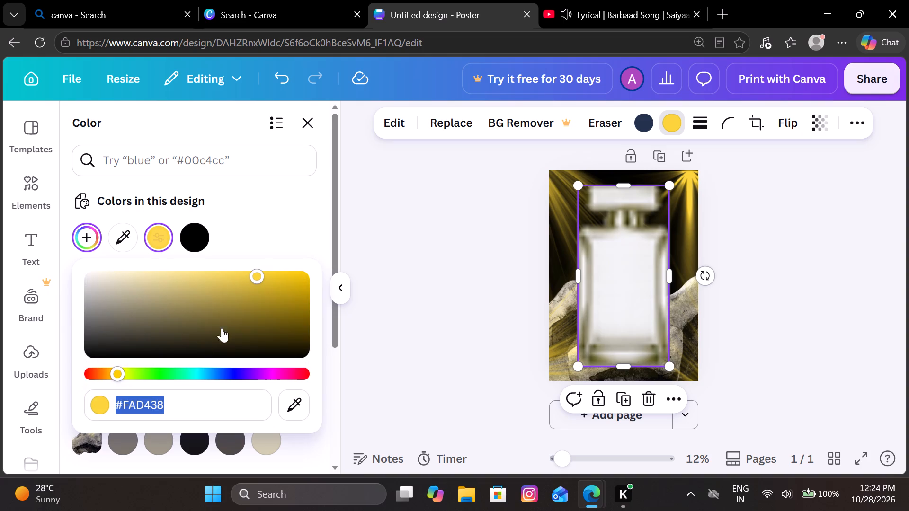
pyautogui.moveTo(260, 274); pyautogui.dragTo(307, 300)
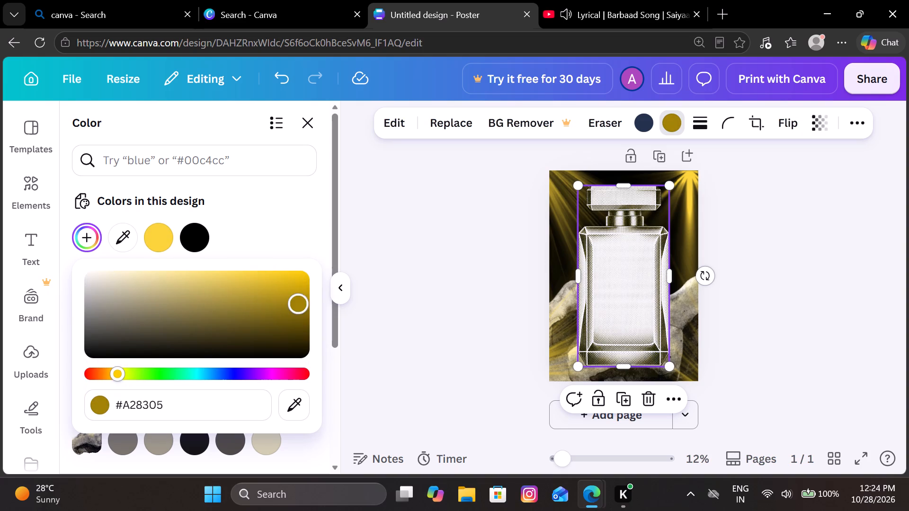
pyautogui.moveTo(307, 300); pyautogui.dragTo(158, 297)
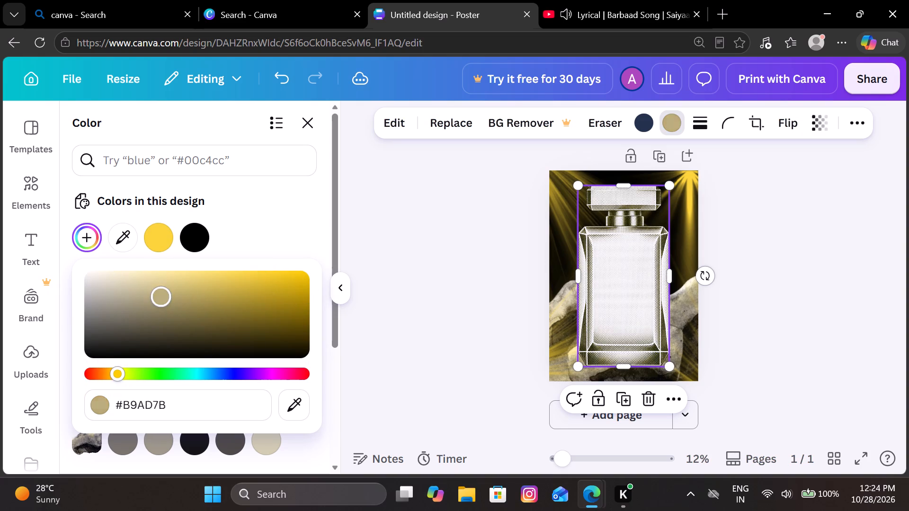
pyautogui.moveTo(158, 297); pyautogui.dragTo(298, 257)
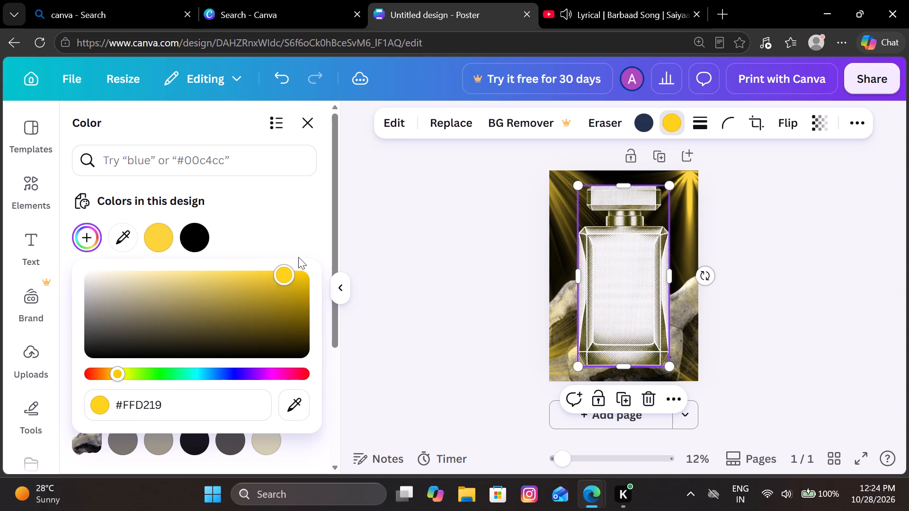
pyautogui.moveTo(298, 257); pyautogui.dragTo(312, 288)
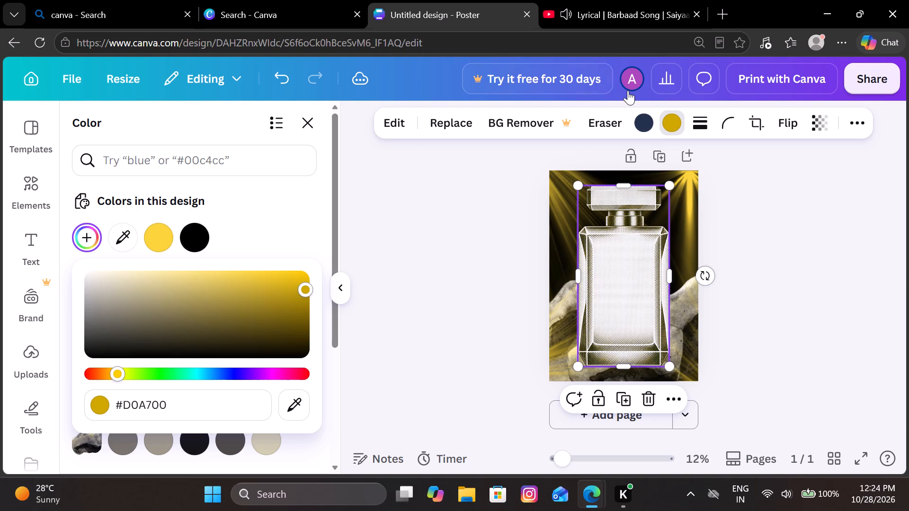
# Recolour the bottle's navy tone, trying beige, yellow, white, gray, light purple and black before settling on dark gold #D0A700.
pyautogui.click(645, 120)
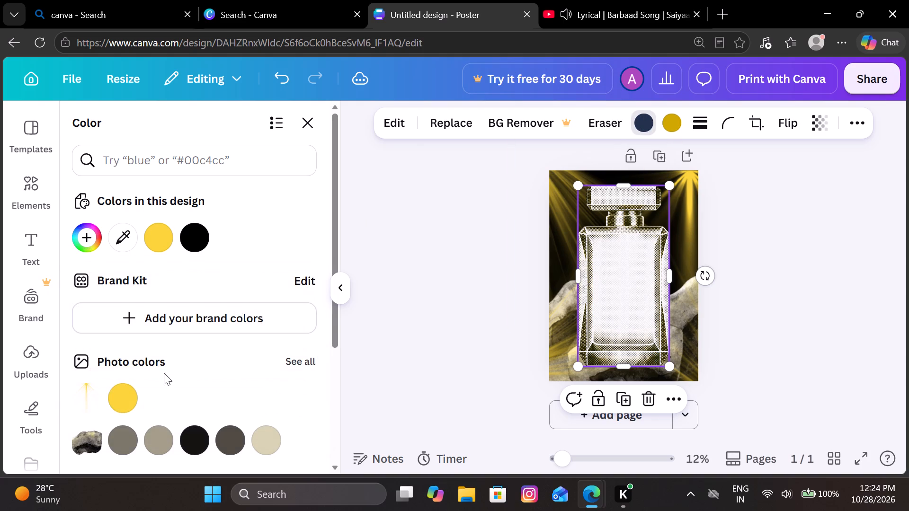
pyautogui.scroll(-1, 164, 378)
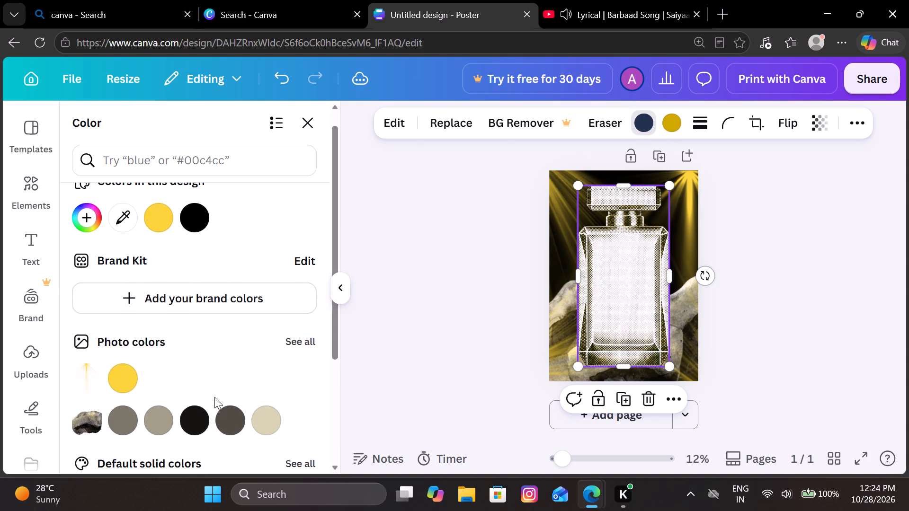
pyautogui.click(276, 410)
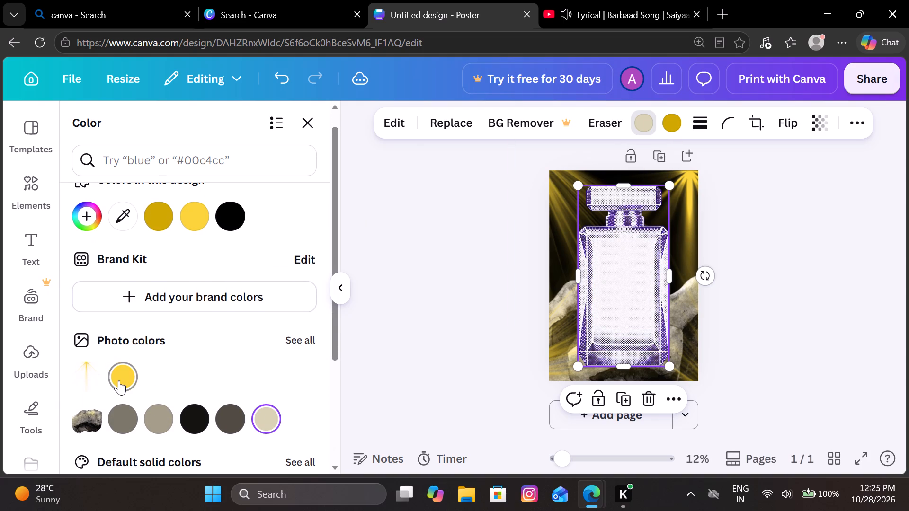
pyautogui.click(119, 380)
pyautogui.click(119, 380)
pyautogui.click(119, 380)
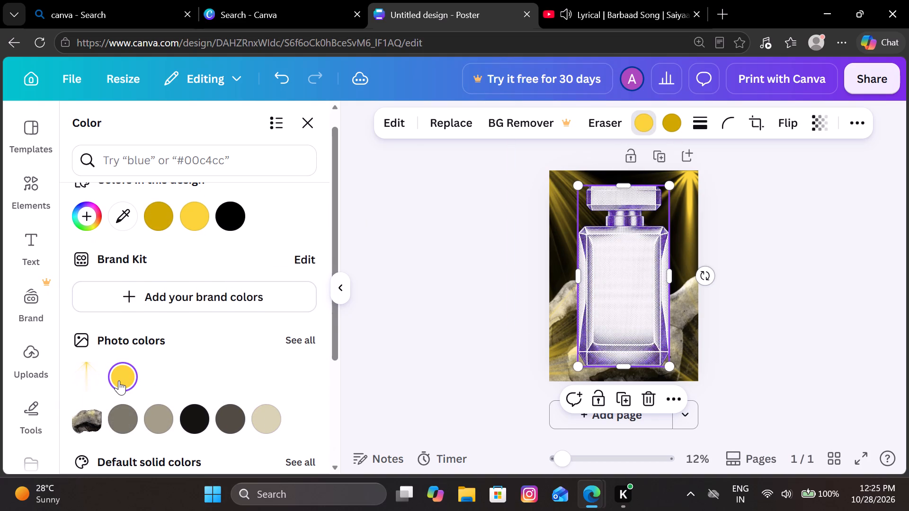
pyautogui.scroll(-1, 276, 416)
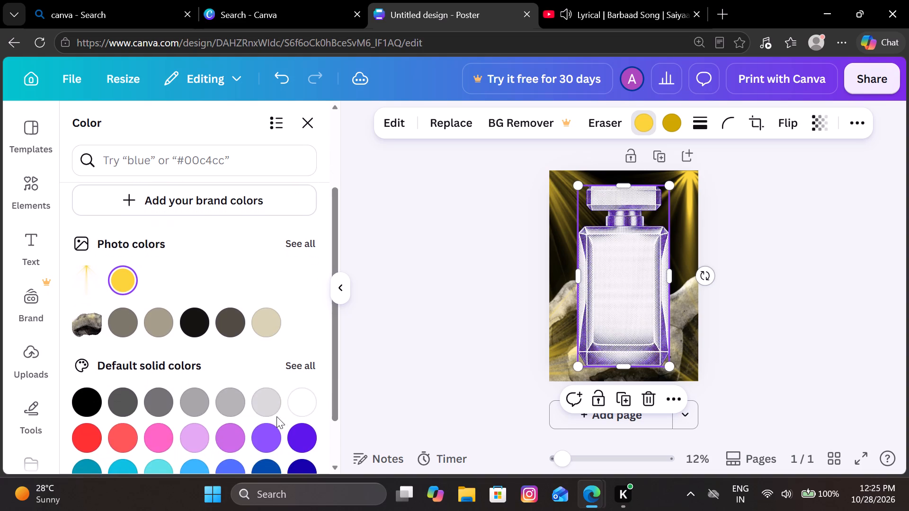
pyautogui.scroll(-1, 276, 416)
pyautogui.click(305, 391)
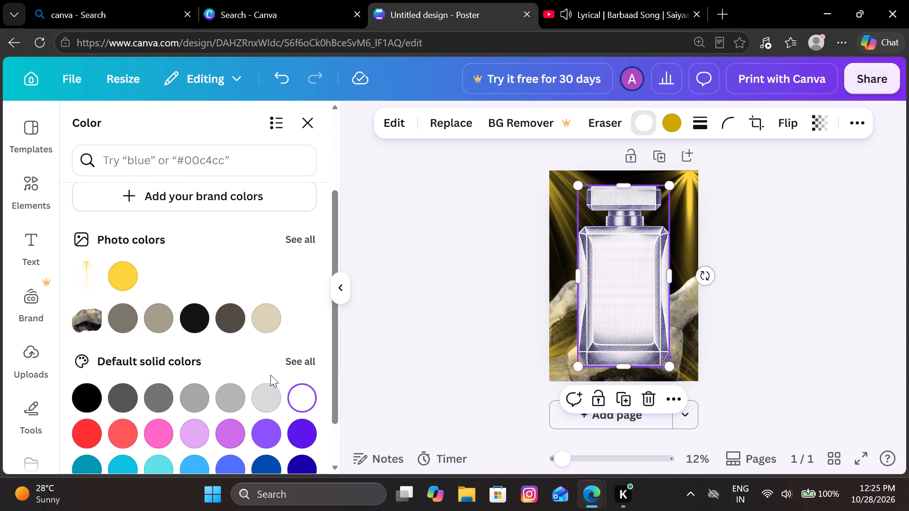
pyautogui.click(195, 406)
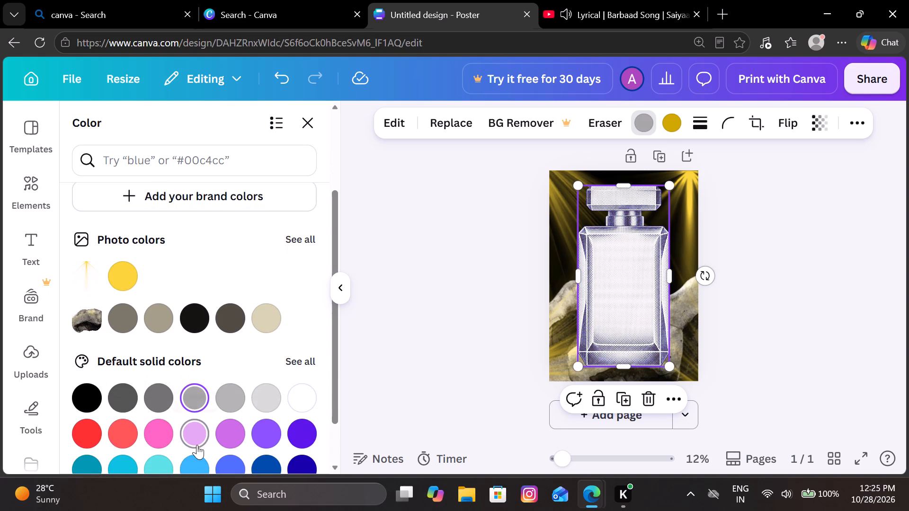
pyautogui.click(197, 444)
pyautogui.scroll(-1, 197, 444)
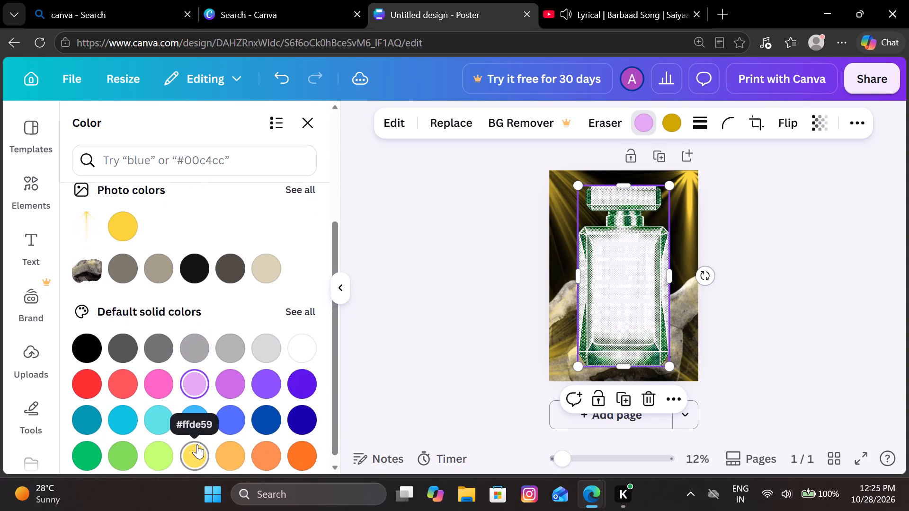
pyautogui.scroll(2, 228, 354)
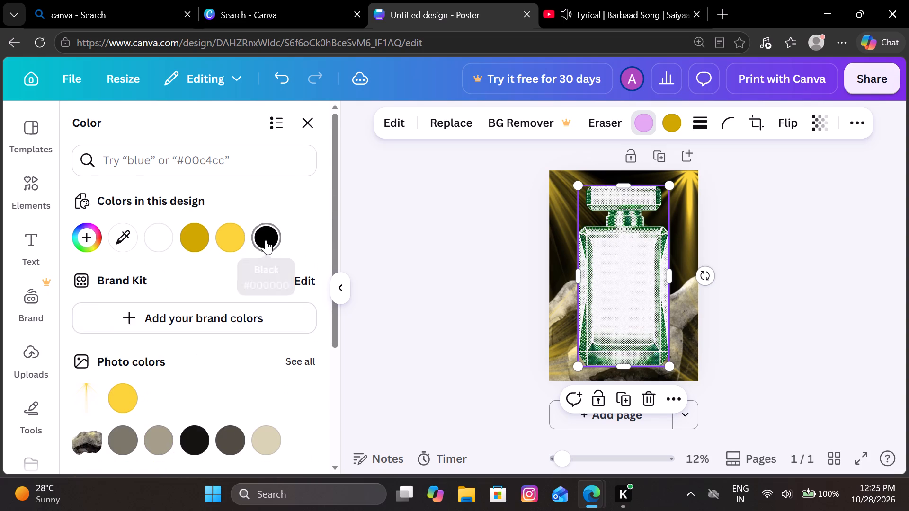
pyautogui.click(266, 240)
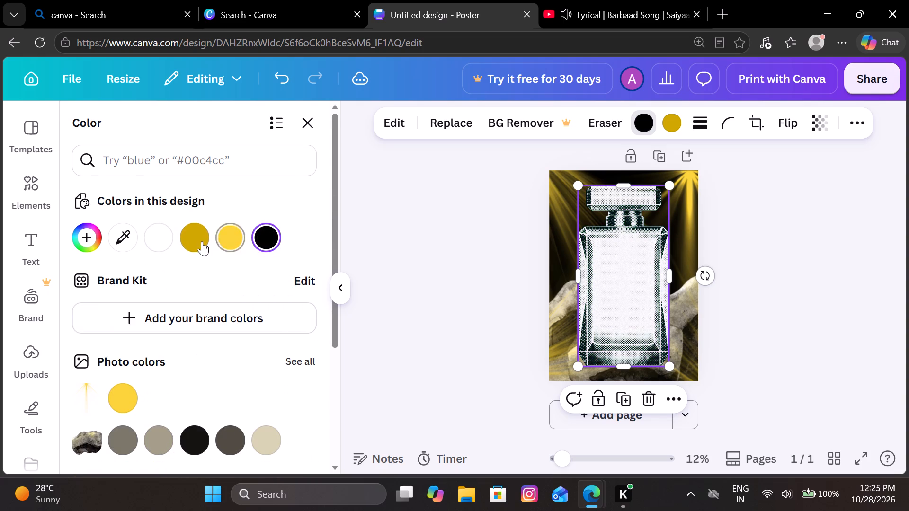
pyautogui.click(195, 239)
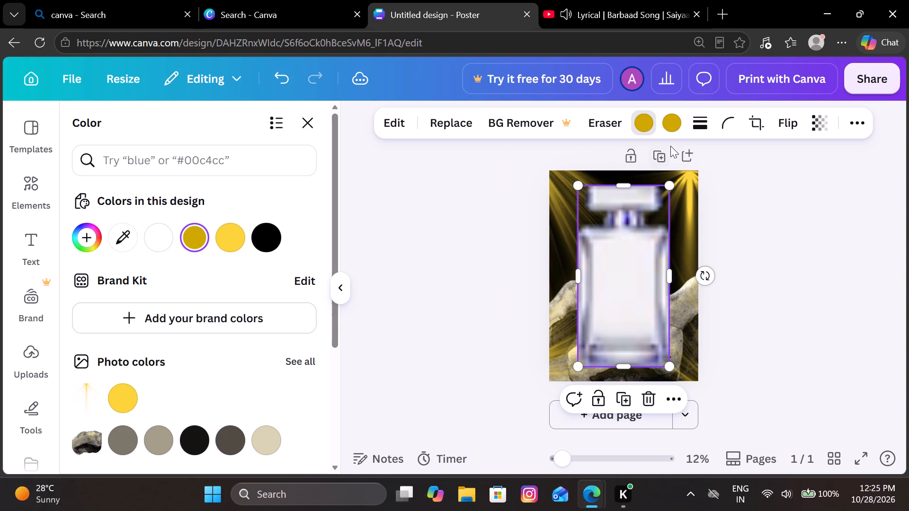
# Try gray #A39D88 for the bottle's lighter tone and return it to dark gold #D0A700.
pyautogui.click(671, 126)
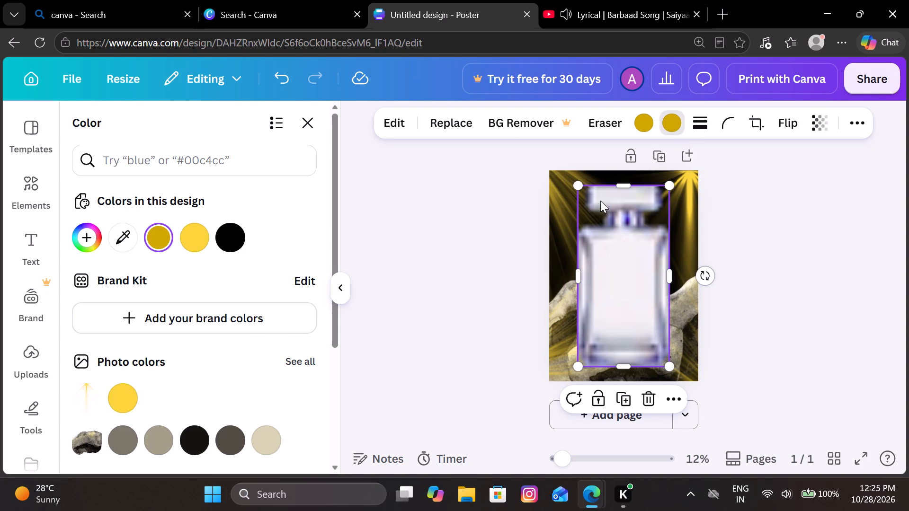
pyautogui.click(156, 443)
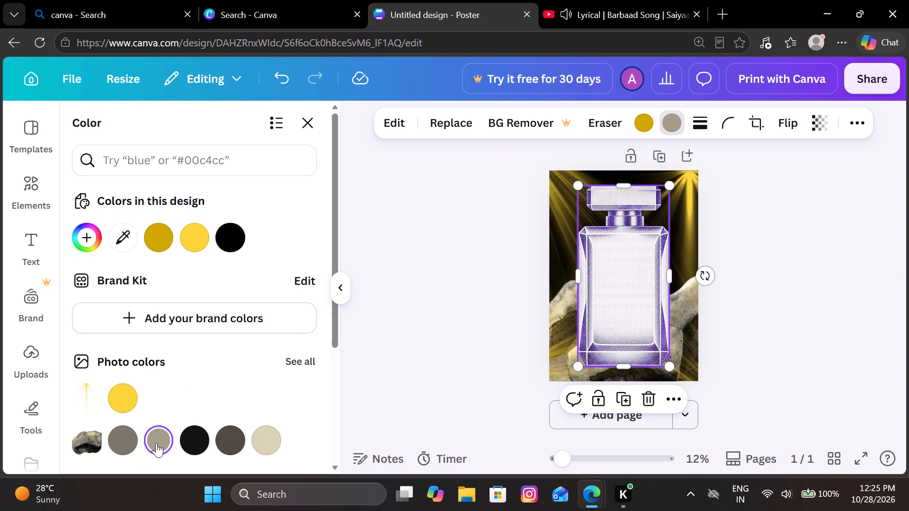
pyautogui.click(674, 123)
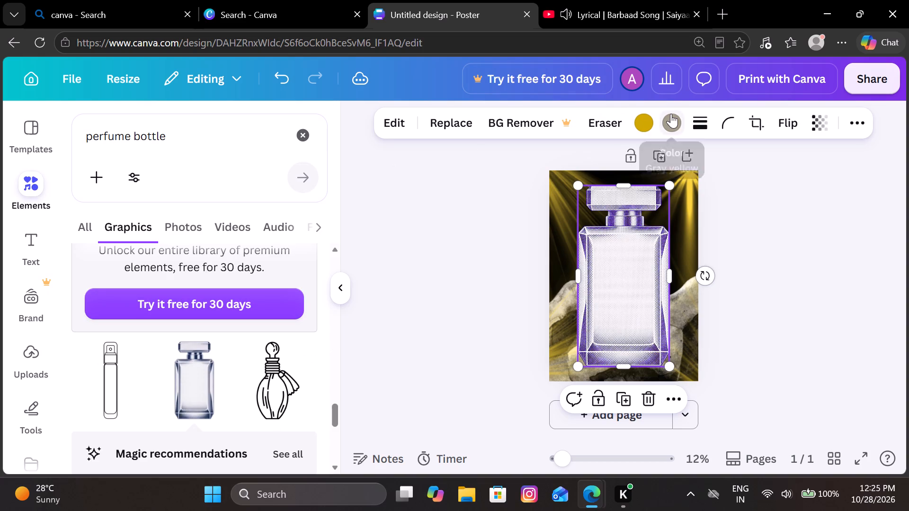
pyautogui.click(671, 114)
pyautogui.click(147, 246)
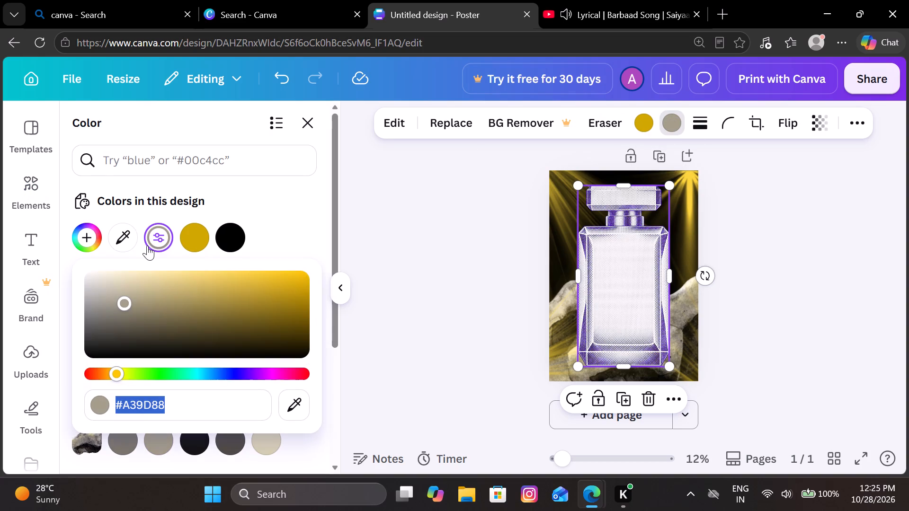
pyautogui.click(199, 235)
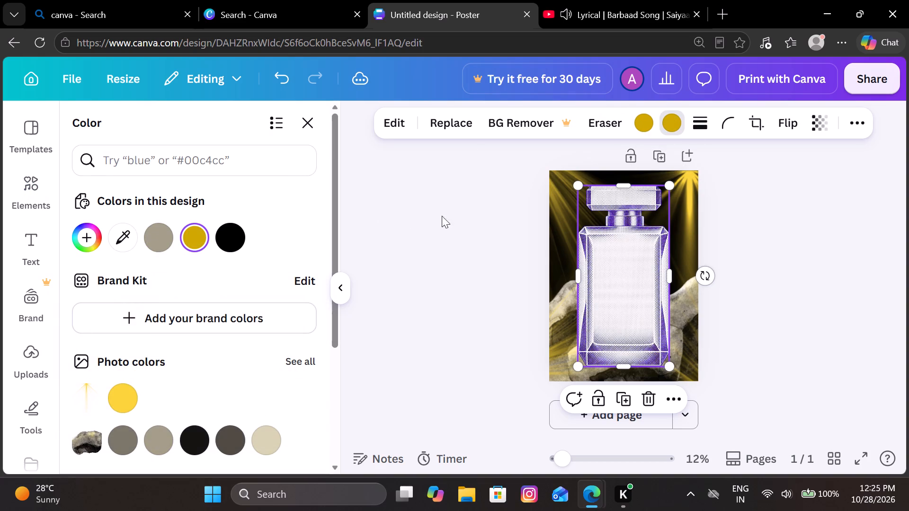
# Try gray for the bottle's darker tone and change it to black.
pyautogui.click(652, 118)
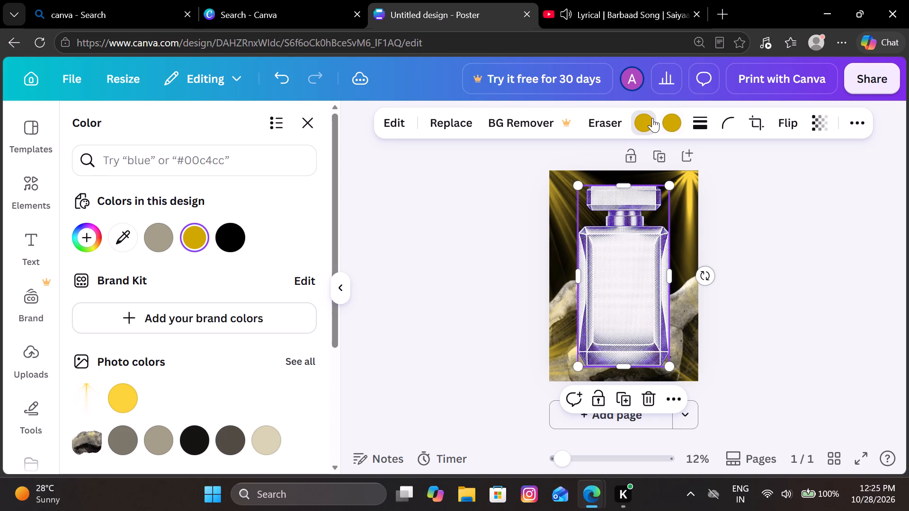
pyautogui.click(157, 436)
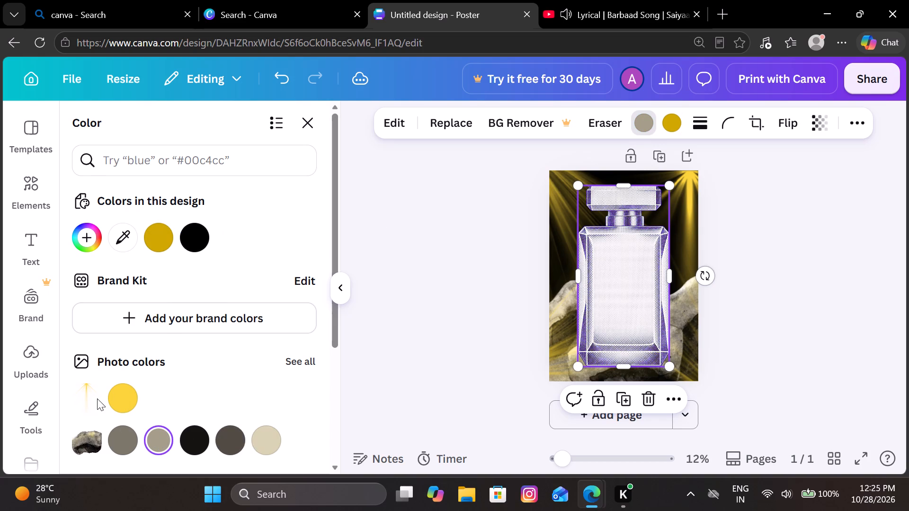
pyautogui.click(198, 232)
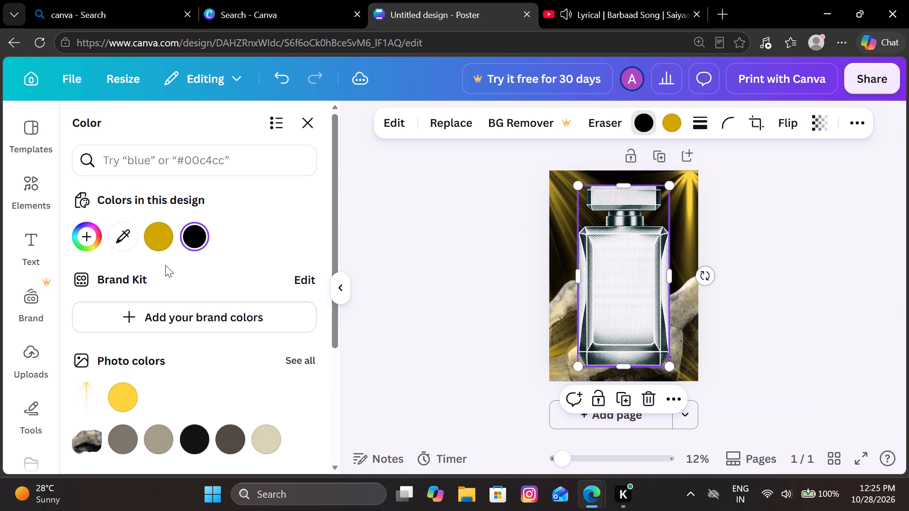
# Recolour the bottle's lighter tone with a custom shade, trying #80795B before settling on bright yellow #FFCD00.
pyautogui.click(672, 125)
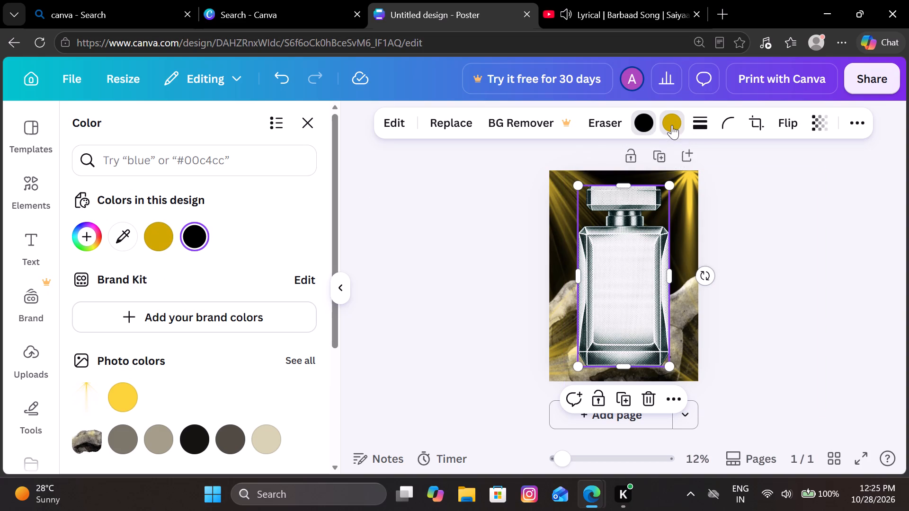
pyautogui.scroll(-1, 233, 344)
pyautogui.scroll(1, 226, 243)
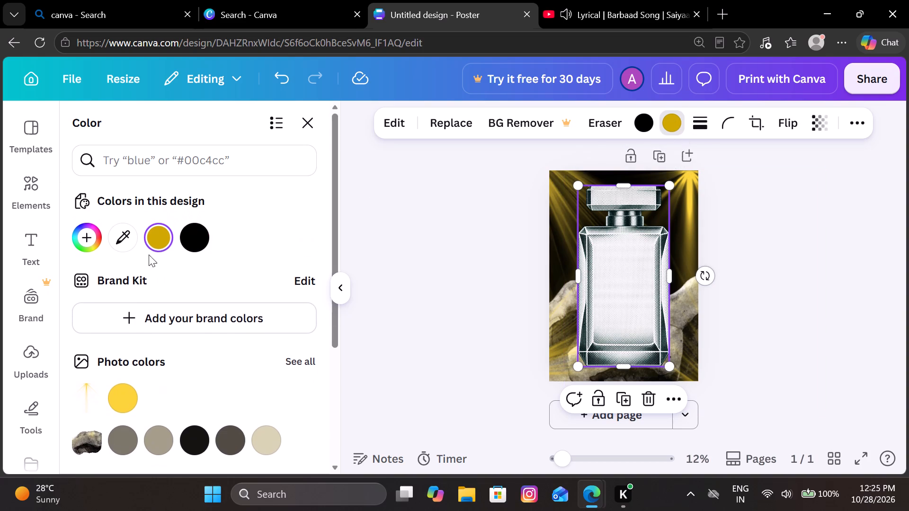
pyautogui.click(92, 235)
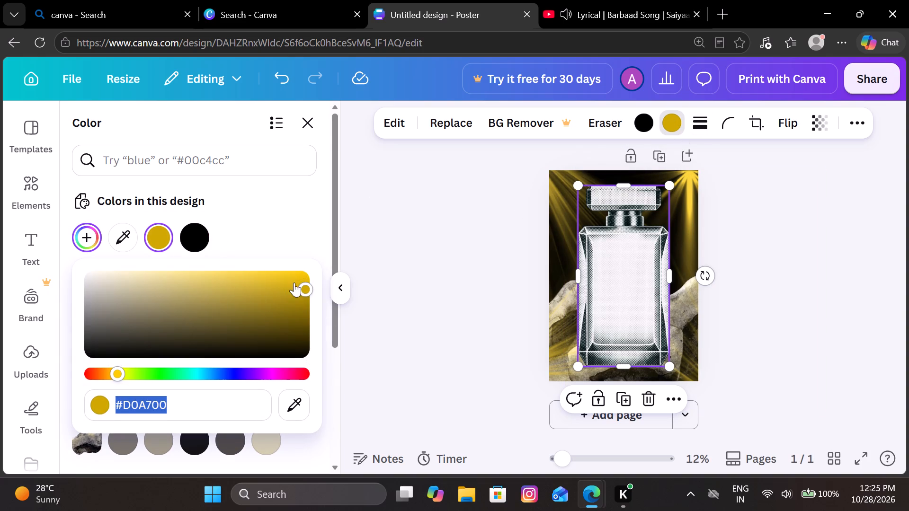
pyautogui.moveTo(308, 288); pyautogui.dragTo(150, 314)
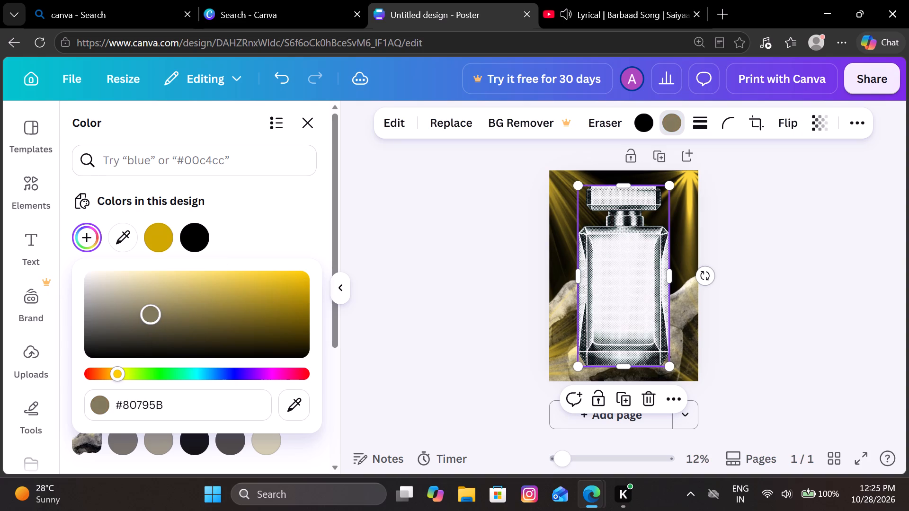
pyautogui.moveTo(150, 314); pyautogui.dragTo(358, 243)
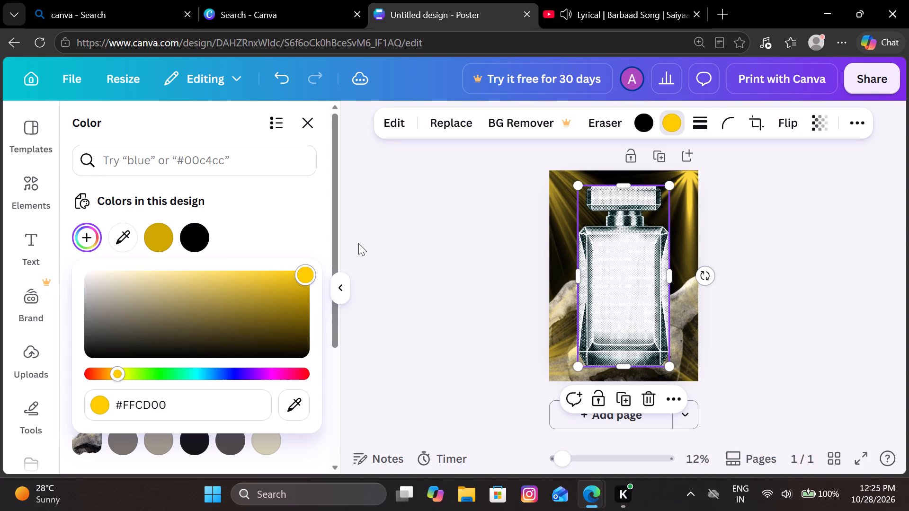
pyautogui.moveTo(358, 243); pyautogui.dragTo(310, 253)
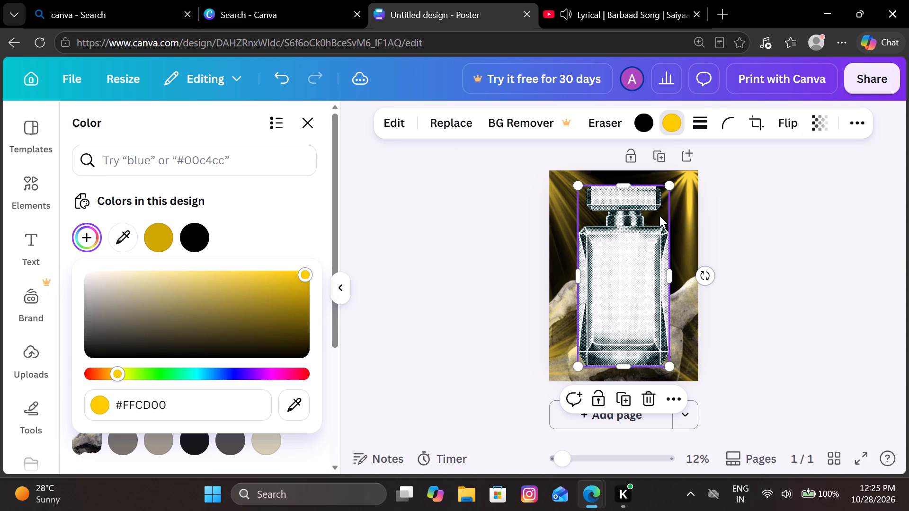
# Delete the recoloured glass perfume bottle from the poster.
pyautogui.click(659, 216)
pyautogui.click(648, 353)
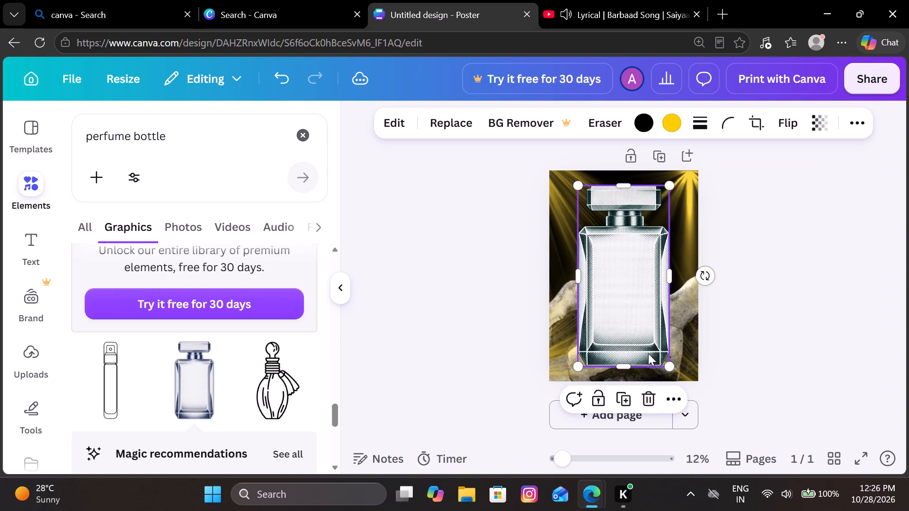
pyautogui.click(650, 390)
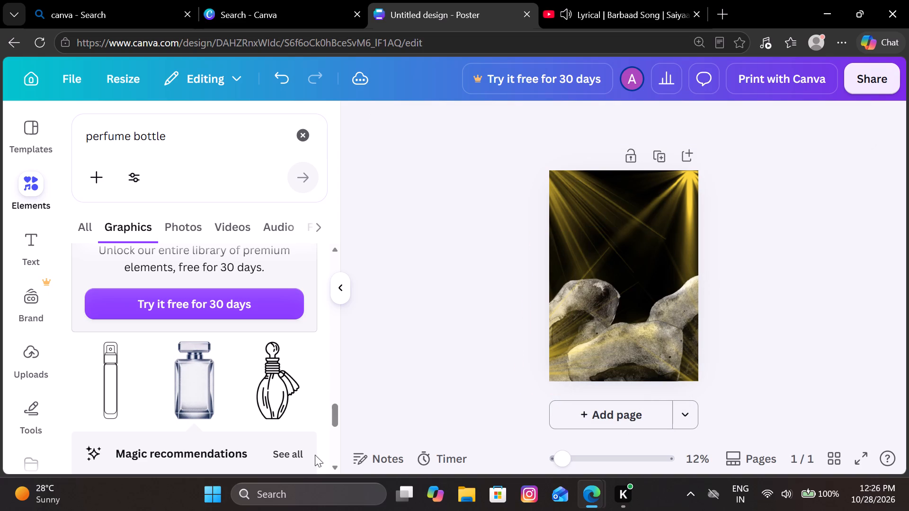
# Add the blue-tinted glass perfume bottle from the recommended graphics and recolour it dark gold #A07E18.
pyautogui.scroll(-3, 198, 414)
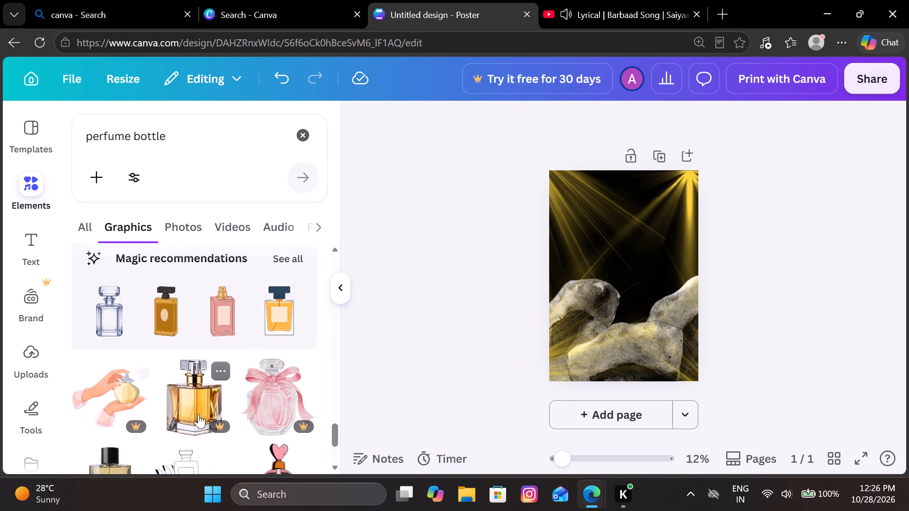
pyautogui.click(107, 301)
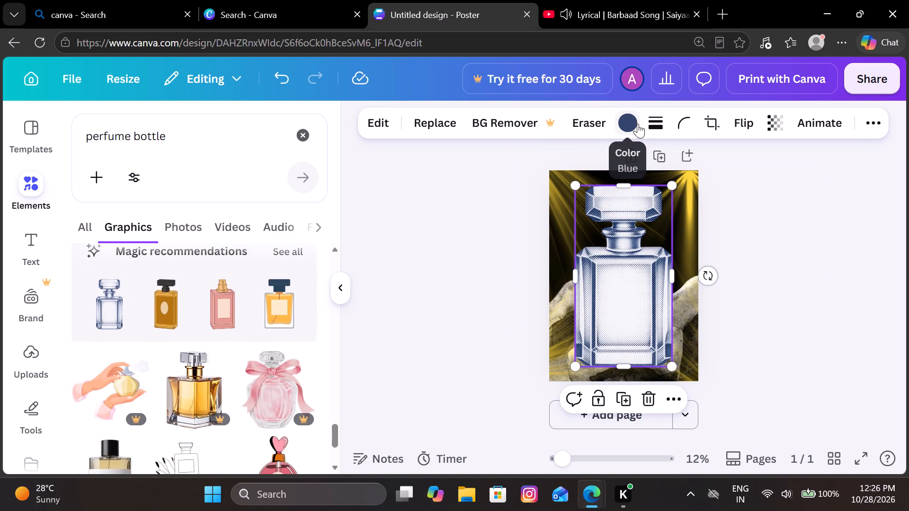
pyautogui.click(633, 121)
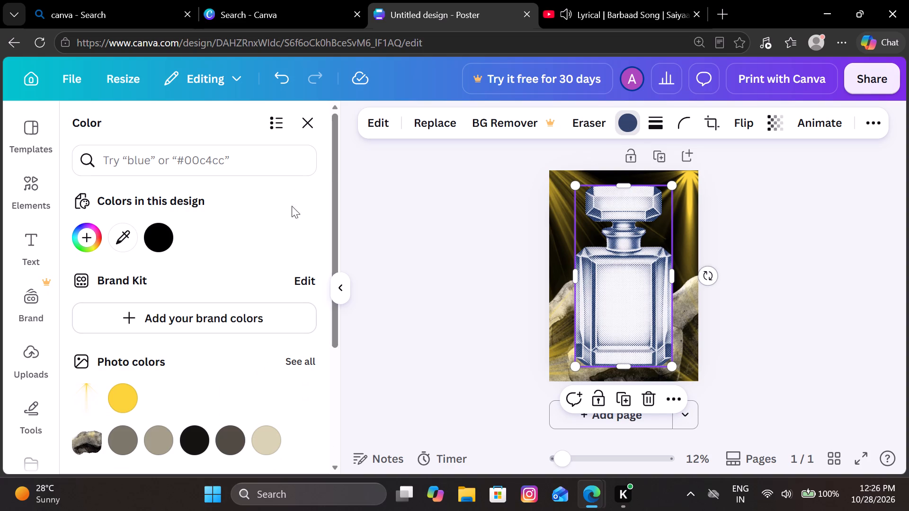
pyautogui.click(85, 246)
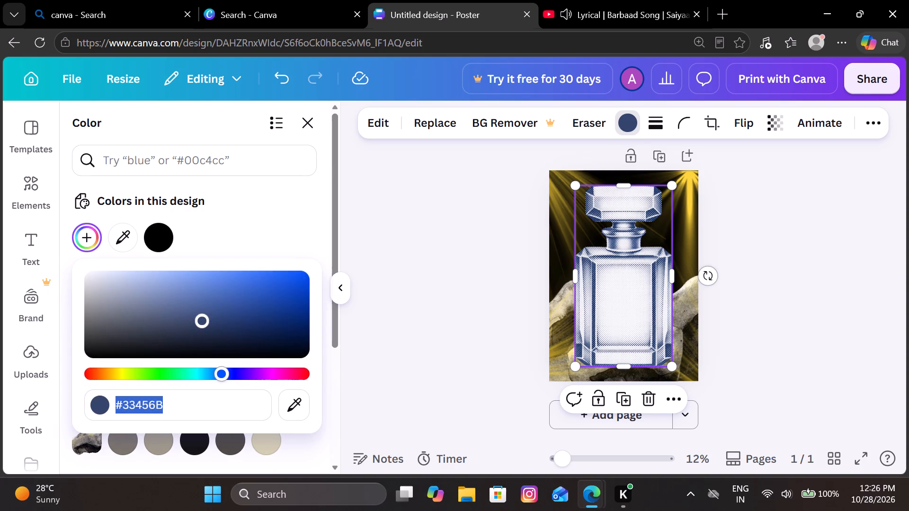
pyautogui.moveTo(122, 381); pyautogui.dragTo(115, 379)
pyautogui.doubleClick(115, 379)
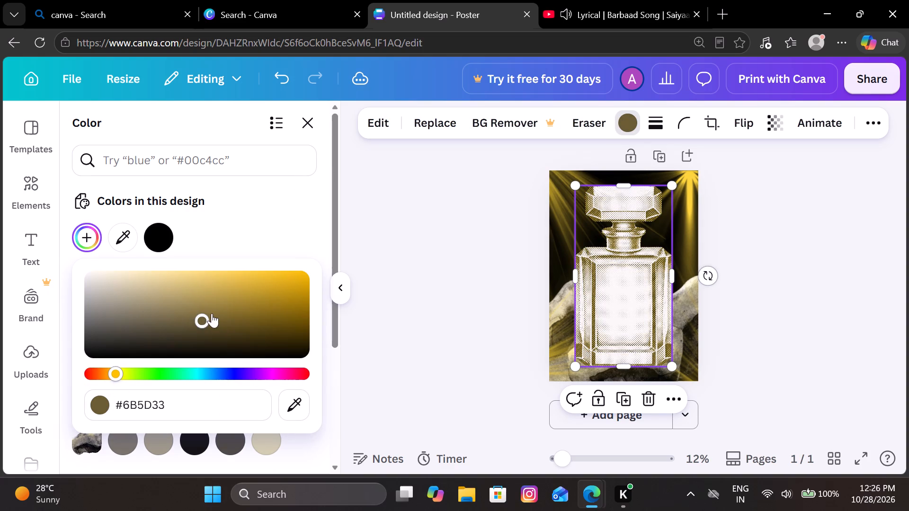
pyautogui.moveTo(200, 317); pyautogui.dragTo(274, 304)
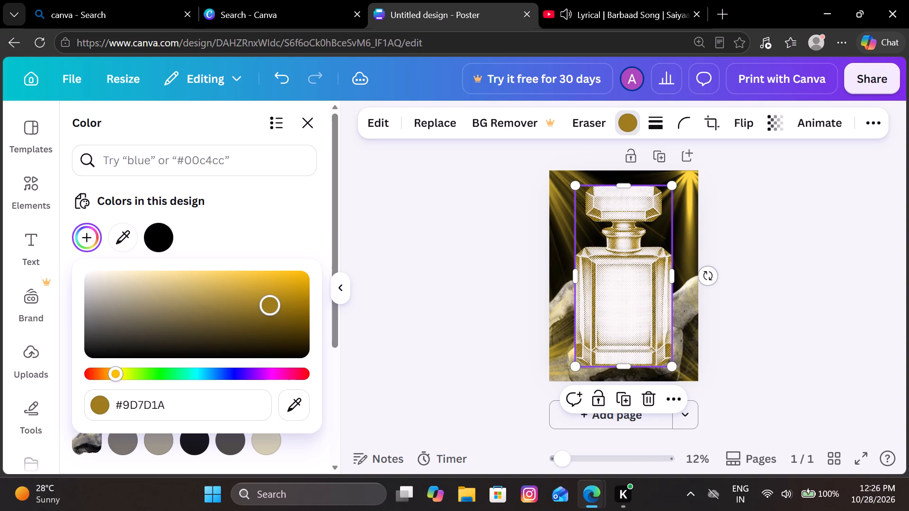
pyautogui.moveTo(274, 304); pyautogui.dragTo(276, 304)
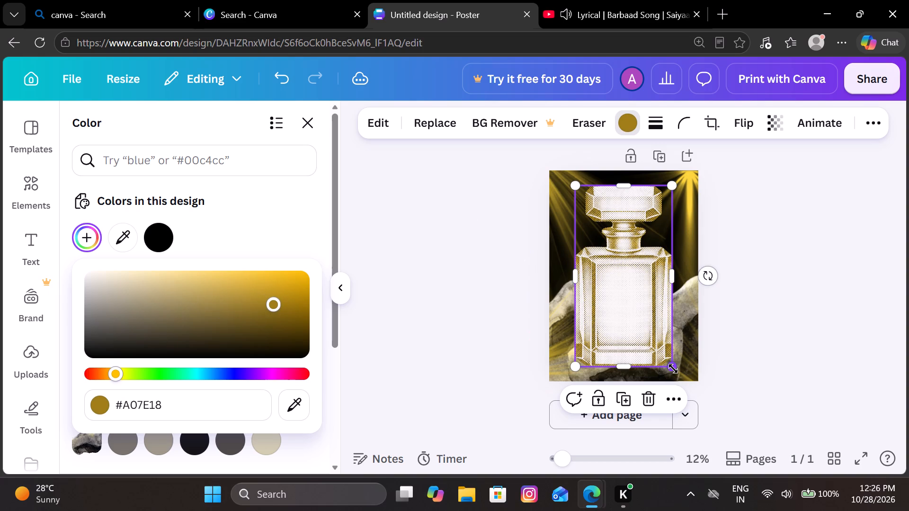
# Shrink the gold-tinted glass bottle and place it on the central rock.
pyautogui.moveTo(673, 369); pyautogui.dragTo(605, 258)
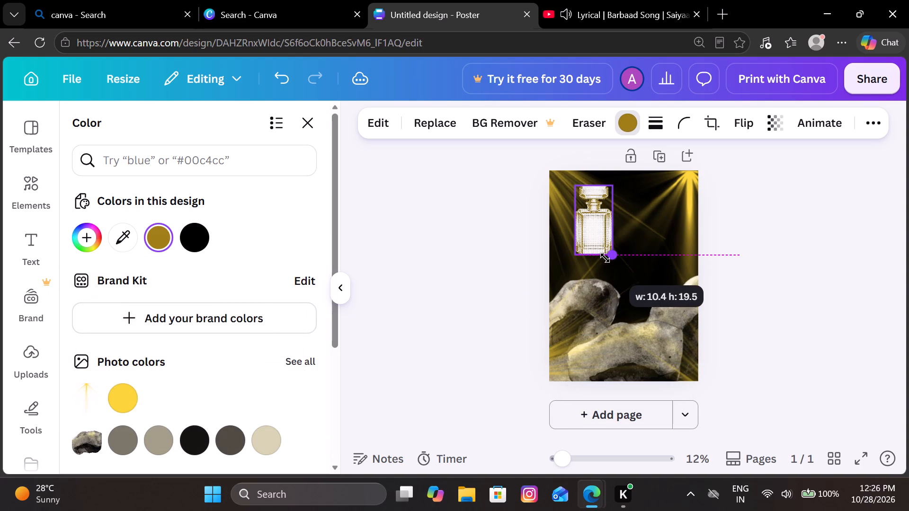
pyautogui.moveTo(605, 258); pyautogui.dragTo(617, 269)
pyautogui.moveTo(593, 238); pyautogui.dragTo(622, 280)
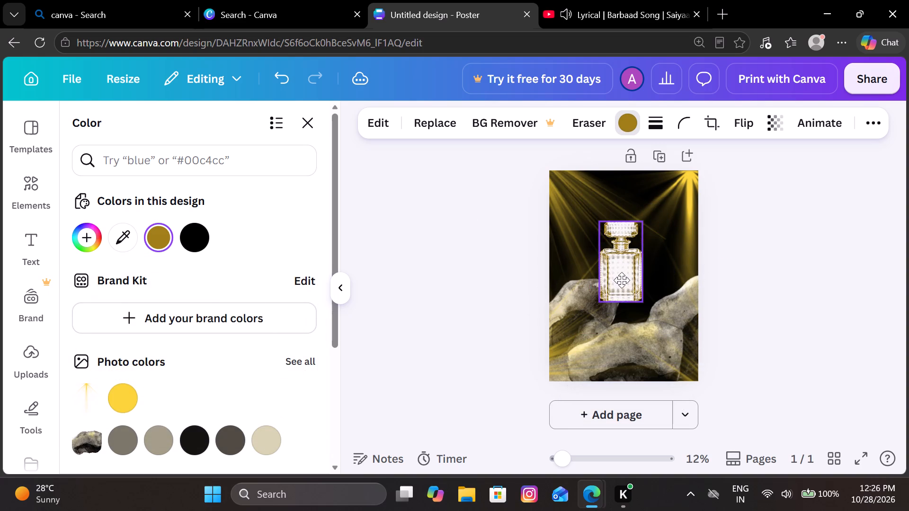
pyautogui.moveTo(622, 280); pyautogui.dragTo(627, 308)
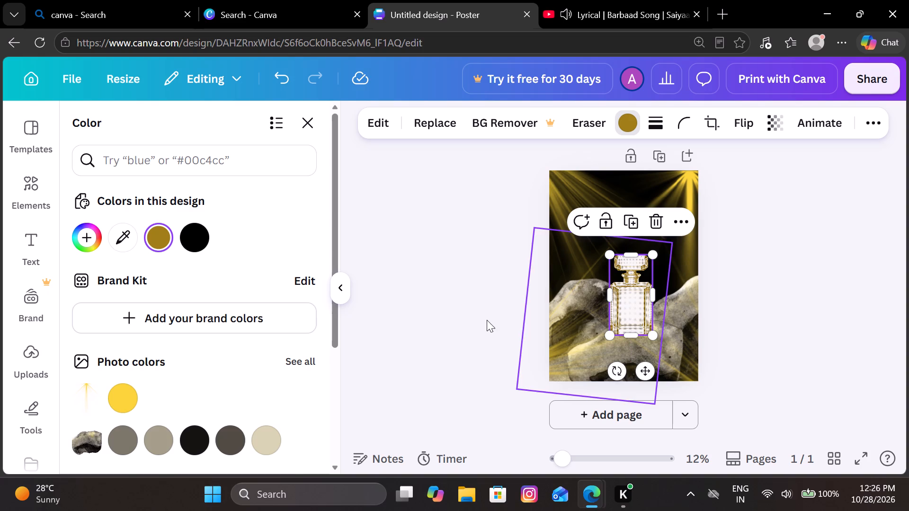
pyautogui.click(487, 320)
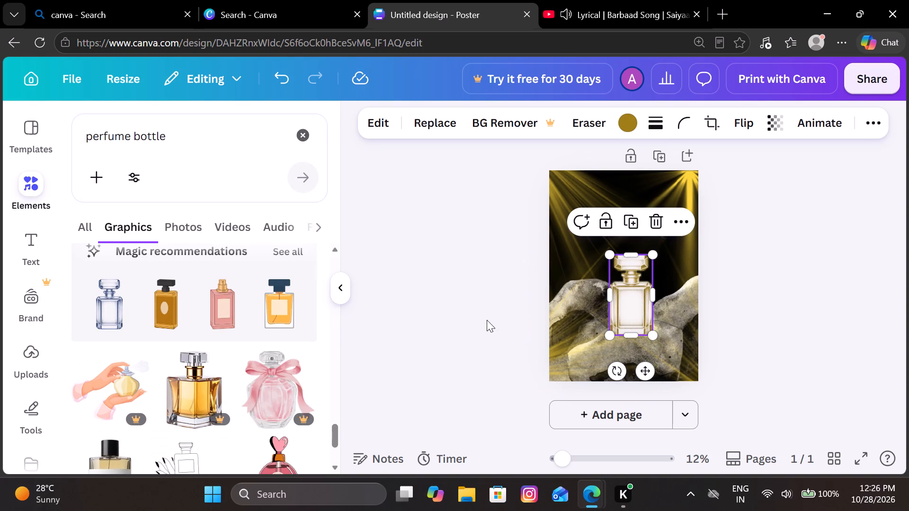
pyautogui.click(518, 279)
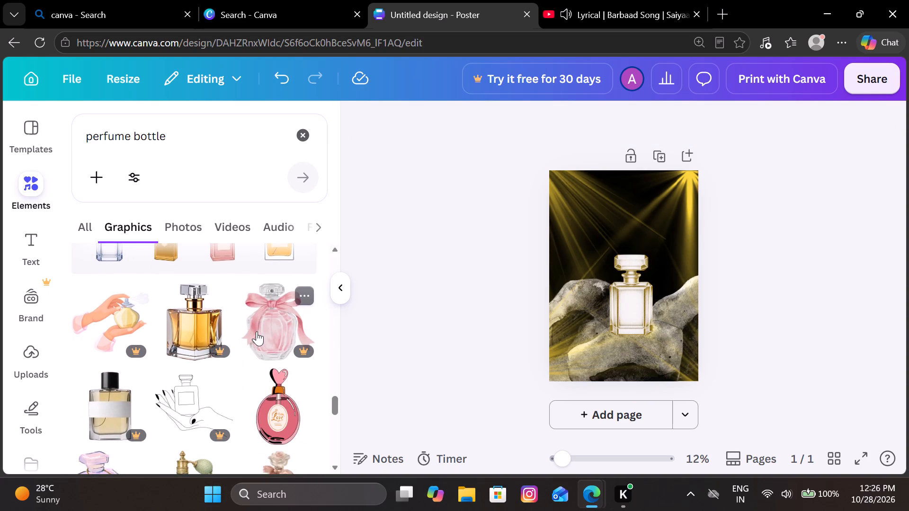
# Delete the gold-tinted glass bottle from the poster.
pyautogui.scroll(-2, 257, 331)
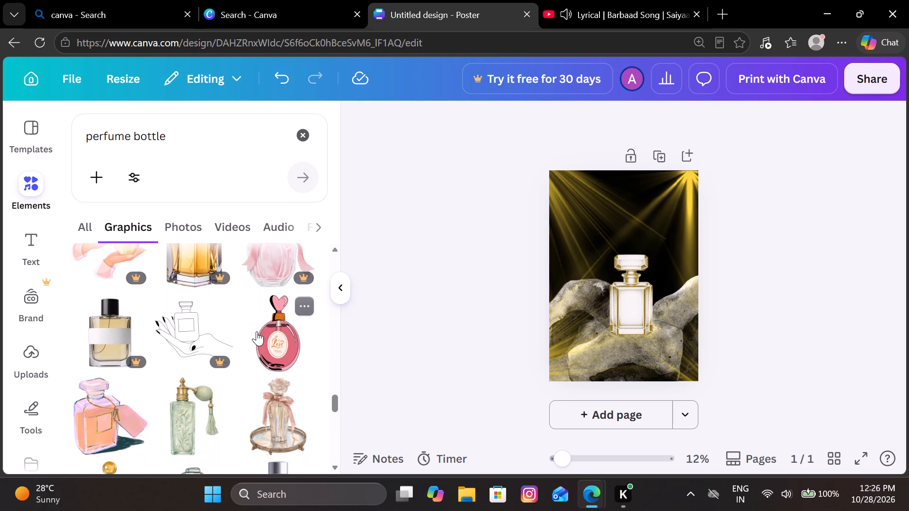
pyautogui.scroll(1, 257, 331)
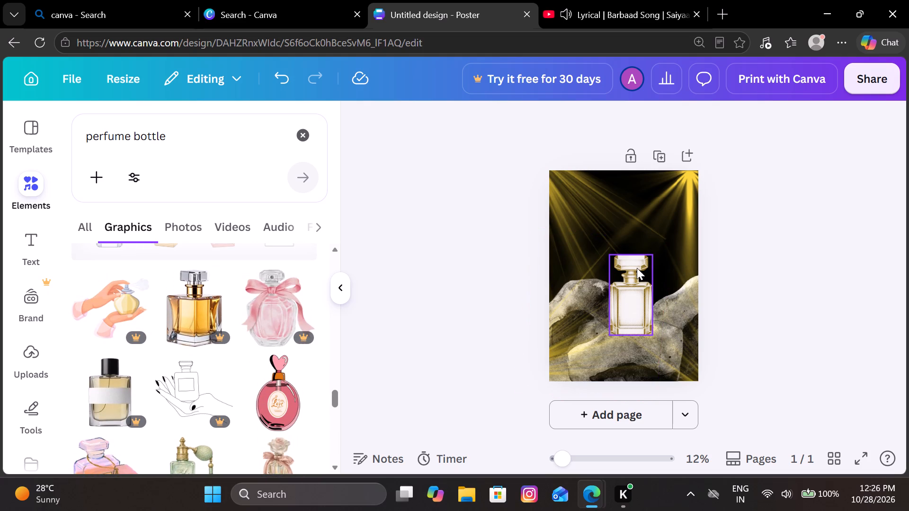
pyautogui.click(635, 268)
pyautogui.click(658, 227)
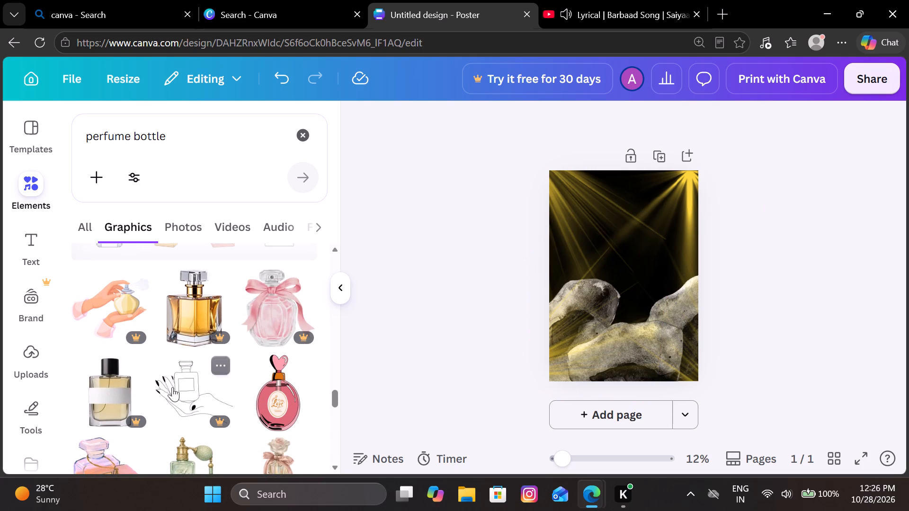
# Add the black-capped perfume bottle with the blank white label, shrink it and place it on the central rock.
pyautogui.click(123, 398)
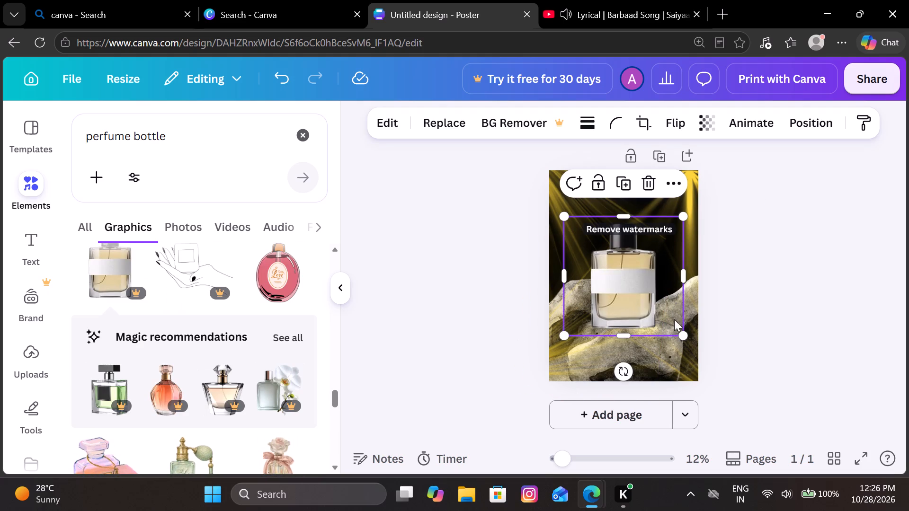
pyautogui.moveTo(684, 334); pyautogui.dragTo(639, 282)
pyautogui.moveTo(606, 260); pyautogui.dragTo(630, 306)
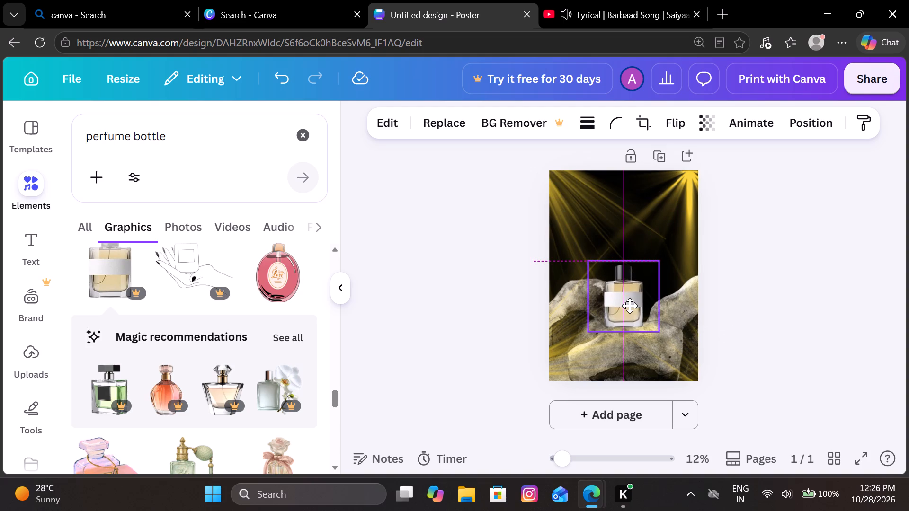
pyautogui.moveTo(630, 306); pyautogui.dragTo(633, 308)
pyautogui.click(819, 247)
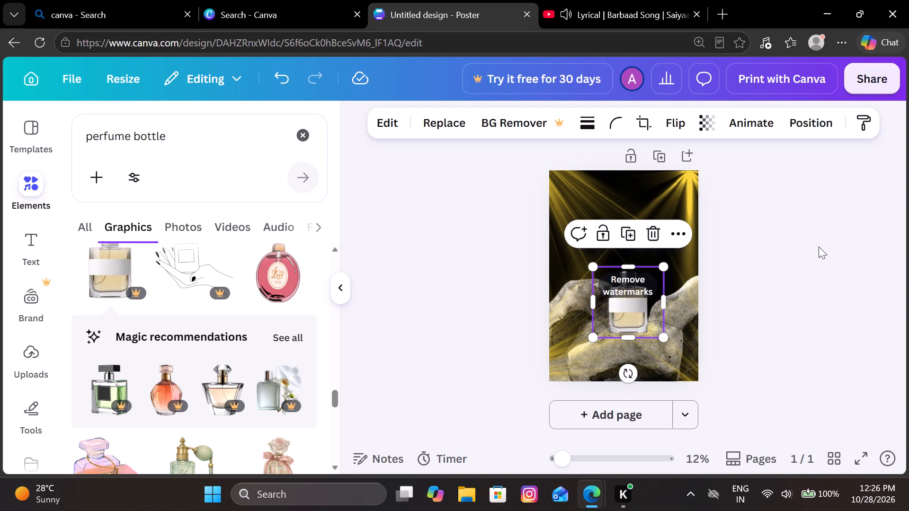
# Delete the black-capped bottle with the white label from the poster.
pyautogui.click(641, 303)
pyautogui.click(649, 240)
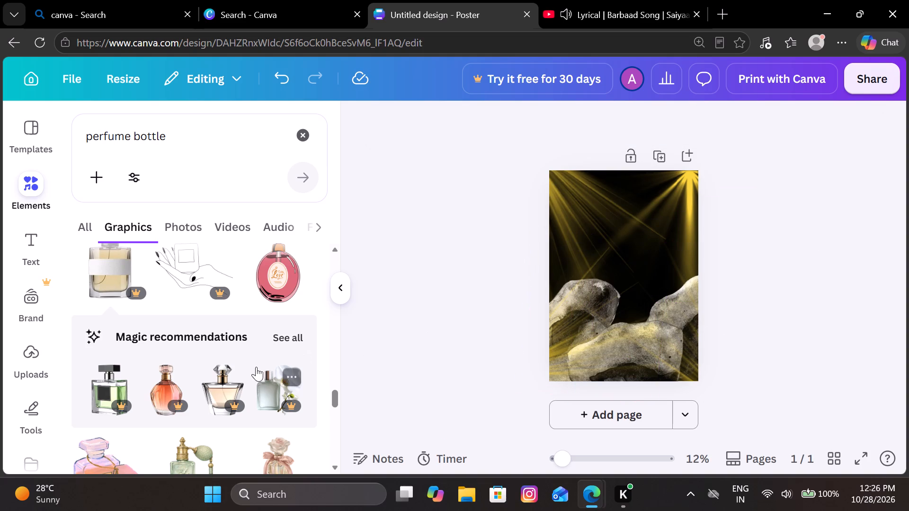
# Browse the perfume bottle graphics and add the amber square glass bottle with the clear cap to the poster.
pyautogui.scroll(-4, 256, 367)
pyautogui.scroll(1, 256, 367)
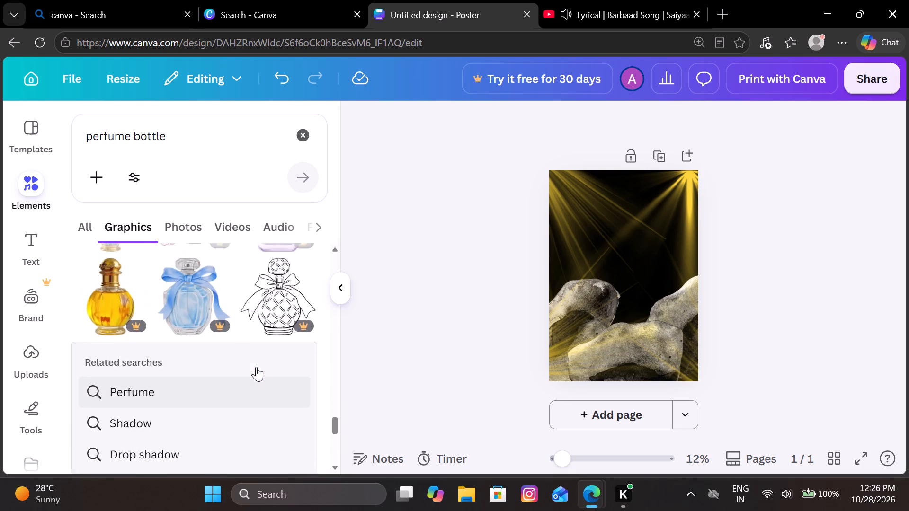
pyautogui.scroll(1, 256, 367)
pyautogui.scroll(-2, 256, 367)
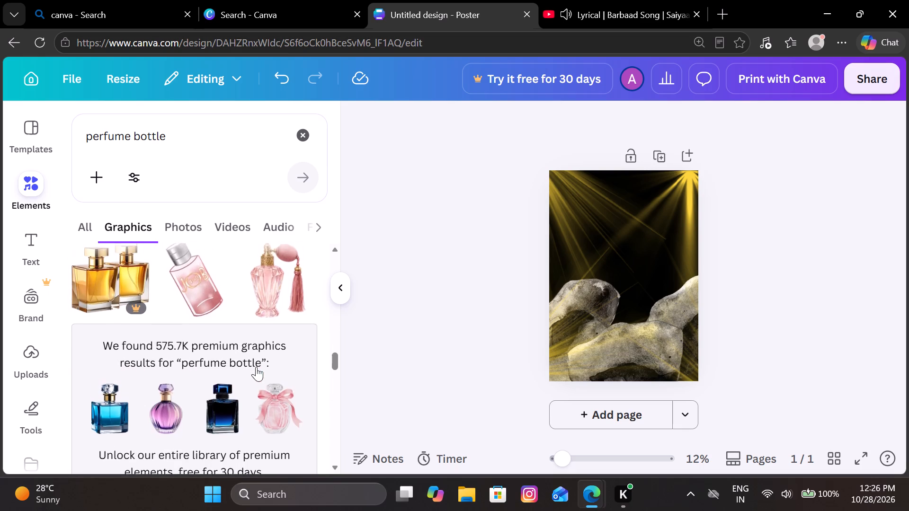
pyautogui.scroll(-1, 256, 367)
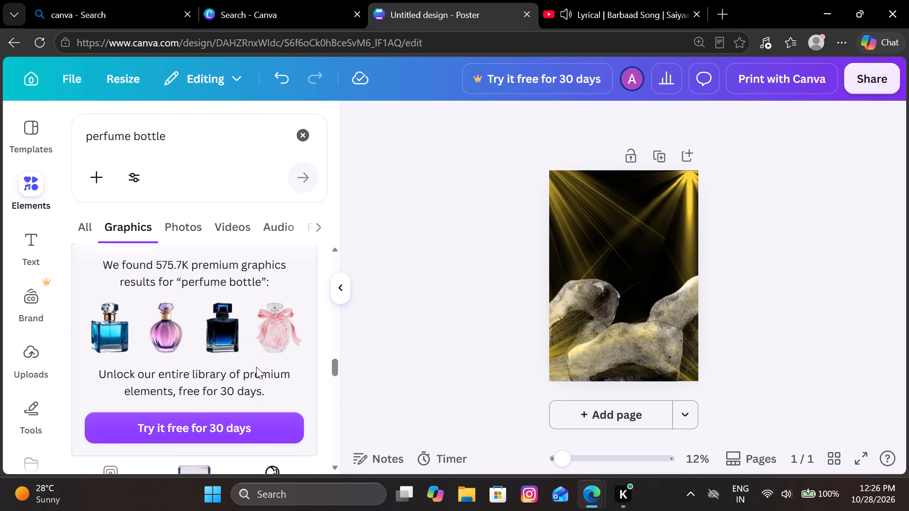
pyautogui.scroll(-2, 256, 367)
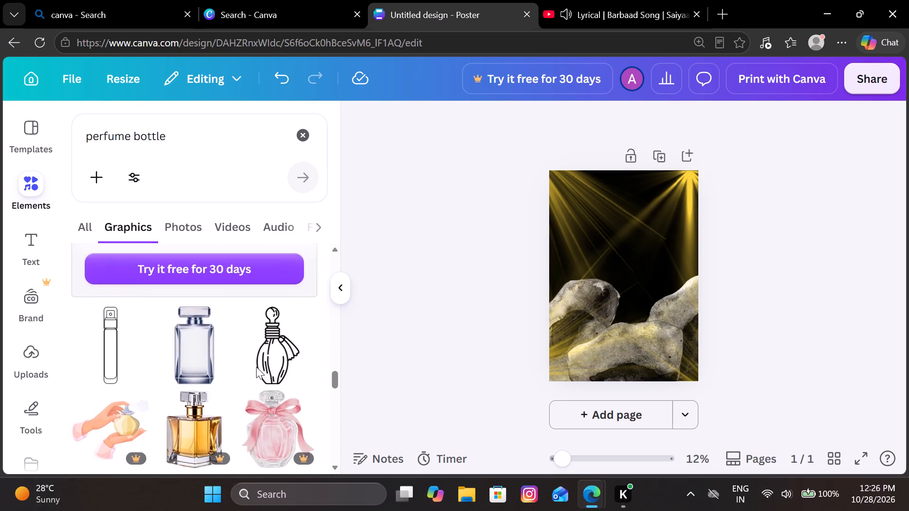
pyautogui.scroll(-2, 256, 367)
pyautogui.click(201, 363)
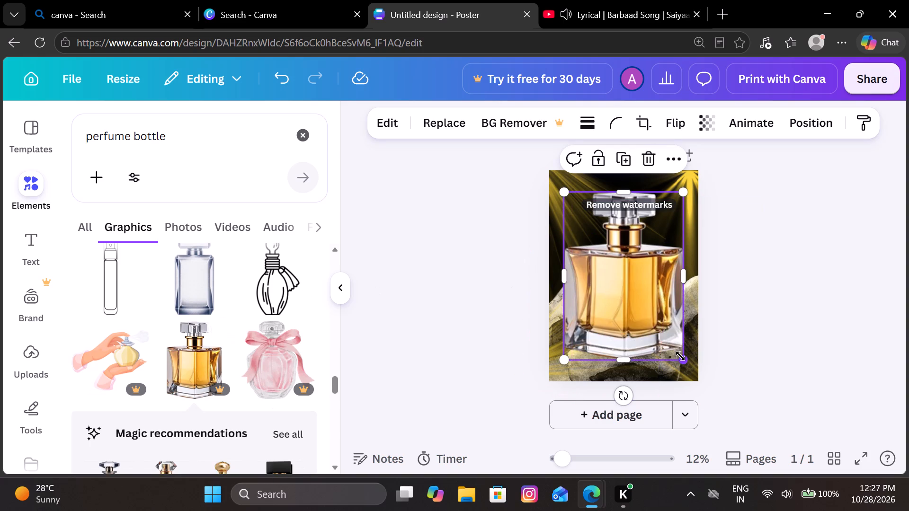
# Shrink the amber bottle to about 14.3 wide by 20.1 high and place it on the central rock.
pyautogui.moveTo(688, 367); pyautogui.dragTo(654, 311)
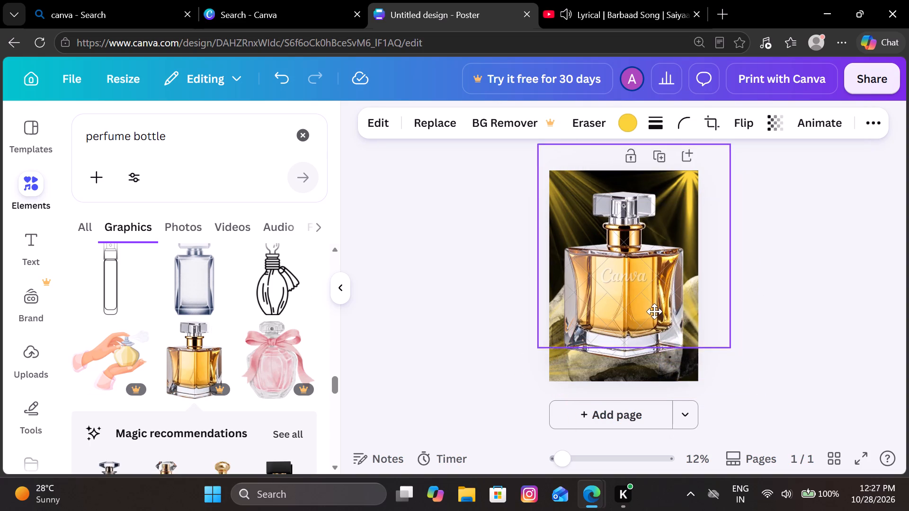
pyautogui.moveTo(654, 311); pyautogui.dragTo(674, 361)
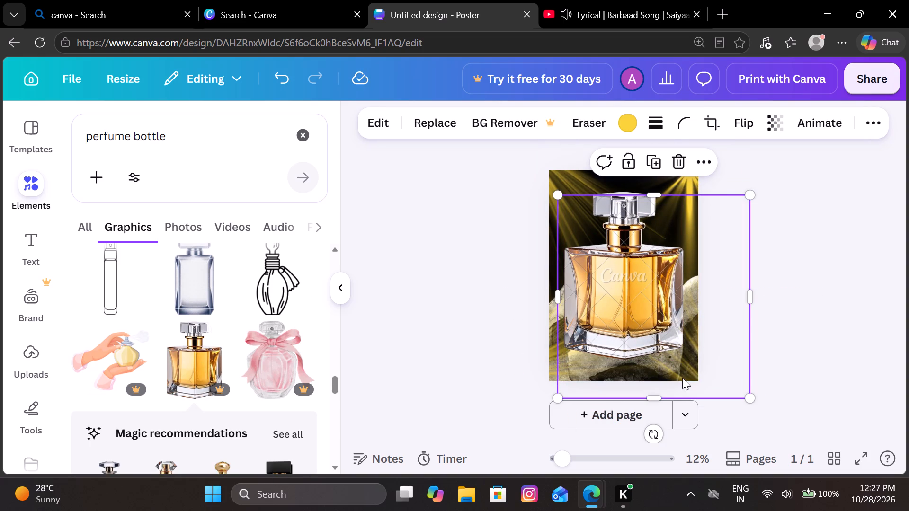
pyautogui.click(651, 332)
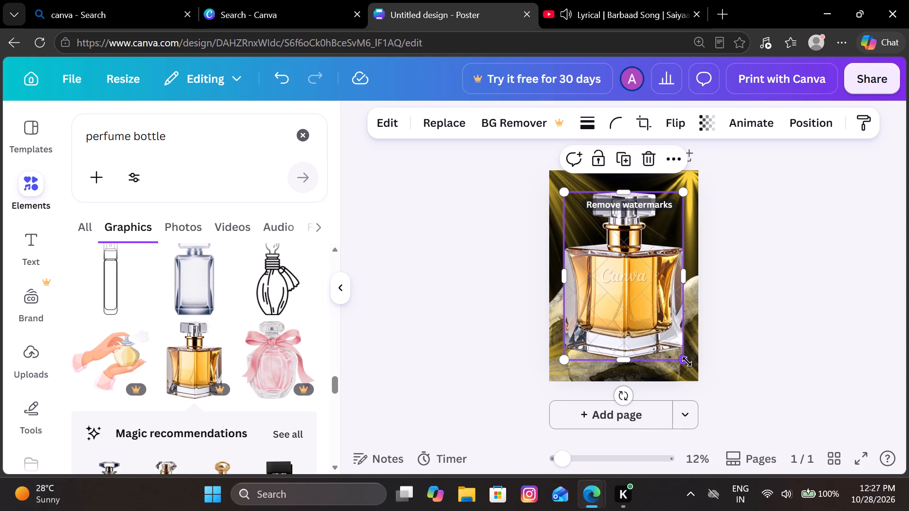
pyautogui.moveTo(686, 362); pyautogui.dragTo(640, 280)
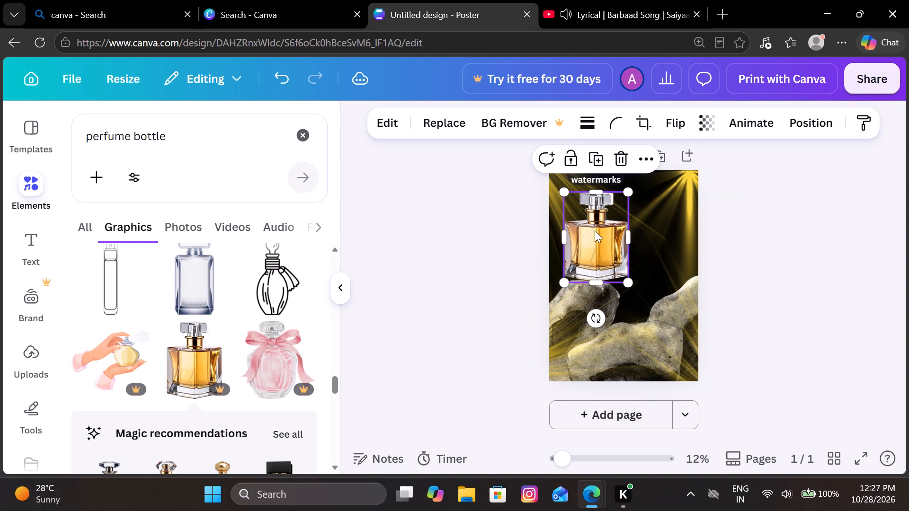
pyautogui.moveTo(595, 231); pyautogui.dragTo(626, 295)
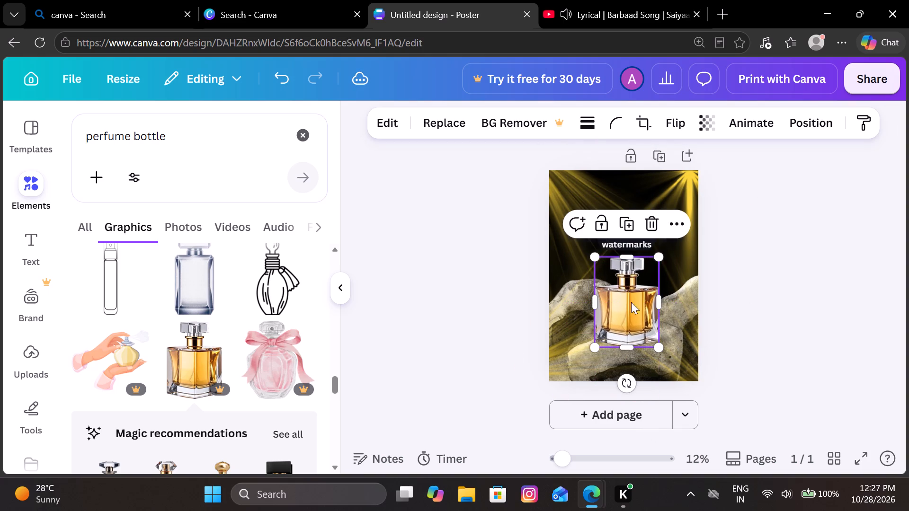
pyautogui.moveTo(660, 348); pyautogui.dragTo(647, 325)
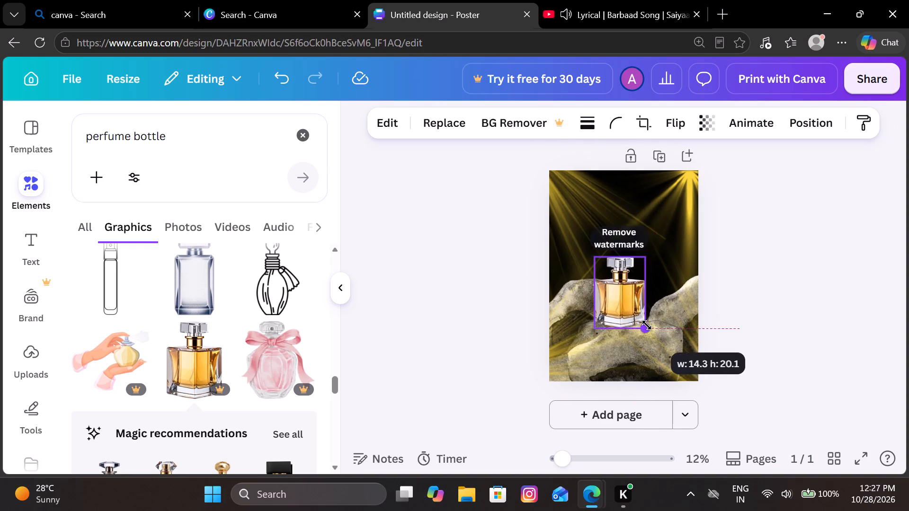
pyautogui.moveTo(617, 294); pyautogui.dragTo(630, 304)
pyautogui.click(743, 283)
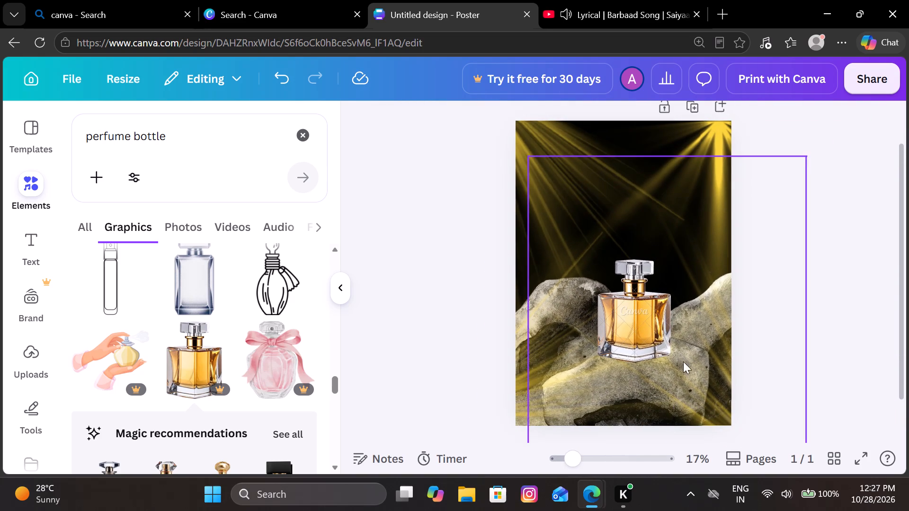
# Reduce the amber bottle to about 12.4 wide by 17.4 high and reposition it on top of the central rock.
pyautogui.click(671, 369)
pyautogui.click(654, 338)
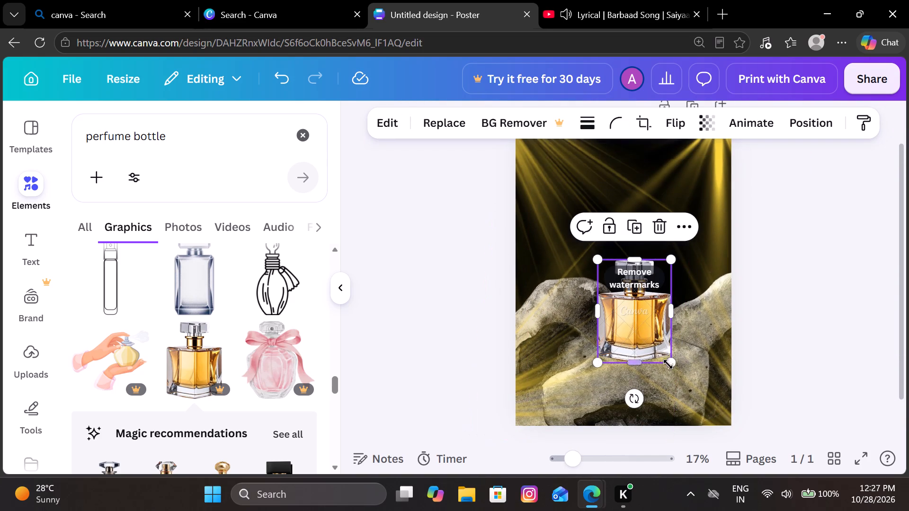
pyautogui.moveTo(674, 365); pyautogui.dragTo(666, 353)
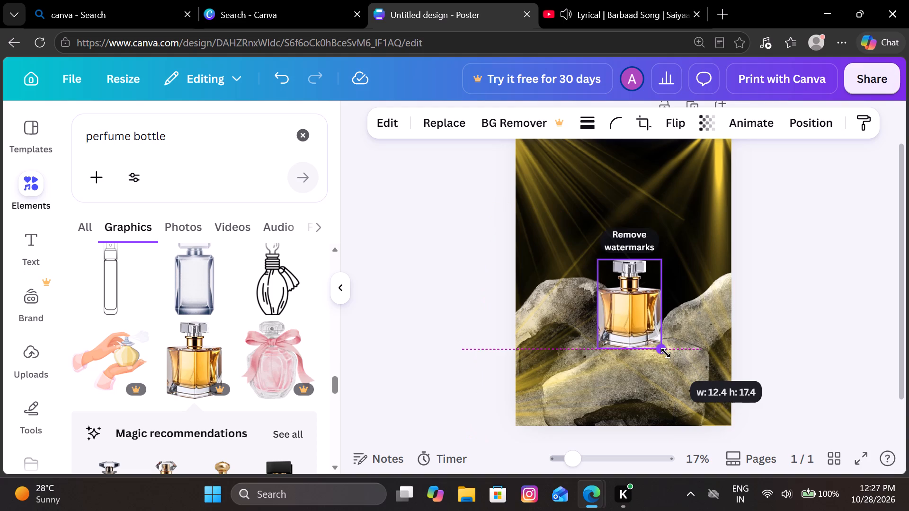
pyautogui.moveTo(636, 316); pyautogui.dragTo(642, 326)
pyautogui.click(642, 326)
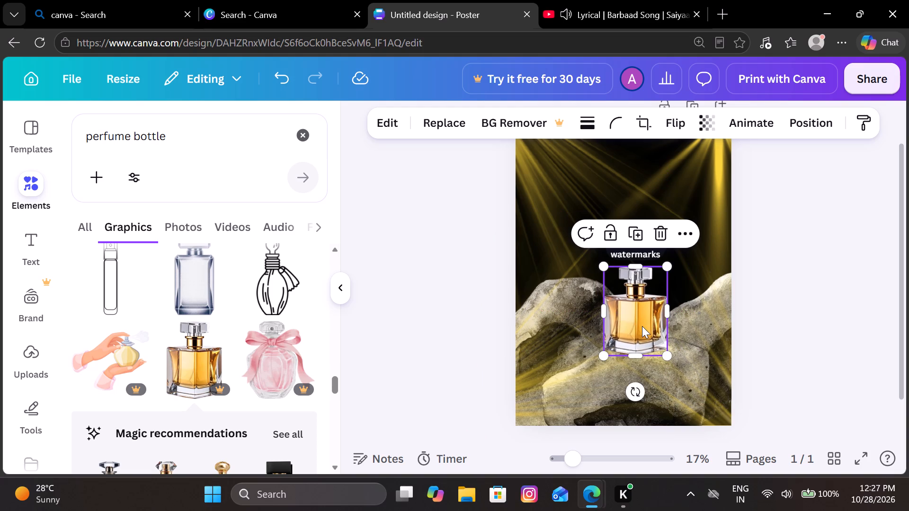
pyautogui.click(768, 304)
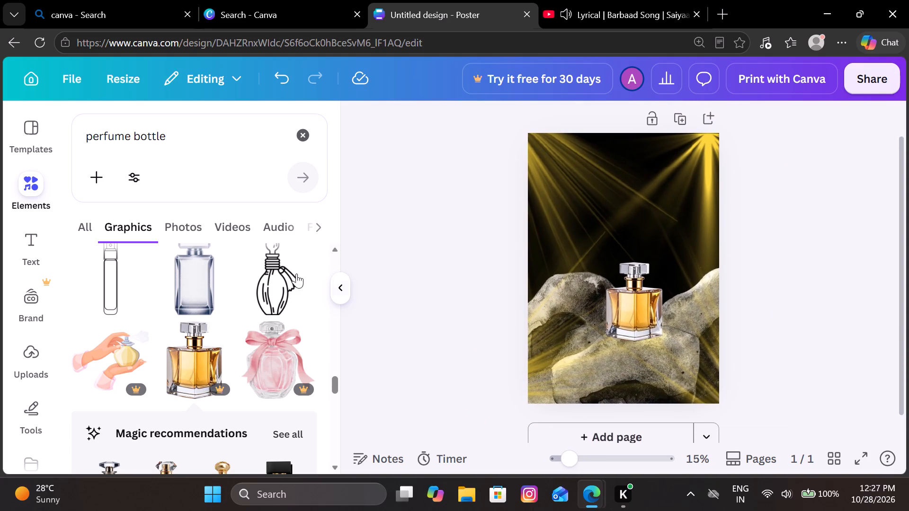
# Delete the amber square bottle from the poster.
pyautogui.scroll(4, 244, 297)
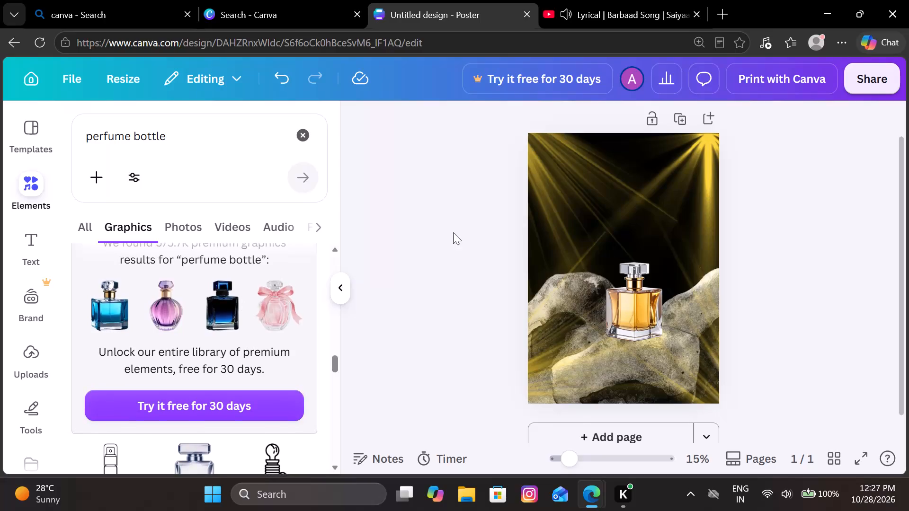
pyautogui.click(637, 307)
pyautogui.click(653, 235)
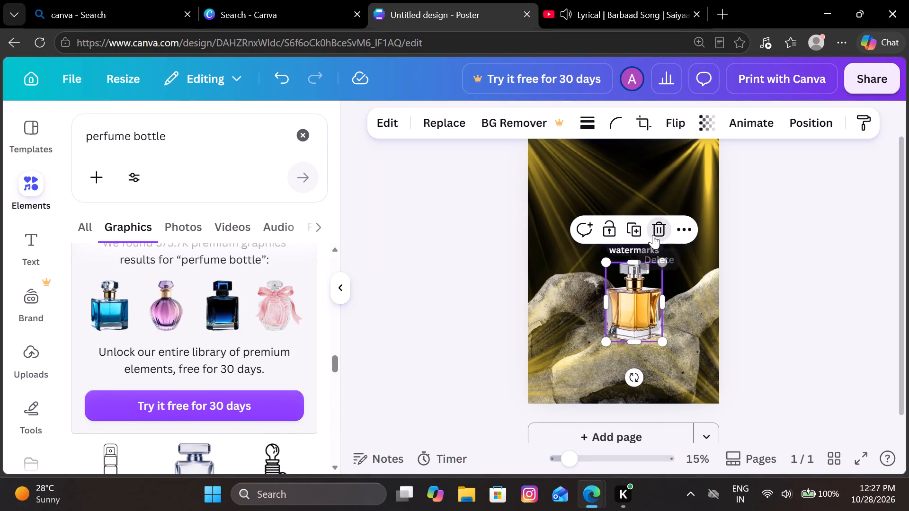
# Browse the perfume bottle graphics and add the round purple bottle with the gold cap to the poster.
pyautogui.scroll(3, 289, 341)
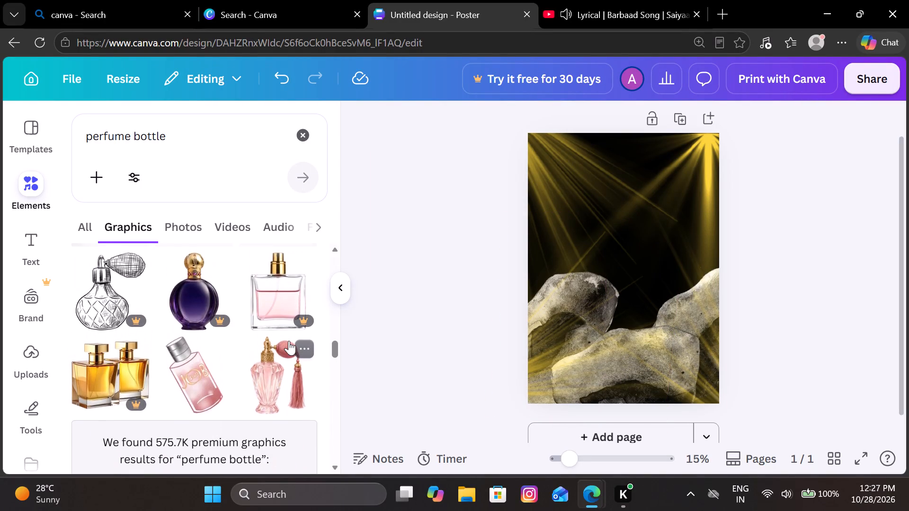
pyautogui.scroll(3, 289, 341)
pyautogui.scroll(-1, 289, 341)
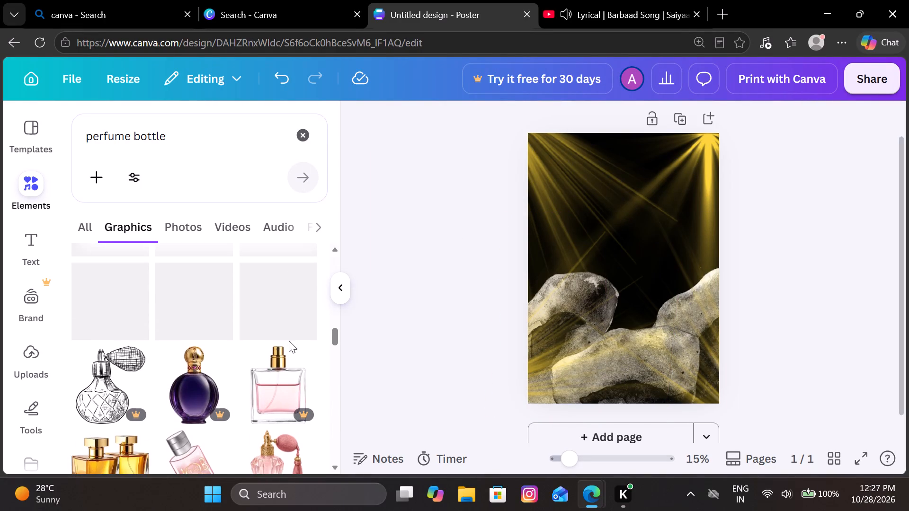
pyautogui.scroll(-1, 289, 341)
pyautogui.click(211, 364)
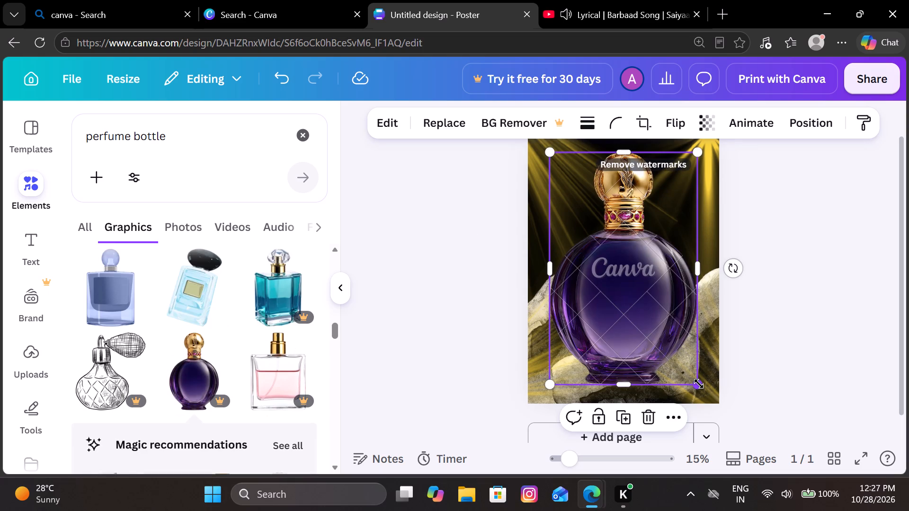
# Shrink the purple bottle to roughly a quarter of the poster's width and stand it on top of the central rock.
pyautogui.moveTo(699, 384); pyautogui.dragTo(610, 240)
pyautogui.moveTo(576, 175); pyautogui.dragTo(636, 273)
pyautogui.click(848, 222)
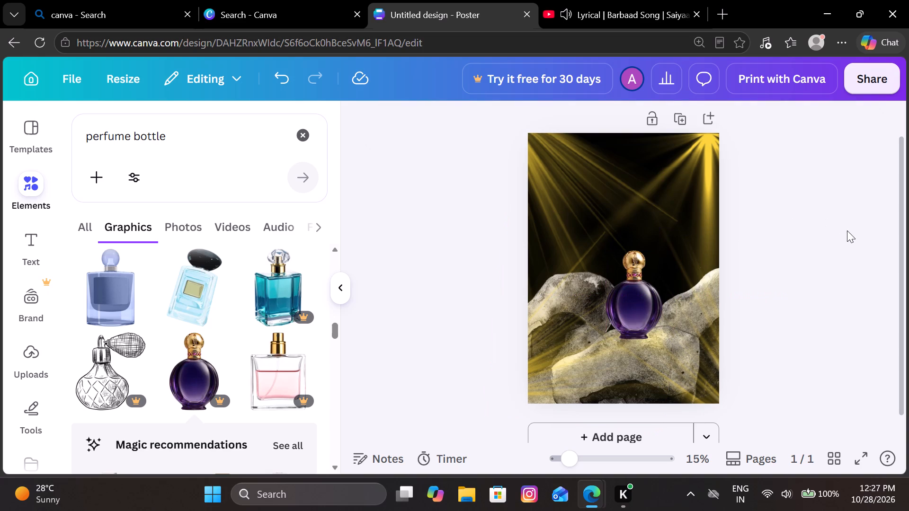
pyautogui.click(631, 326)
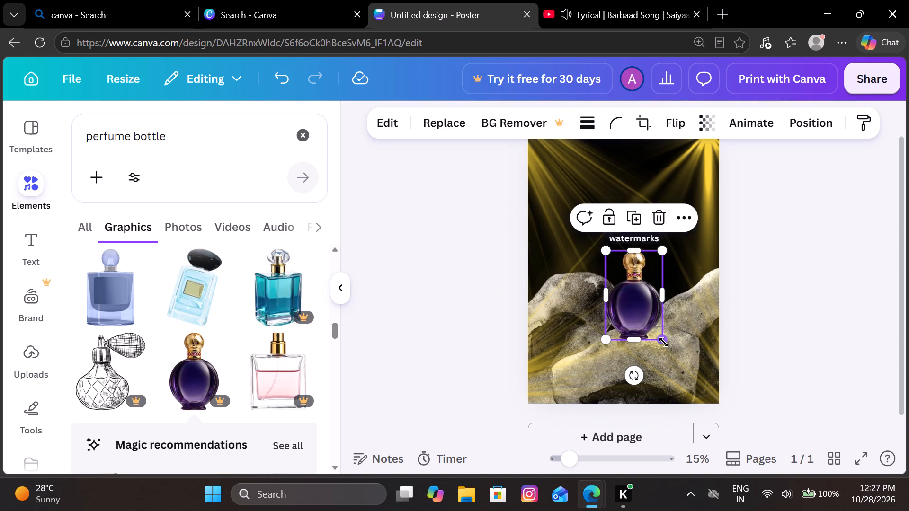
pyautogui.moveTo(664, 342); pyautogui.dragTo(651, 324)
pyautogui.moveTo(635, 299); pyautogui.dragTo(640, 307)
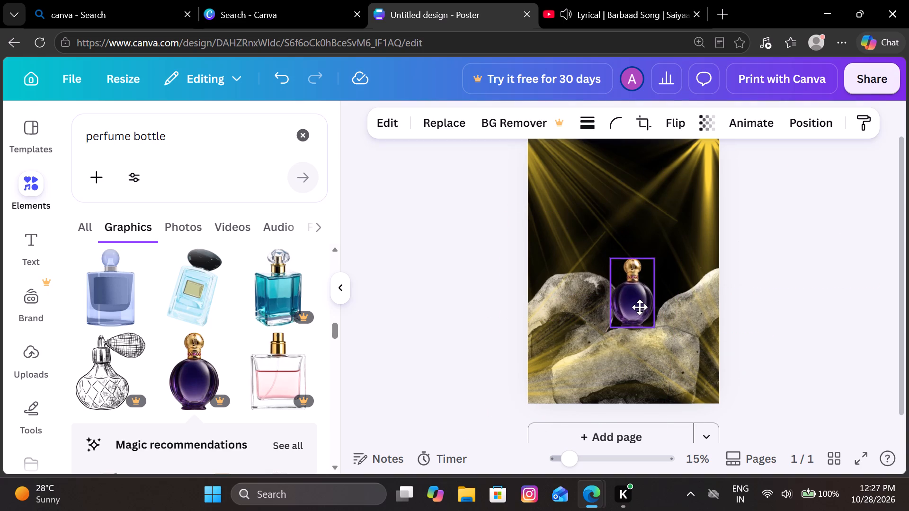
pyautogui.moveTo(640, 307); pyautogui.dragTo(640, 314)
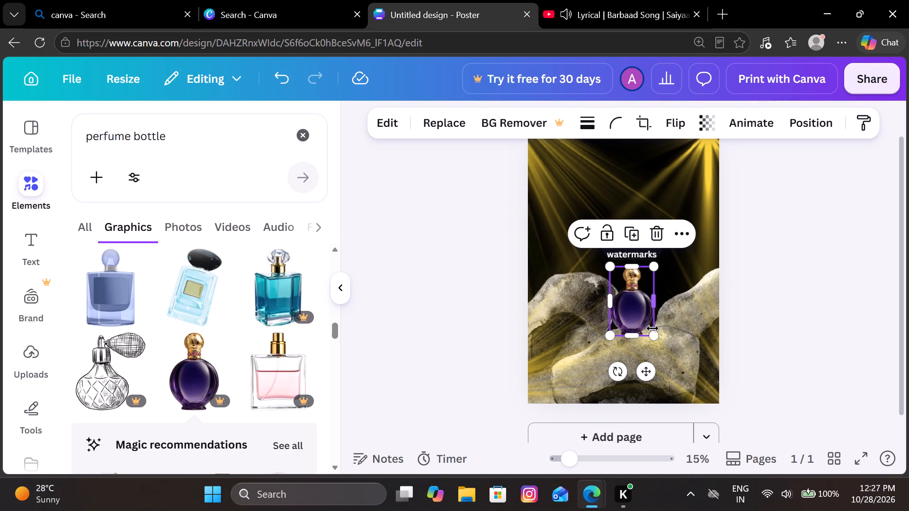
pyautogui.moveTo(656, 337); pyautogui.dragTo(665, 344)
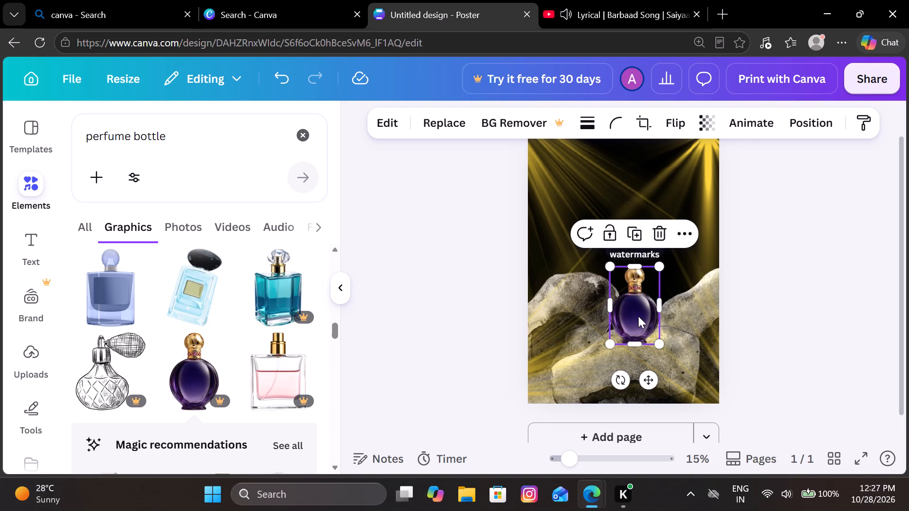
pyautogui.moveTo(633, 307); pyautogui.dragTo(632, 300)
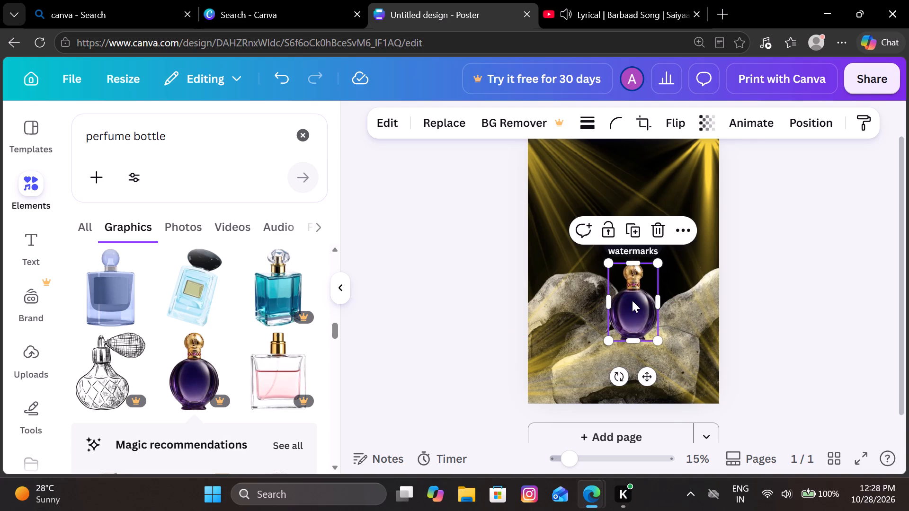
pyautogui.click(456, 311)
pyautogui.moveTo(632, 309); pyautogui.dragTo(627, 305)
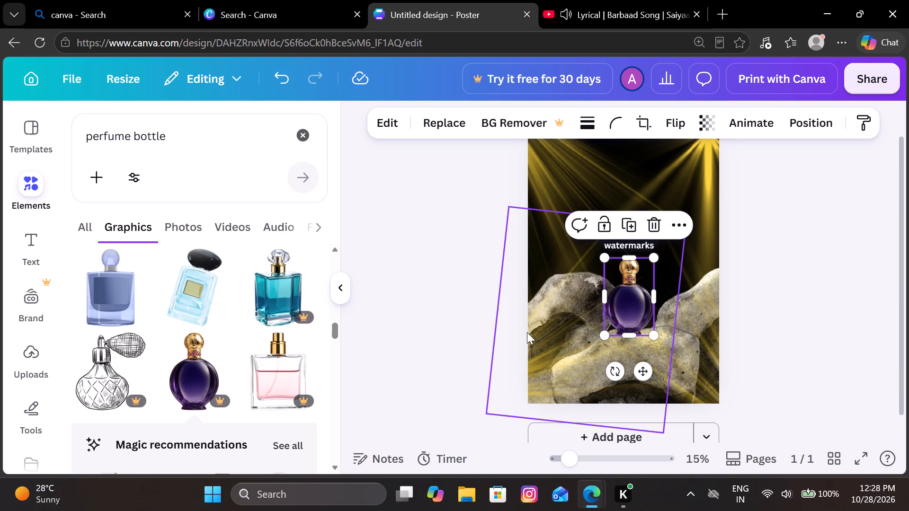
pyautogui.click(472, 326)
pyautogui.moveTo(632, 306); pyautogui.dragTo(633, 311)
pyautogui.click(434, 317)
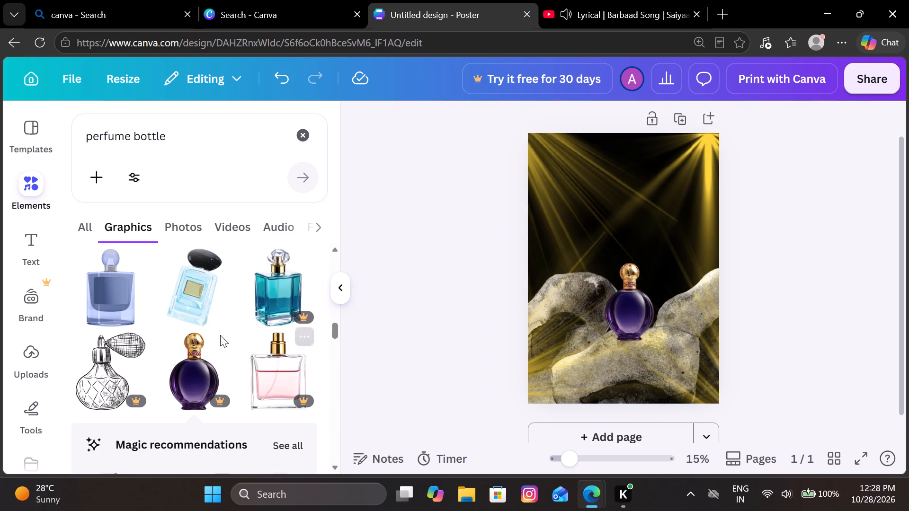
# Look through the perfume bottle graphics for other bottle designs that could suit the poster.
pyautogui.scroll(2, 195, 322)
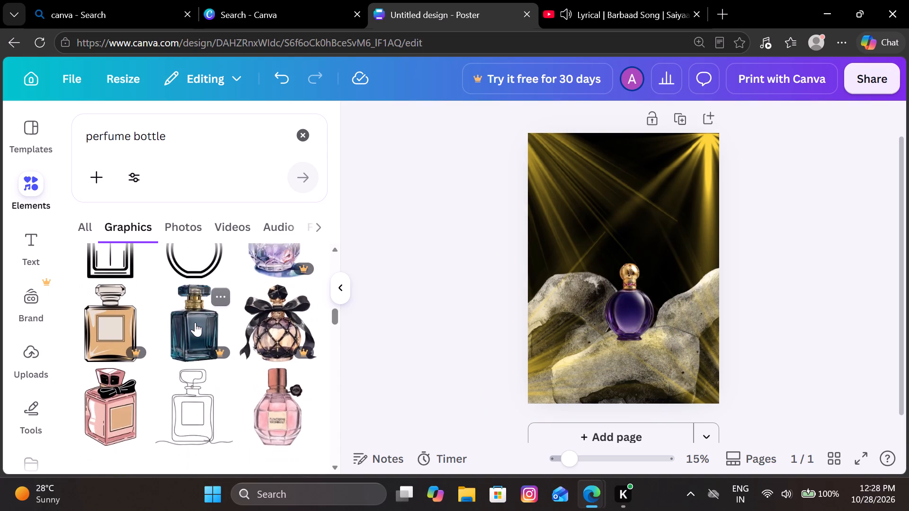
pyautogui.scroll(4, 195, 322)
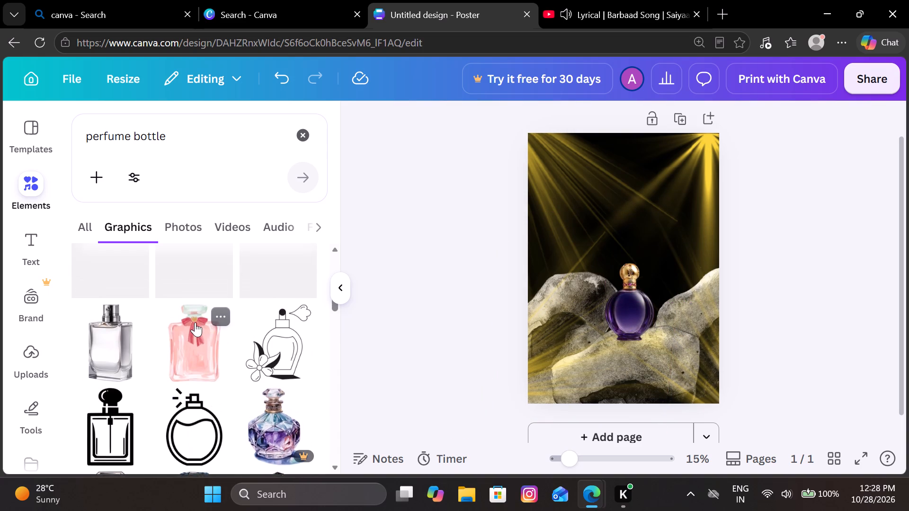
pyautogui.scroll(1, 195, 322)
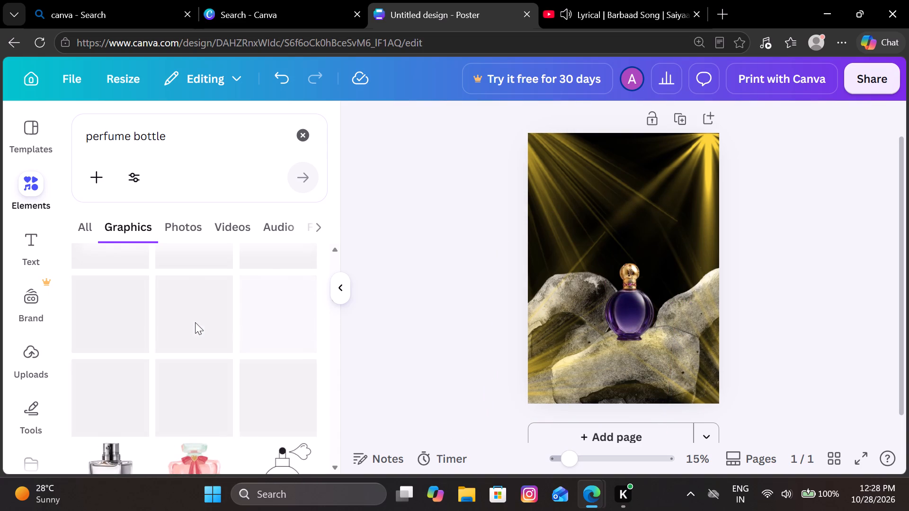
pyautogui.scroll(2, 195, 322)
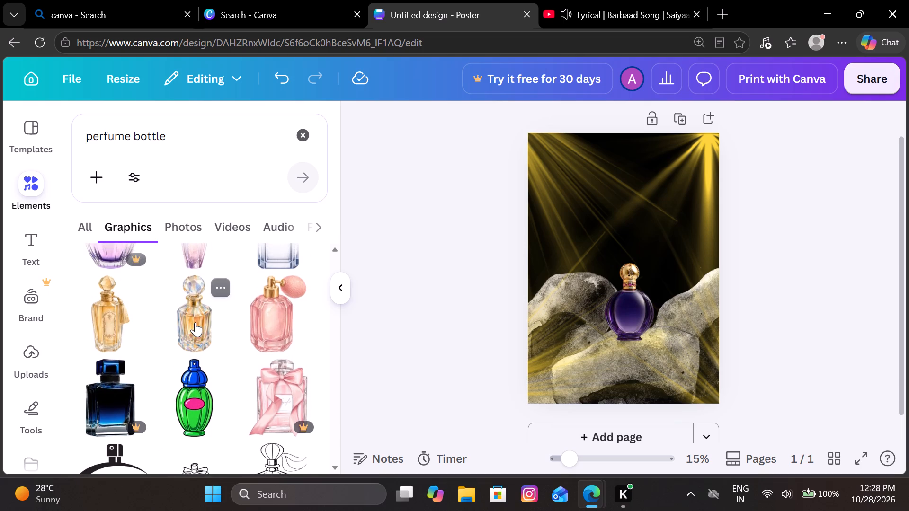
pyautogui.scroll(3, 195, 322)
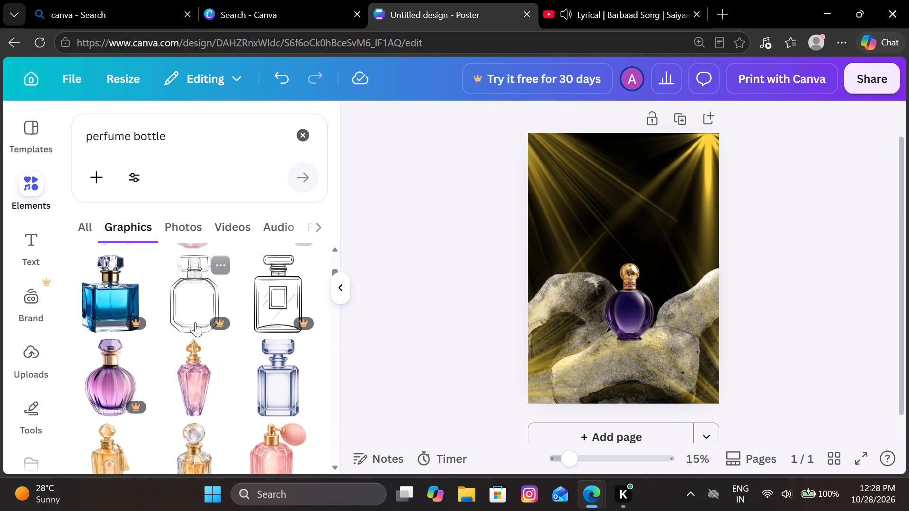
pyautogui.scroll(3, 195, 322)
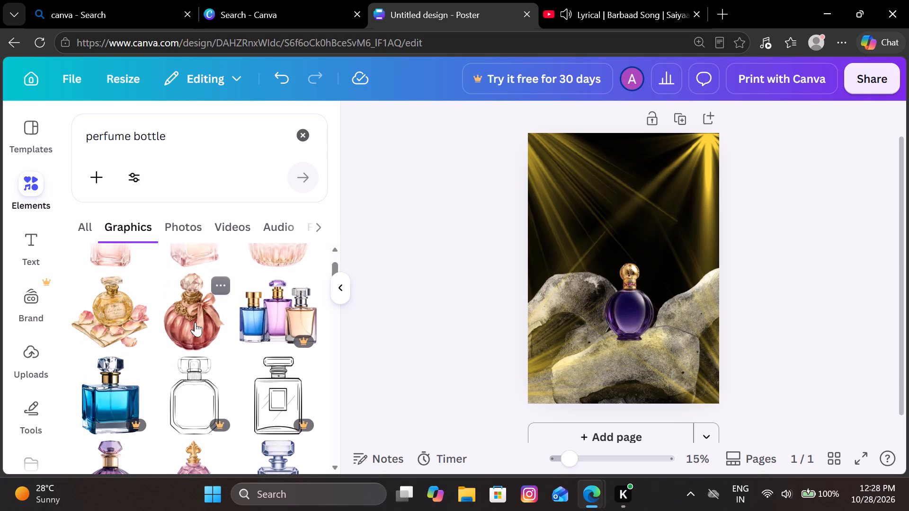
pyautogui.scroll(3, 195, 322)
pyautogui.scroll(-2, 195, 322)
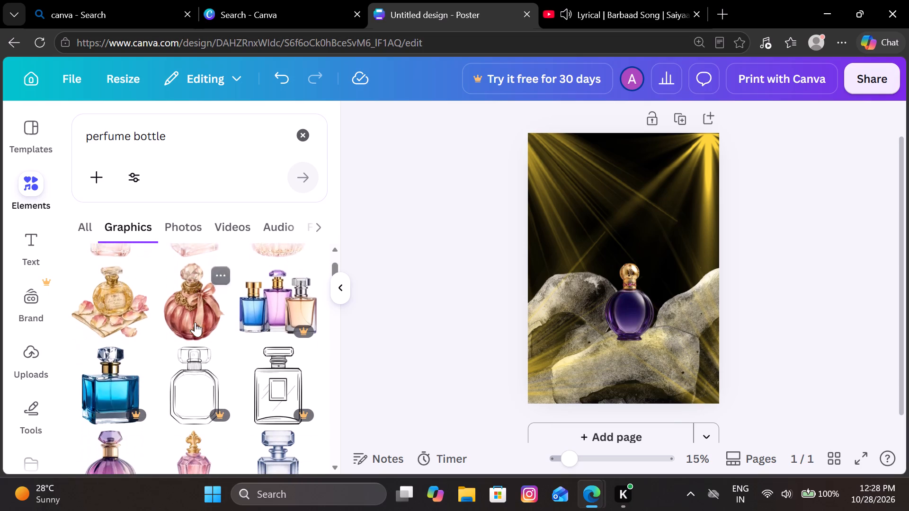
pyautogui.scroll(-3, 195, 322)
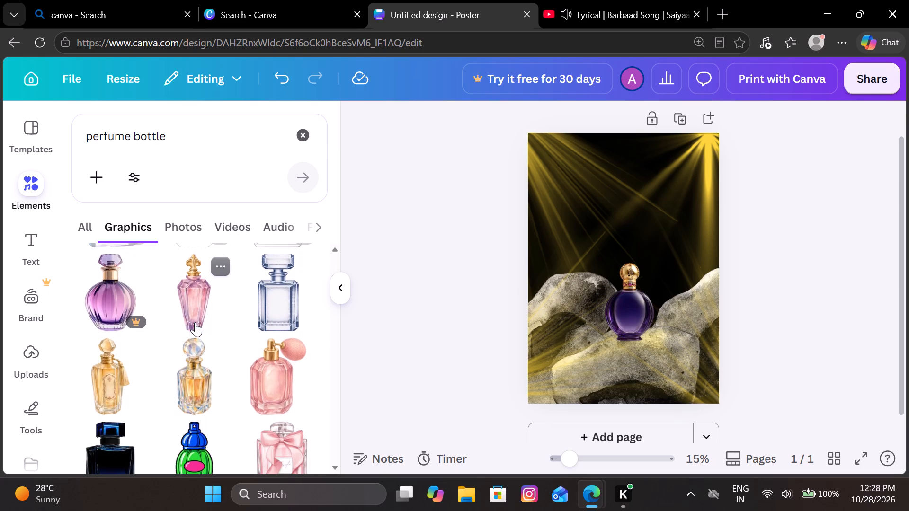
pyautogui.scroll(-2, 195, 322)
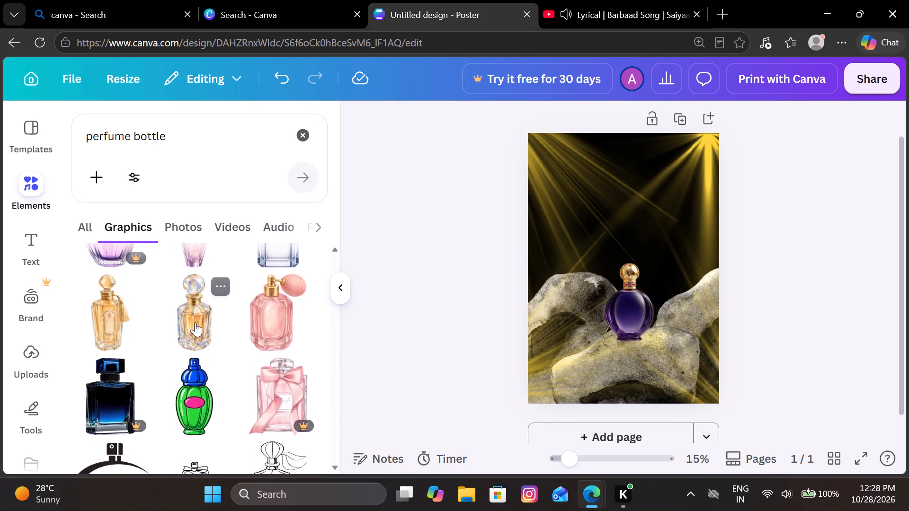
pyautogui.scroll(-3, 195, 322)
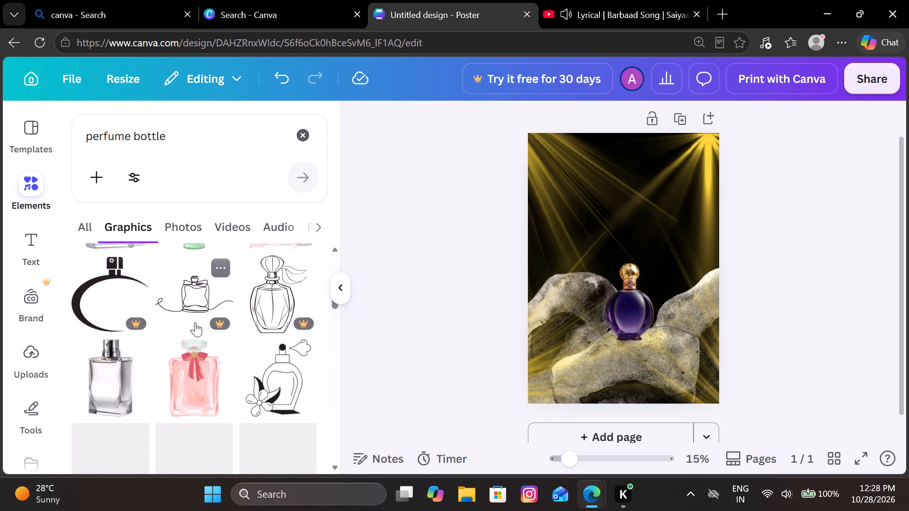
pyautogui.scroll(-1, 195, 322)
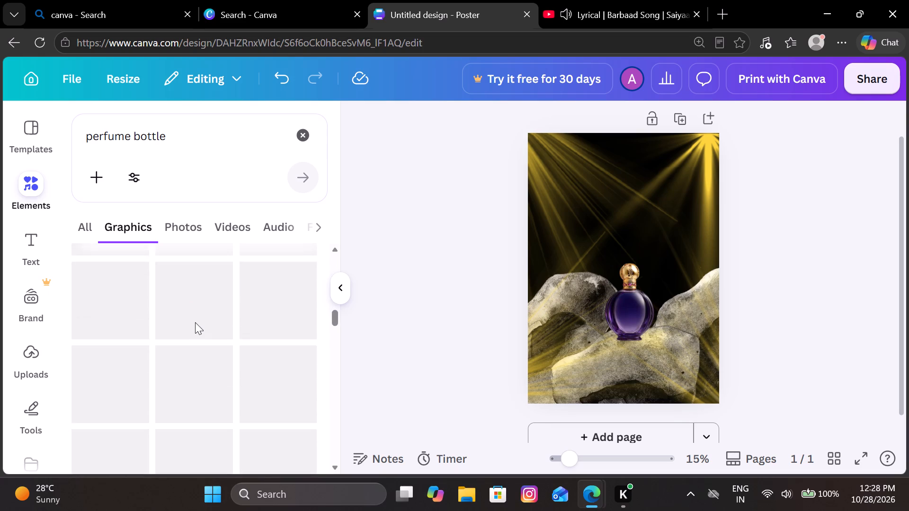
pyautogui.scroll(-3, 195, 322)
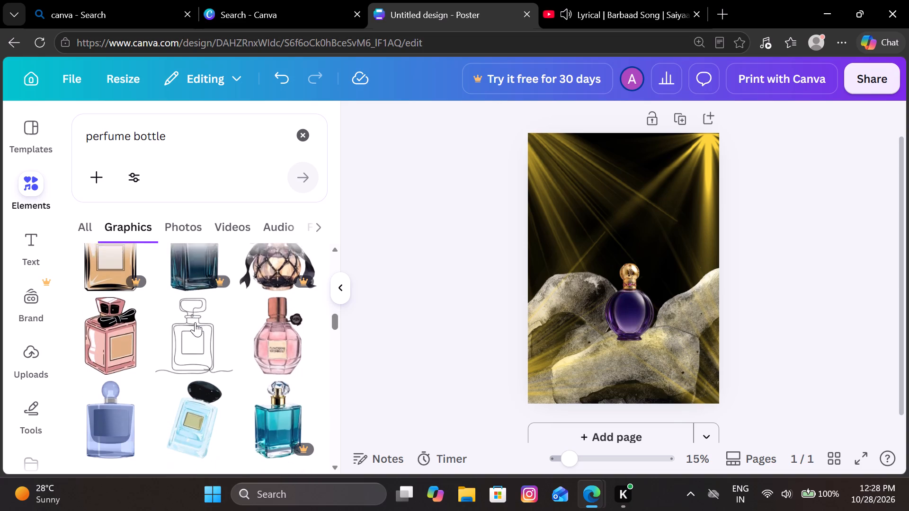
pyautogui.scroll(-4, 195, 322)
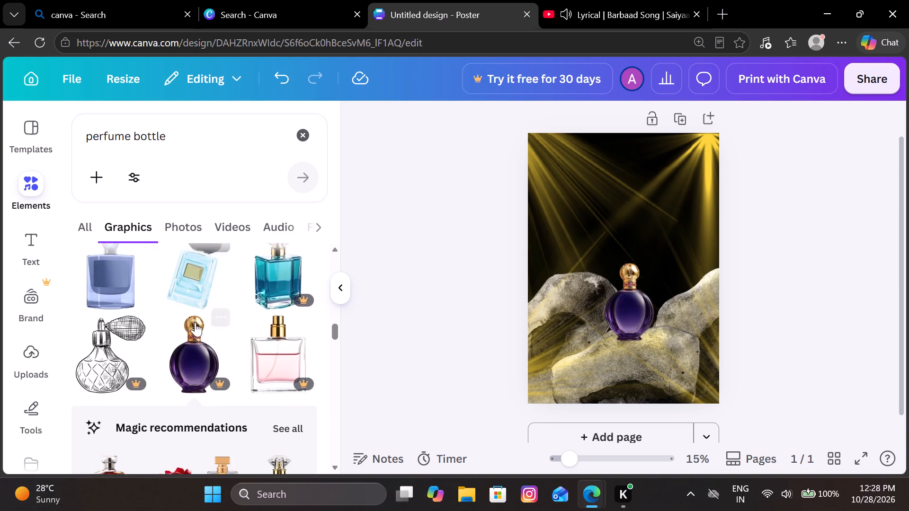
pyautogui.scroll(-5, 195, 322)
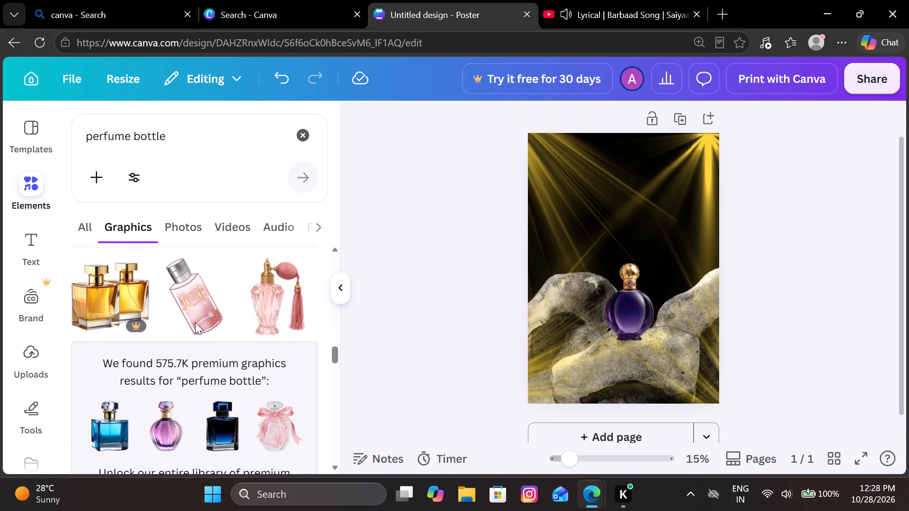
pyautogui.scroll(-3, 195, 322)
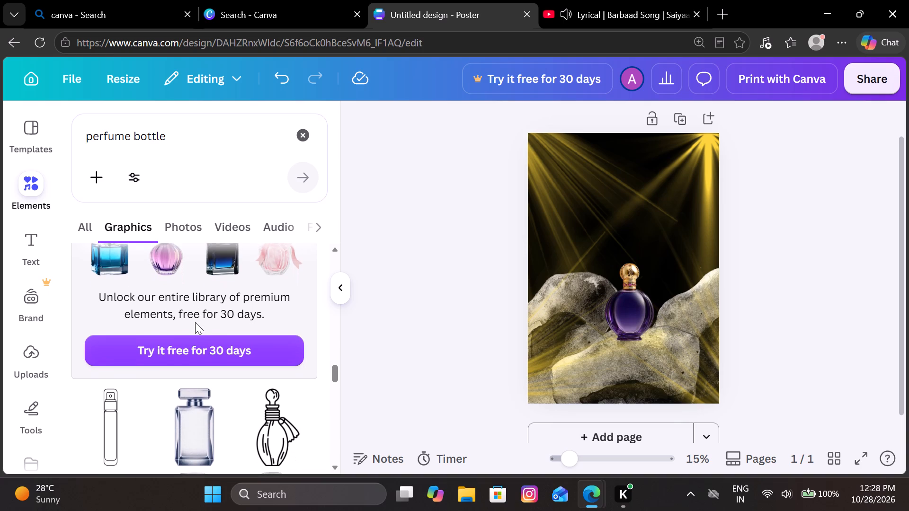
pyautogui.scroll(-2, 195, 322)
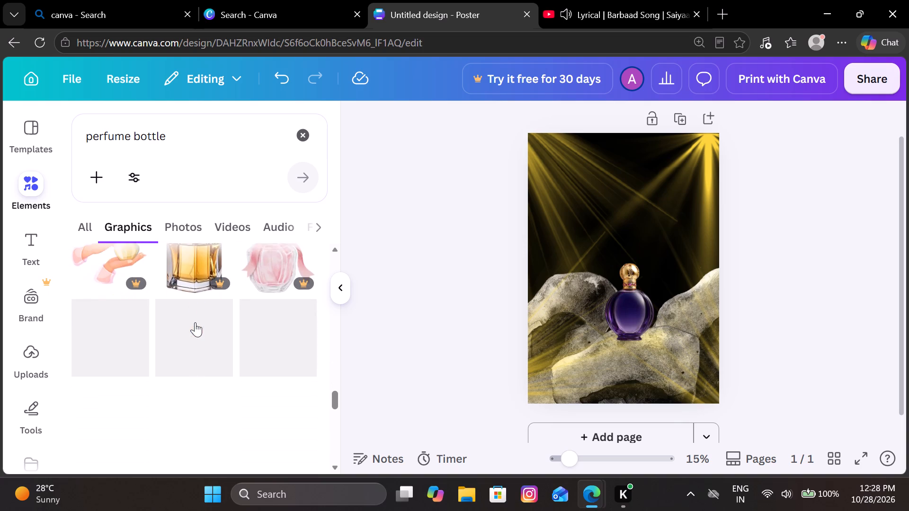
pyautogui.scroll(3, 195, 322)
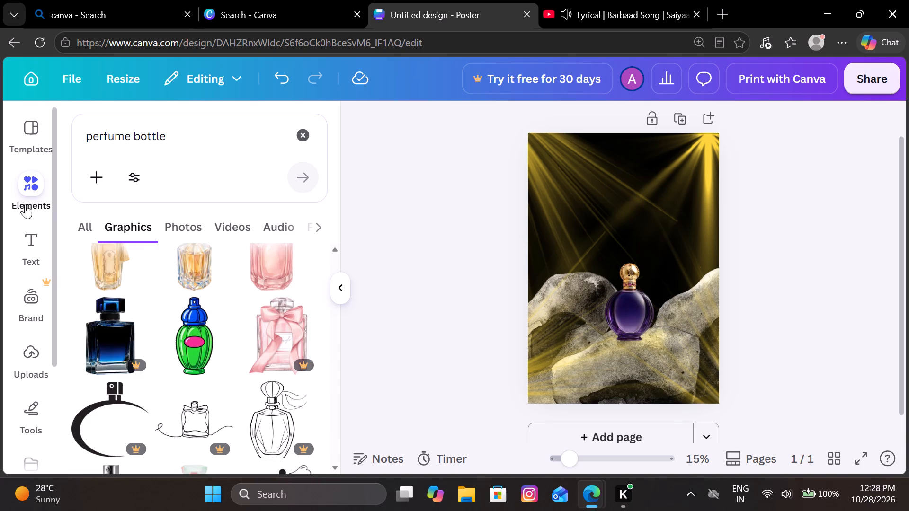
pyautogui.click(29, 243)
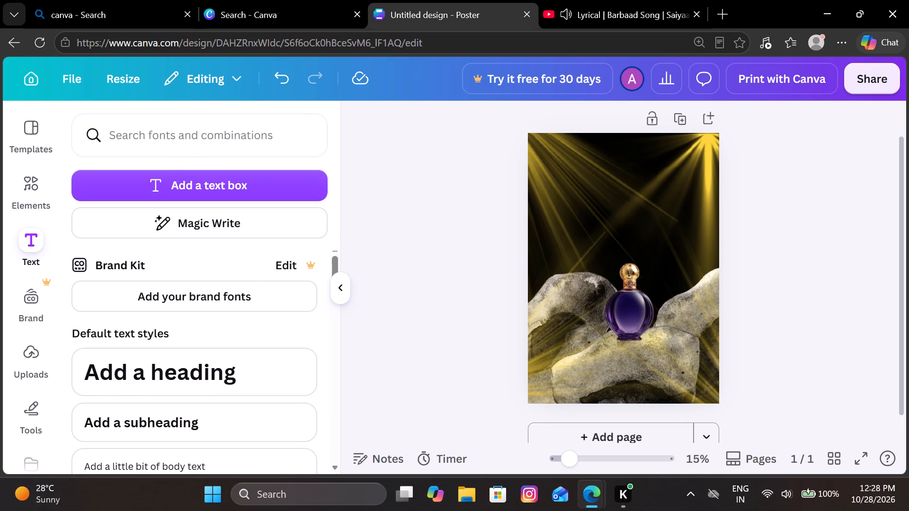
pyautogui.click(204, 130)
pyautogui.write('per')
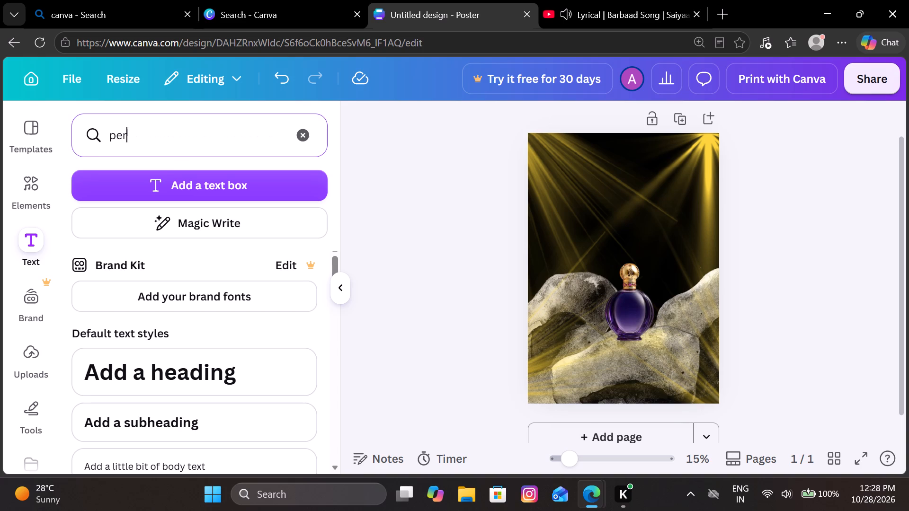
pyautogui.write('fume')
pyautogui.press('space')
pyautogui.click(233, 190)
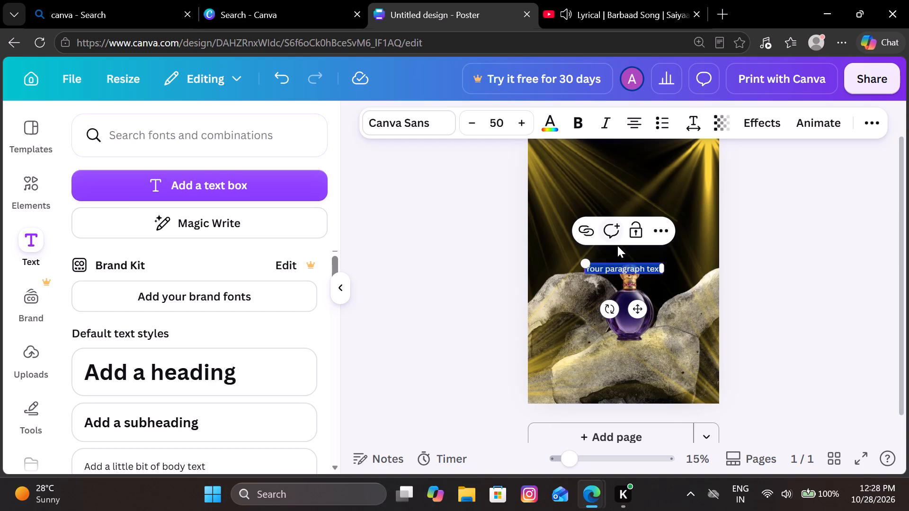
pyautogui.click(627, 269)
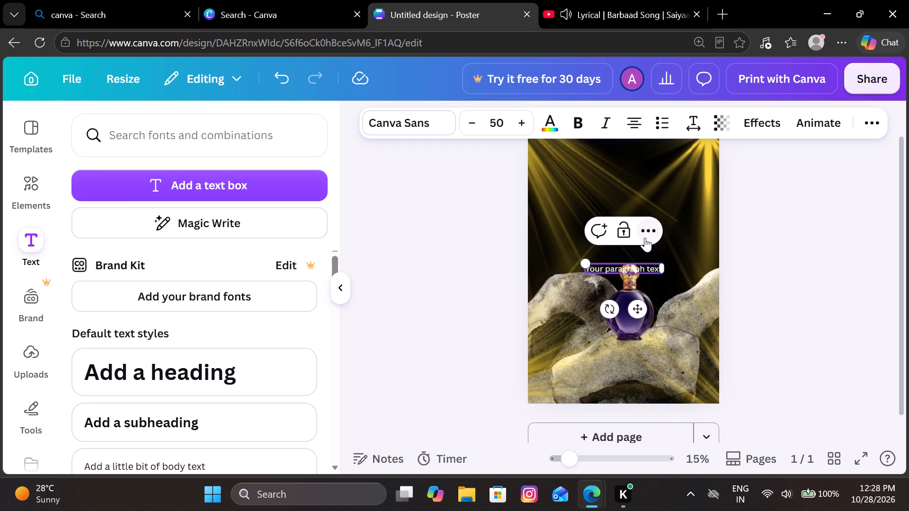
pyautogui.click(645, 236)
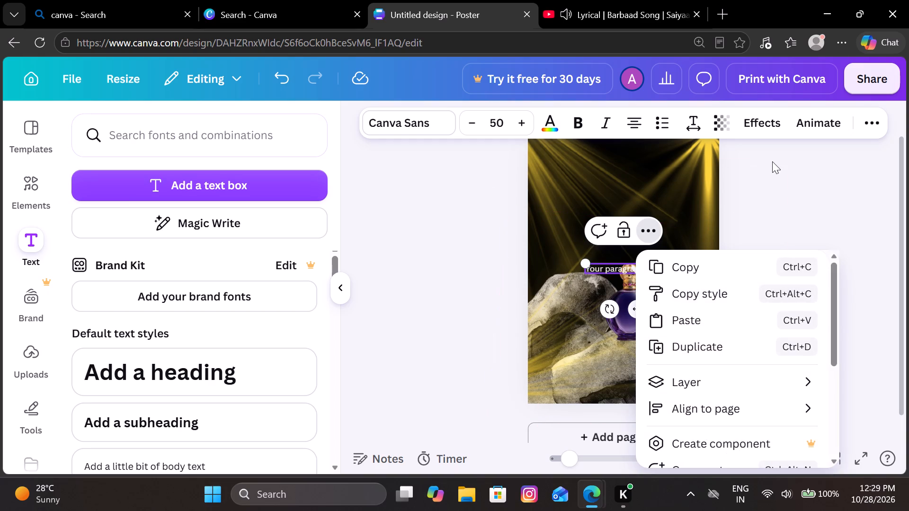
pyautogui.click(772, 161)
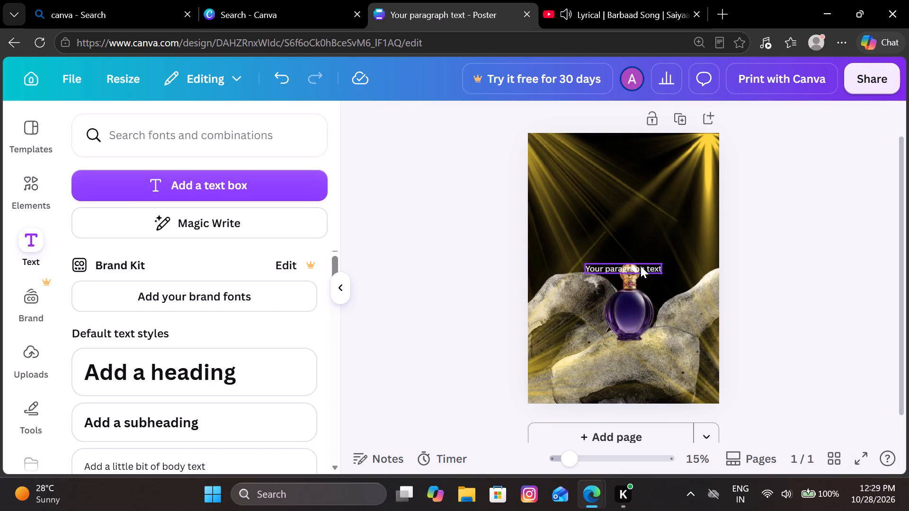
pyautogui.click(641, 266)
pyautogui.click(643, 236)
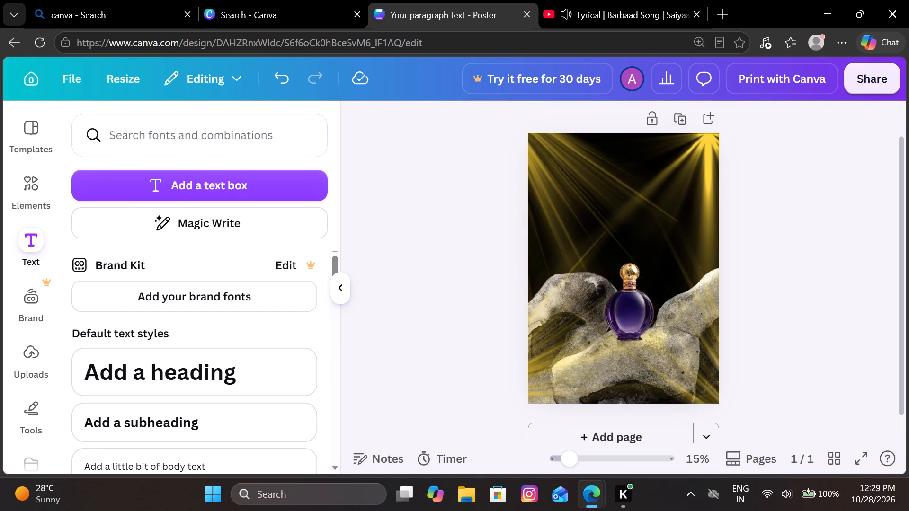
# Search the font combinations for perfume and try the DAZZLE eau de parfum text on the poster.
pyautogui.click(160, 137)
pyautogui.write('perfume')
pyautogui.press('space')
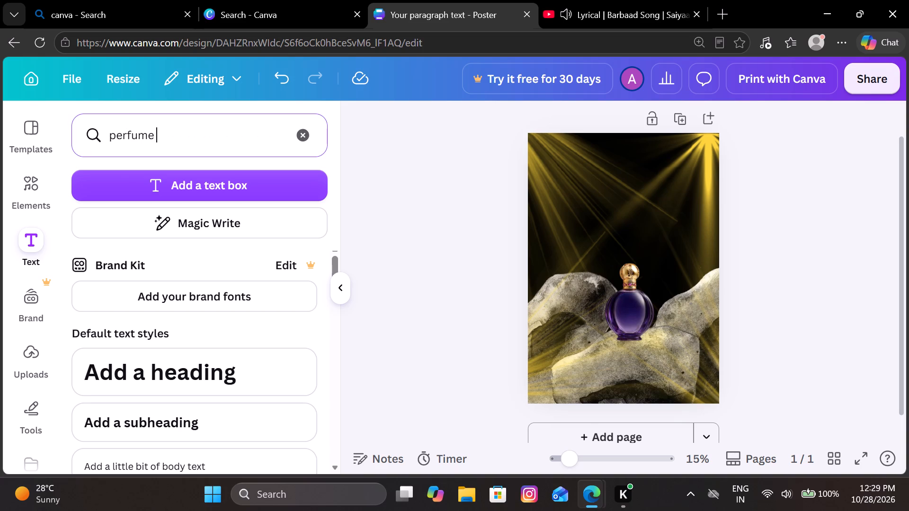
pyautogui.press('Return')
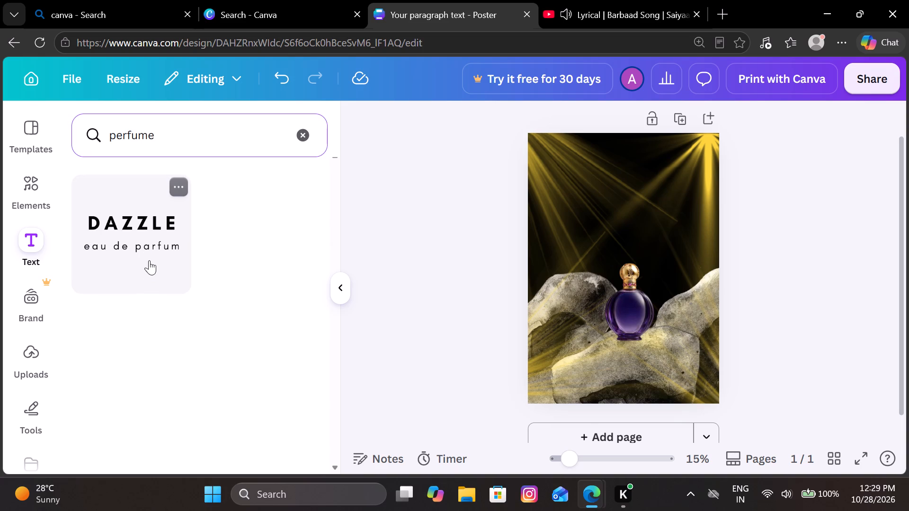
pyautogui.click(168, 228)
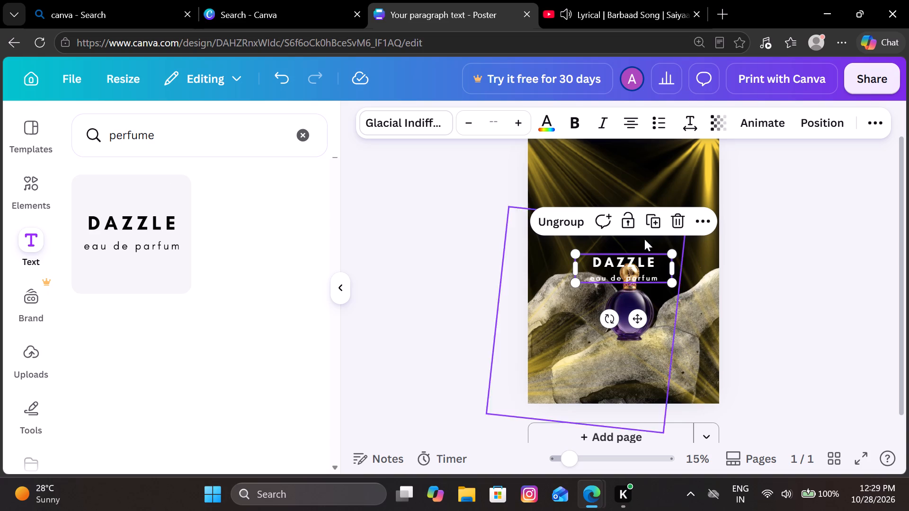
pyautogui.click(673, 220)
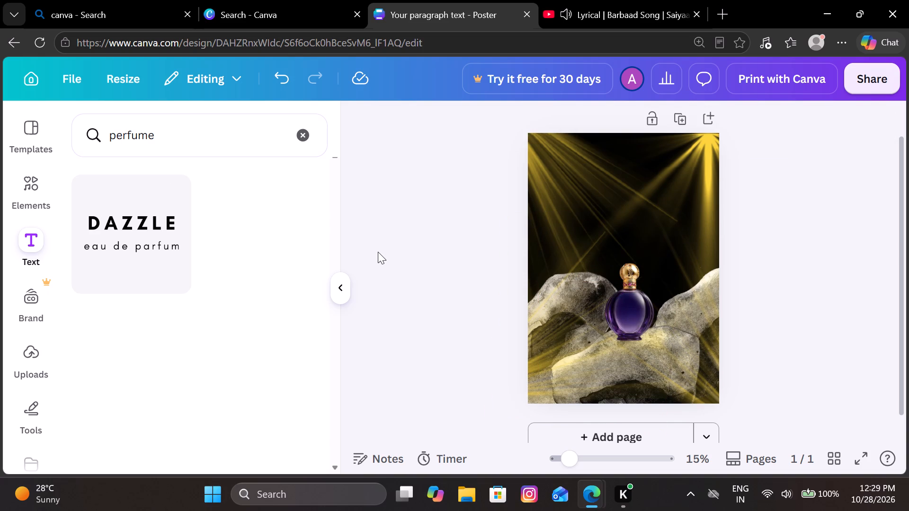
# Clear the search, browse all font combinations, and place the gold GOLDEN HOUR text over the purple bottle.
pyautogui.click(307, 140)
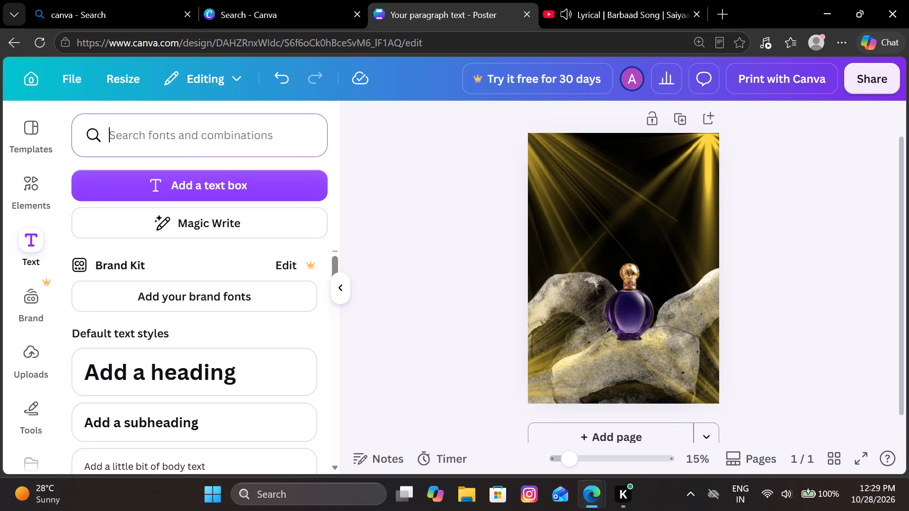
pyautogui.scroll(-1, 229, 293)
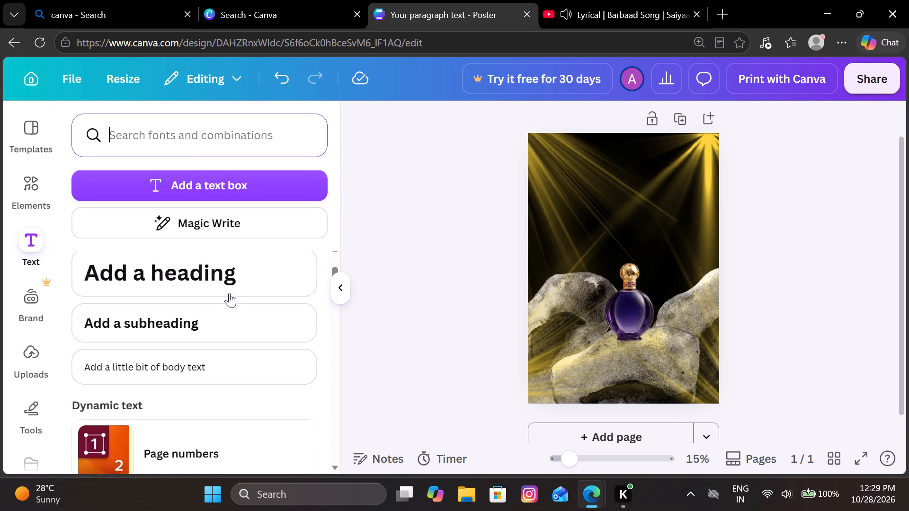
pyautogui.scroll(-7, 229, 293)
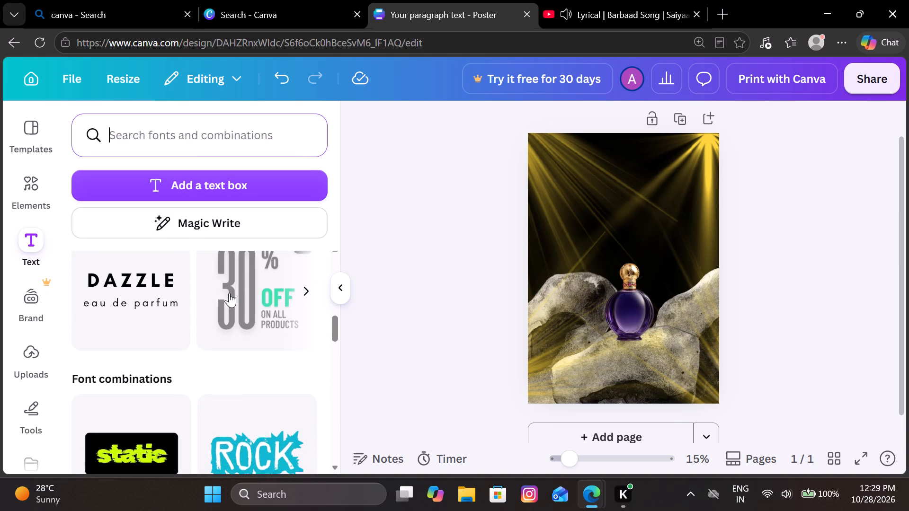
pyautogui.scroll(-4, 229, 293)
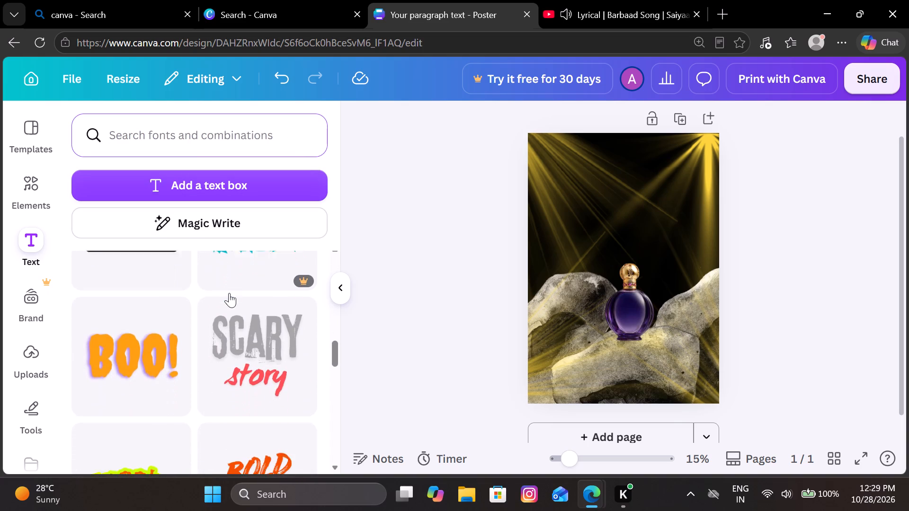
pyautogui.scroll(-4, 229, 293)
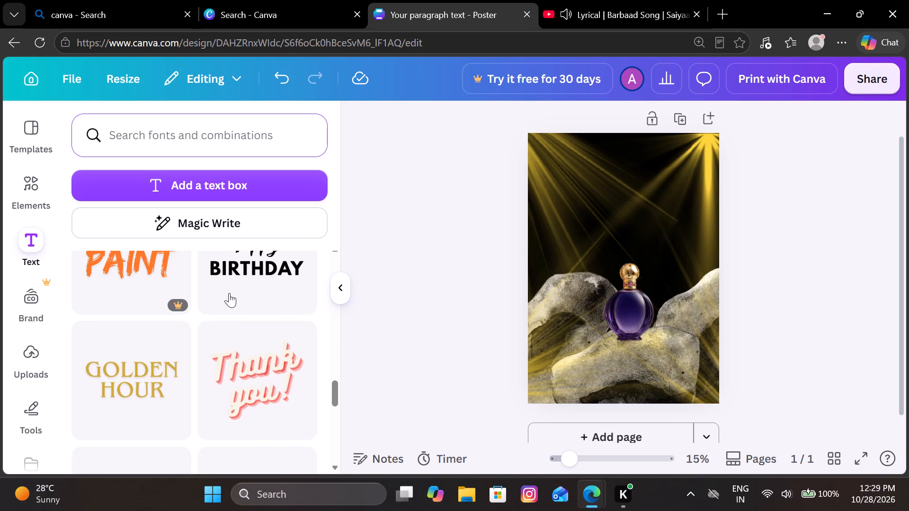
pyautogui.scroll(-3, 229, 293)
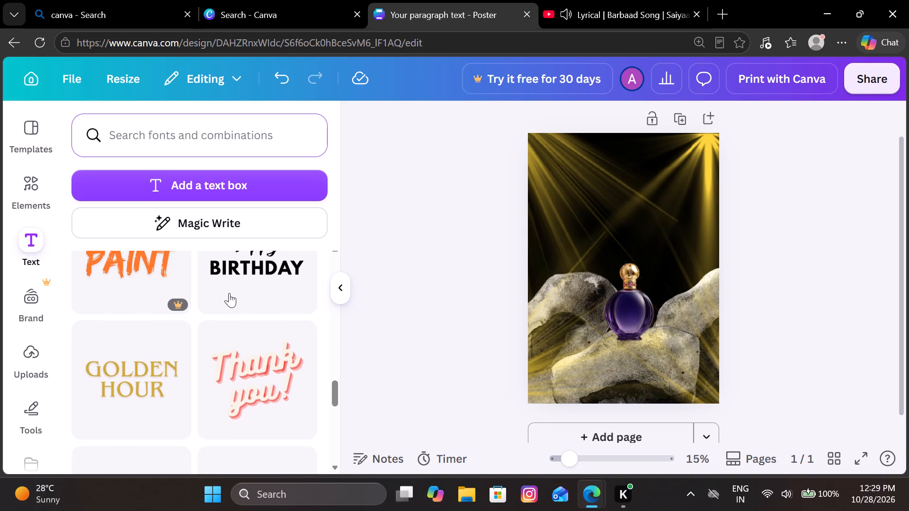
pyautogui.scroll(-2, 229, 293)
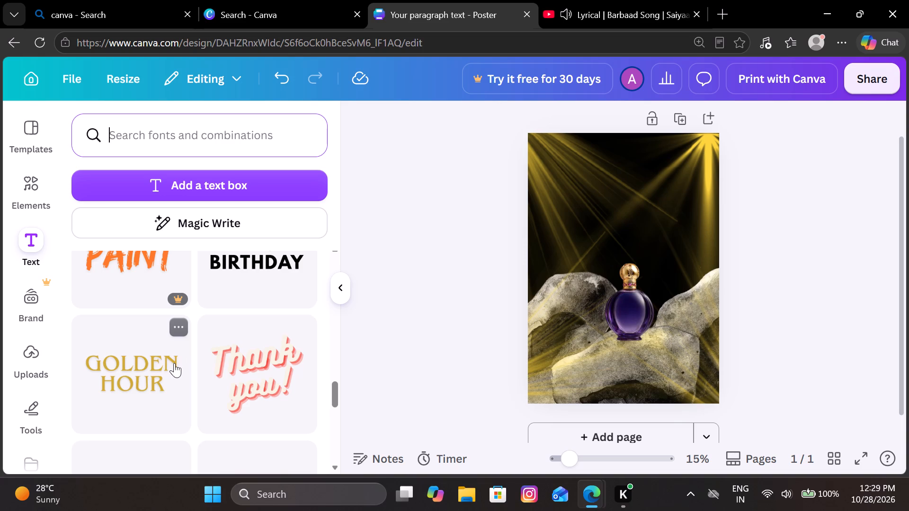
pyautogui.scroll(-4, 174, 363)
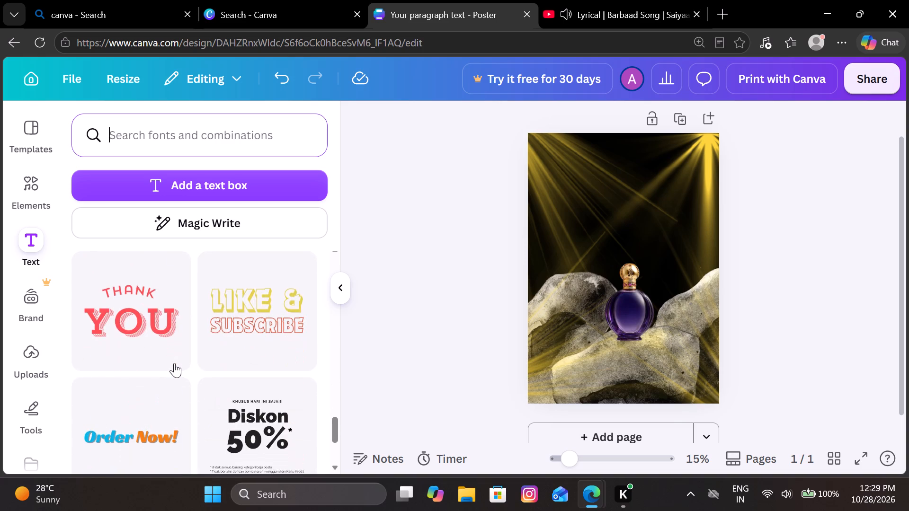
pyautogui.scroll(-6, 174, 363)
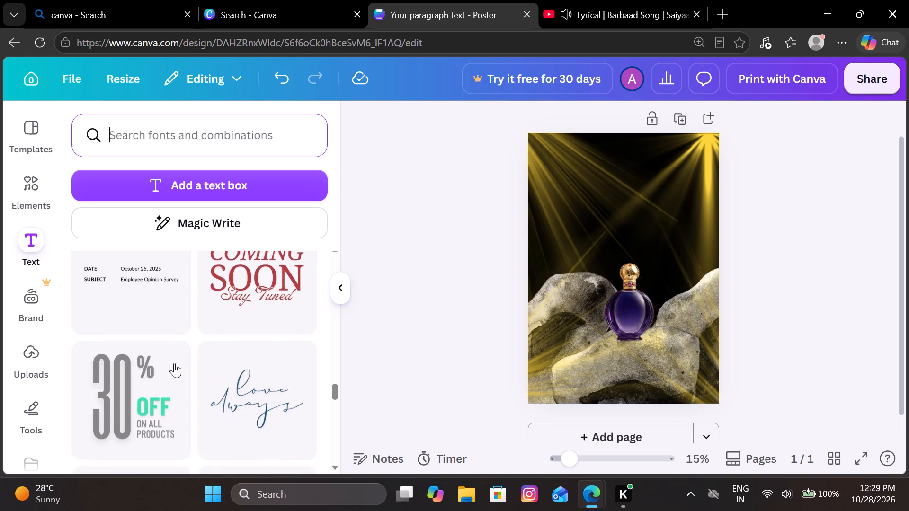
pyautogui.scroll(-5, 174, 363)
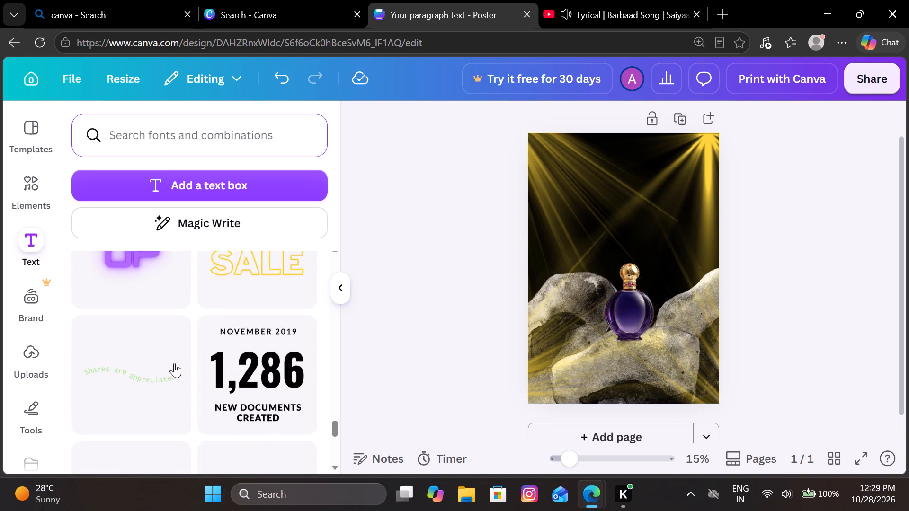
pyautogui.scroll(-5, 174, 363)
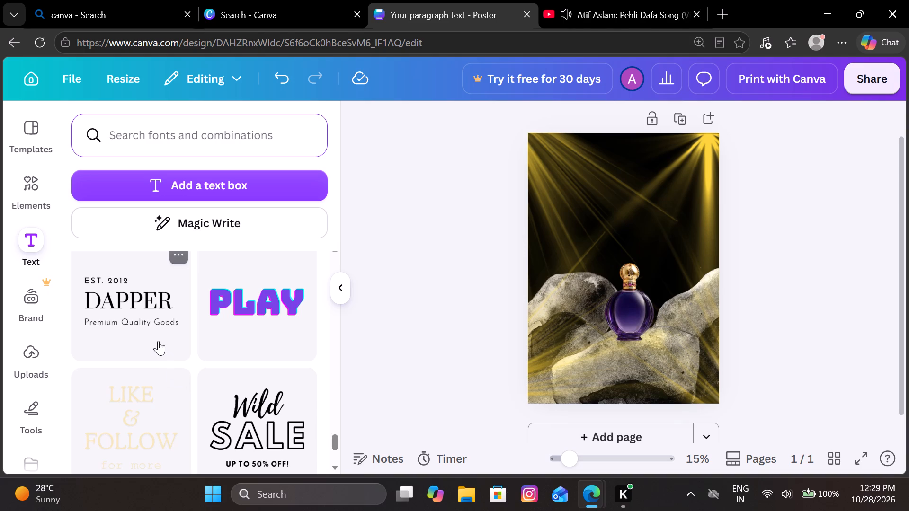
pyautogui.scroll(-5, 158, 341)
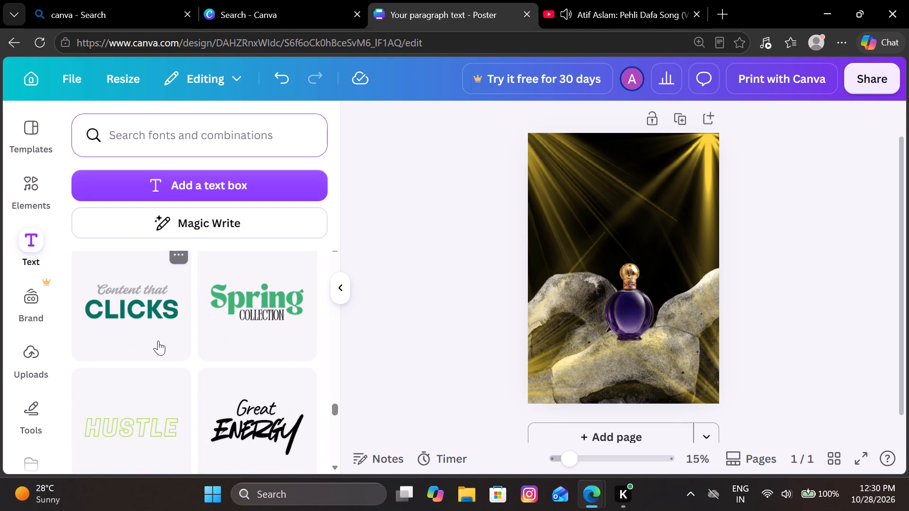
pyautogui.scroll(-2, 158, 341)
pyautogui.scroll(2, 158, 341)
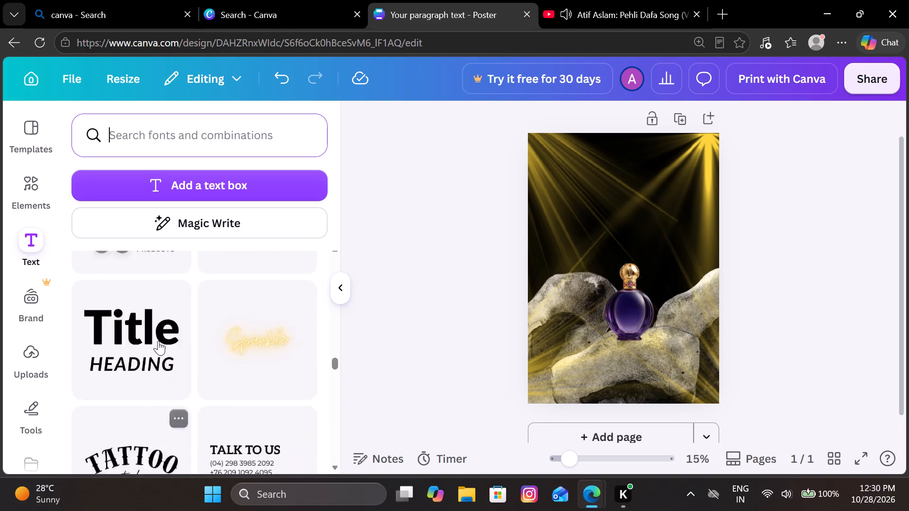
pyautogui.scroll(5, 158, 341)
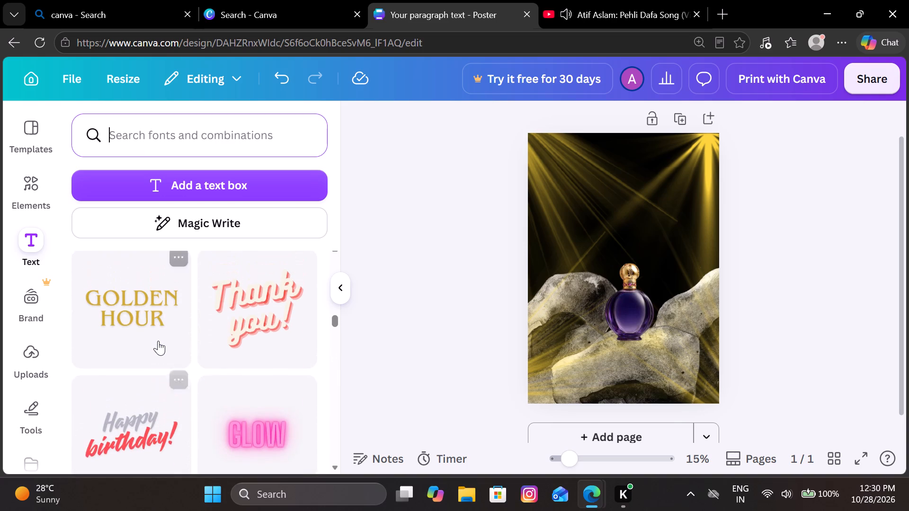
pyautogui.scroll(1, 158, 341)
pyautogui.click(158, 341)
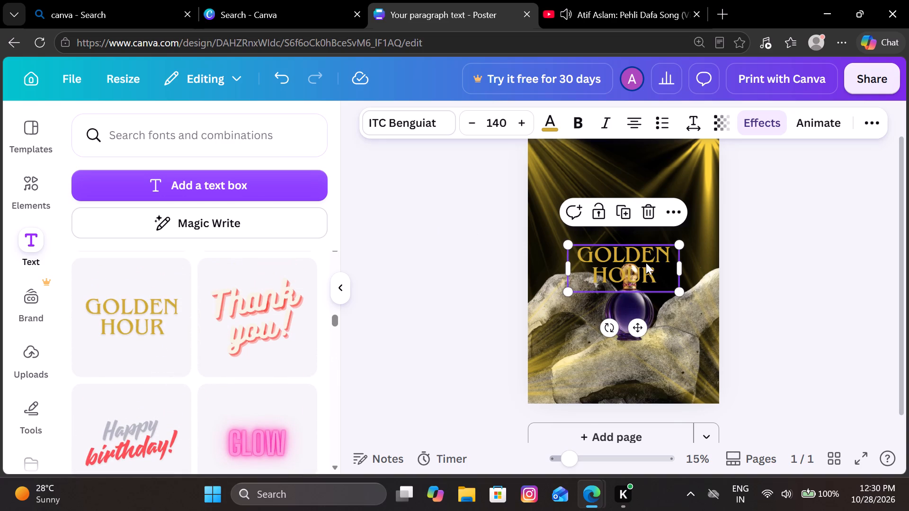
pyautogui.moveTo(660, 264); pyautogui.dragTo(660, 303)
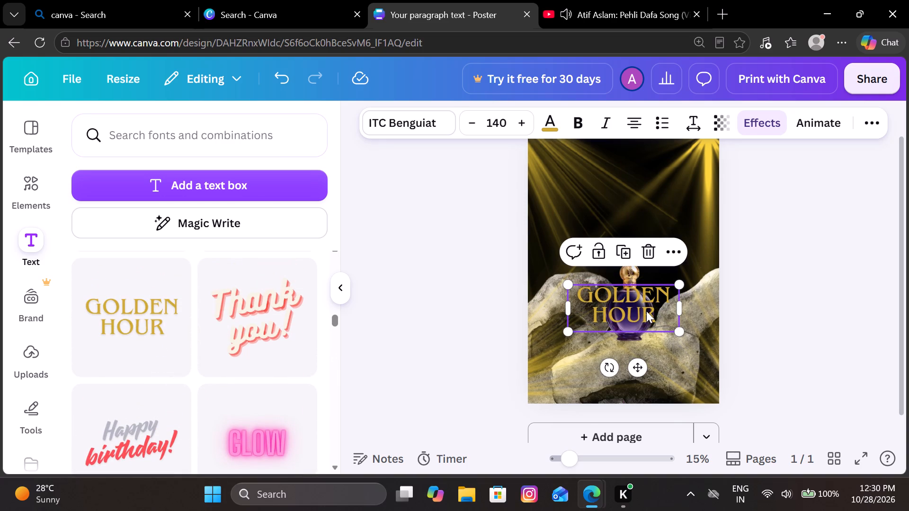
# Replace the GOLDEN HOUR wording with OLVERA.
pyautogui.click(646, 311)
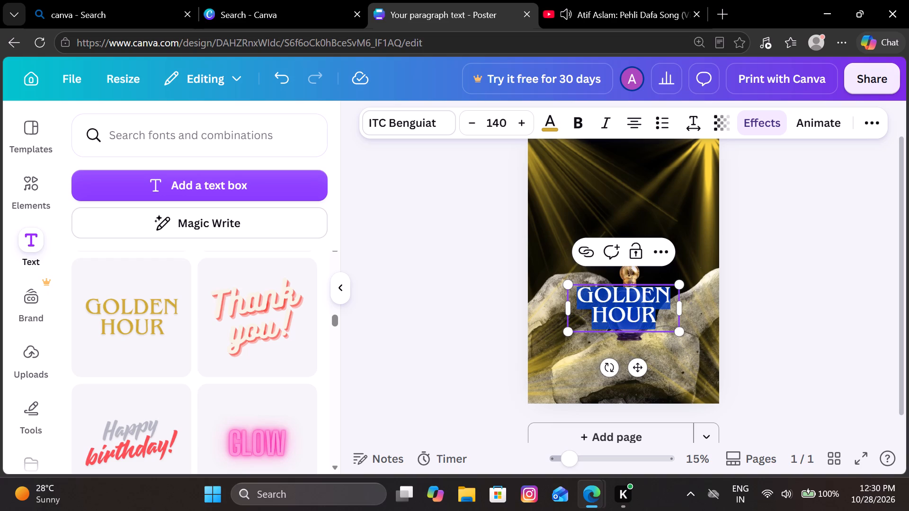
pyautogui.press('o')
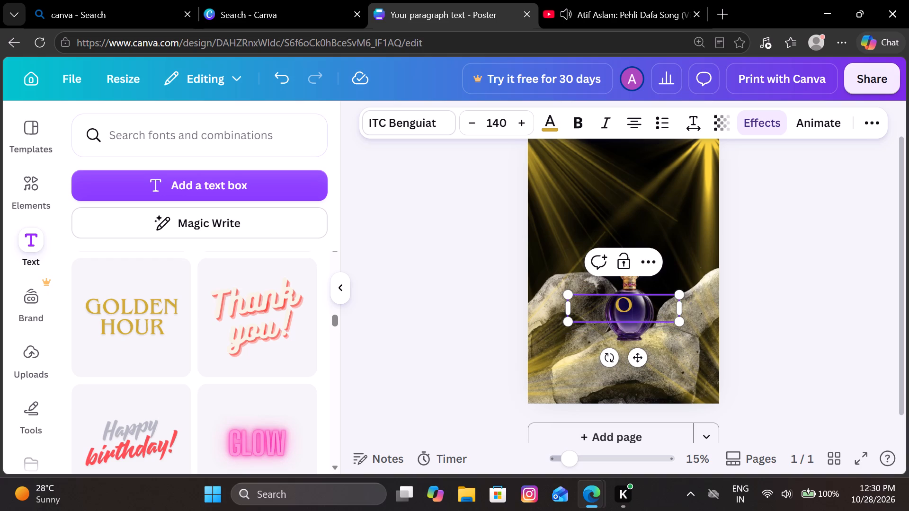
pyautogui.press('l')
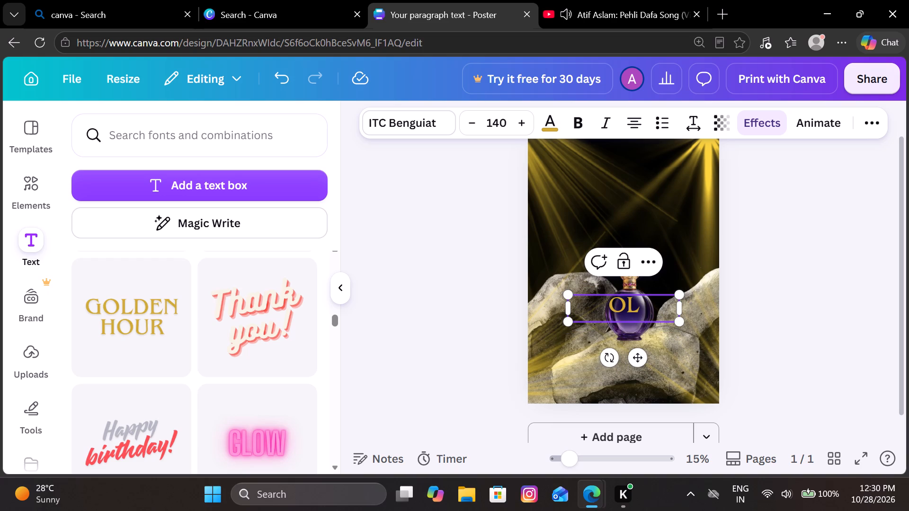
pyautogui.press('v')
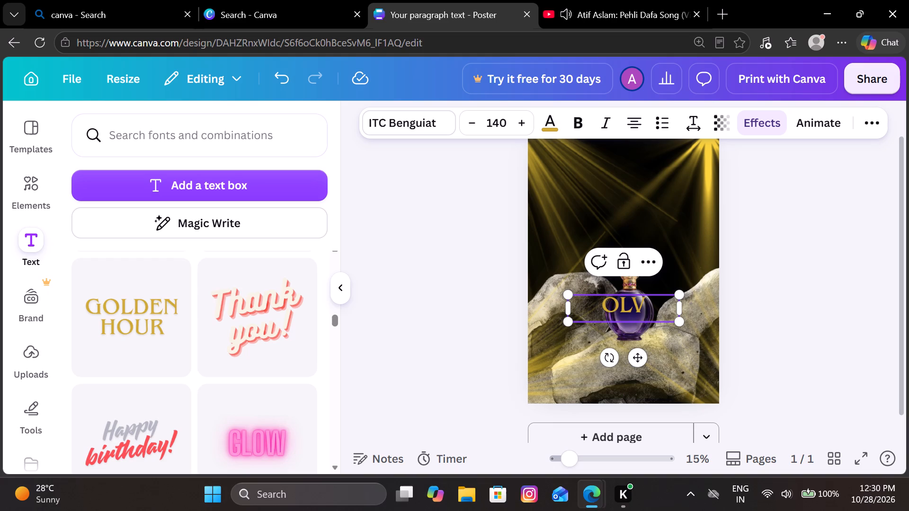
pyautogui.press('e')
pyautogui.press('r')
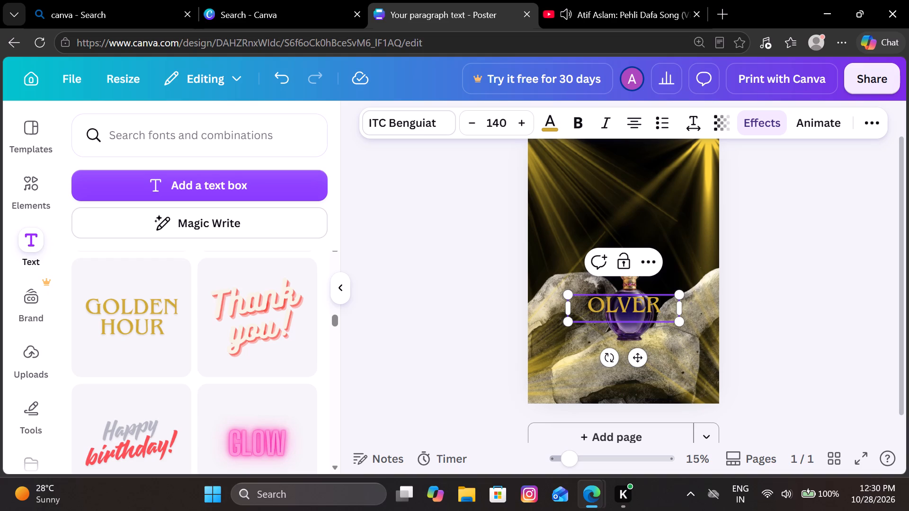
pyautogui.press('a')
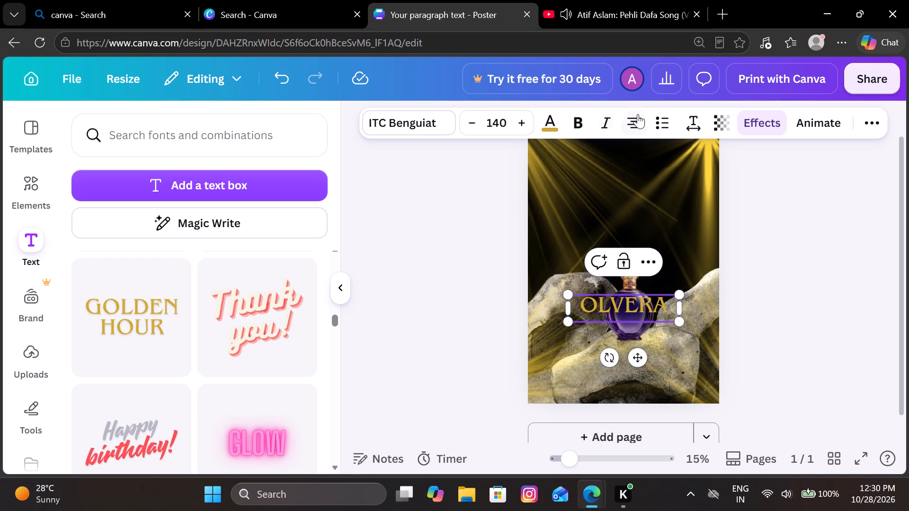
# Set the letter spacing of the OLVERA text to 55.
pyautogui.click(689, 123)
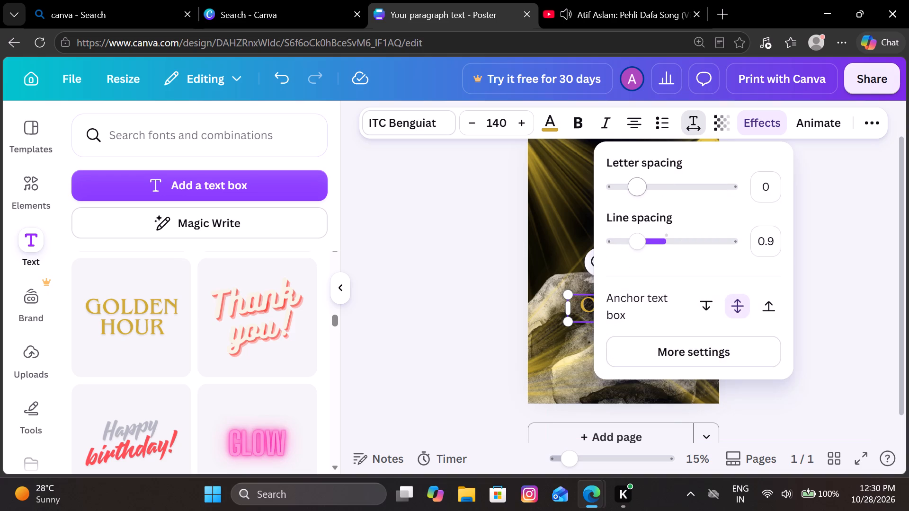
pyautogui.click(641, 191)
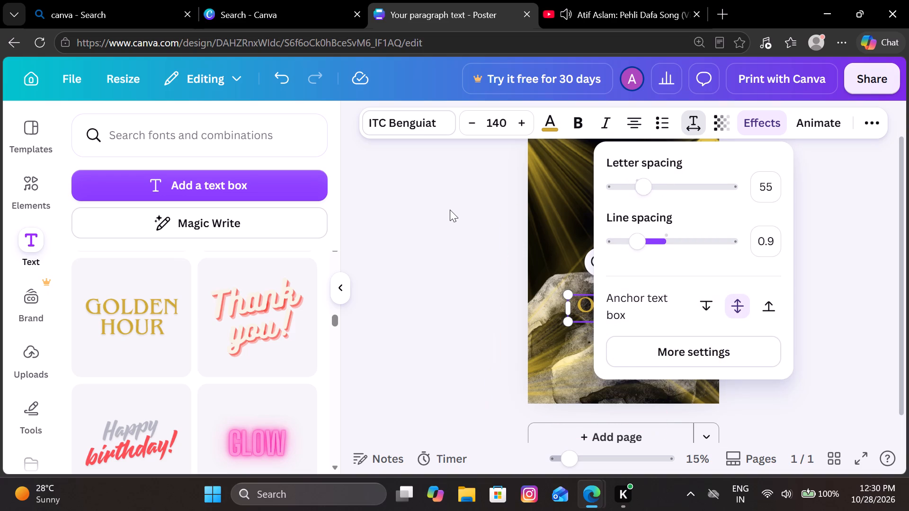
pyautogui.click(450, 210)
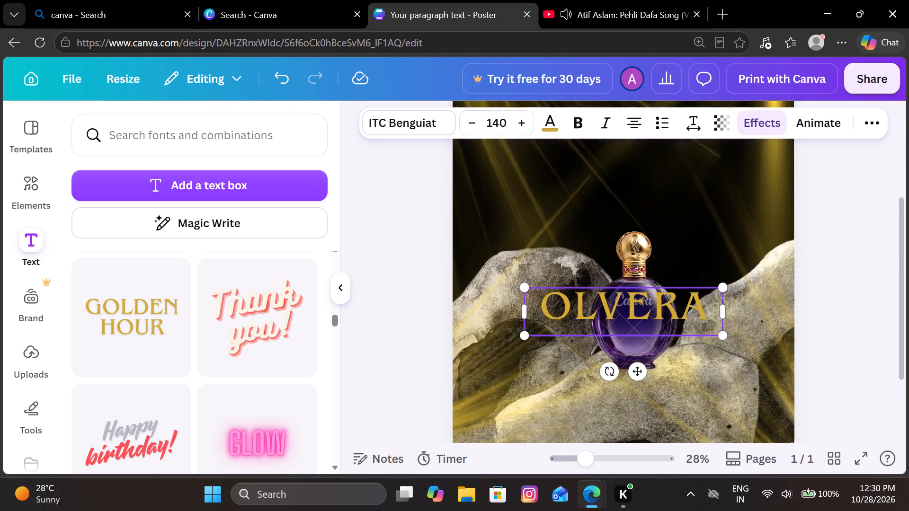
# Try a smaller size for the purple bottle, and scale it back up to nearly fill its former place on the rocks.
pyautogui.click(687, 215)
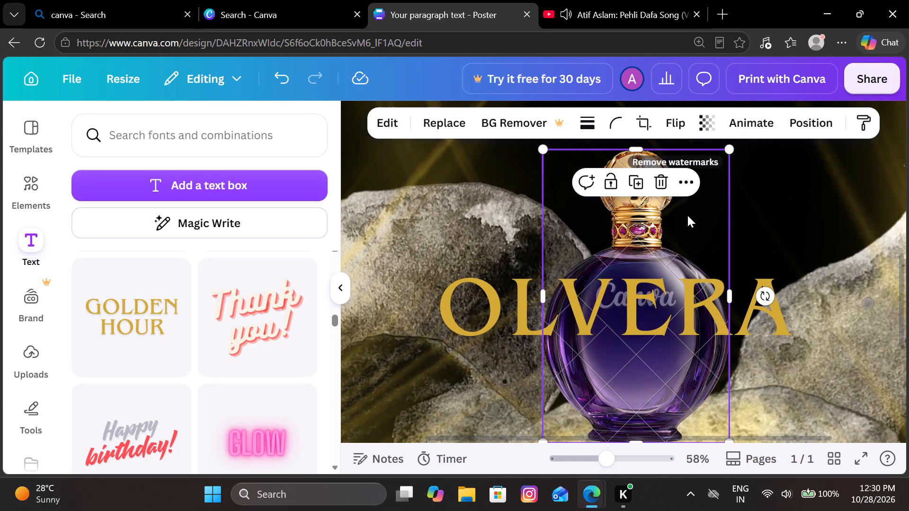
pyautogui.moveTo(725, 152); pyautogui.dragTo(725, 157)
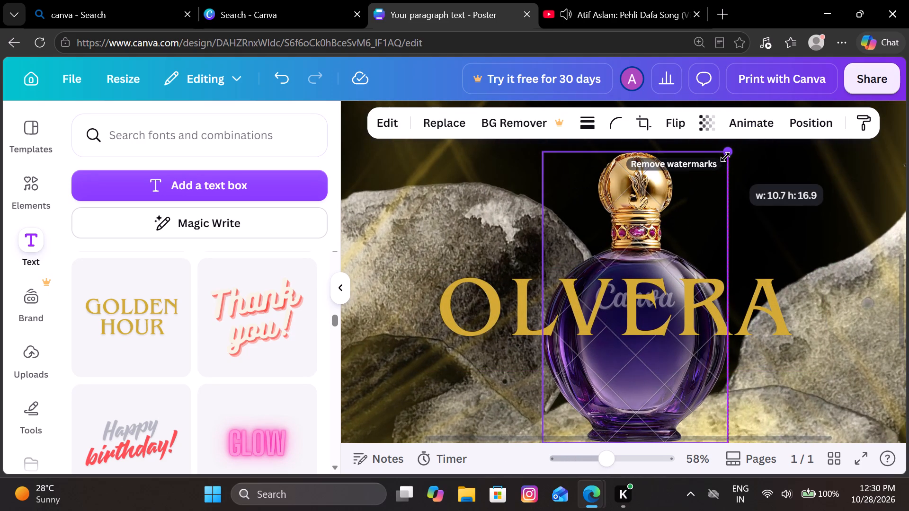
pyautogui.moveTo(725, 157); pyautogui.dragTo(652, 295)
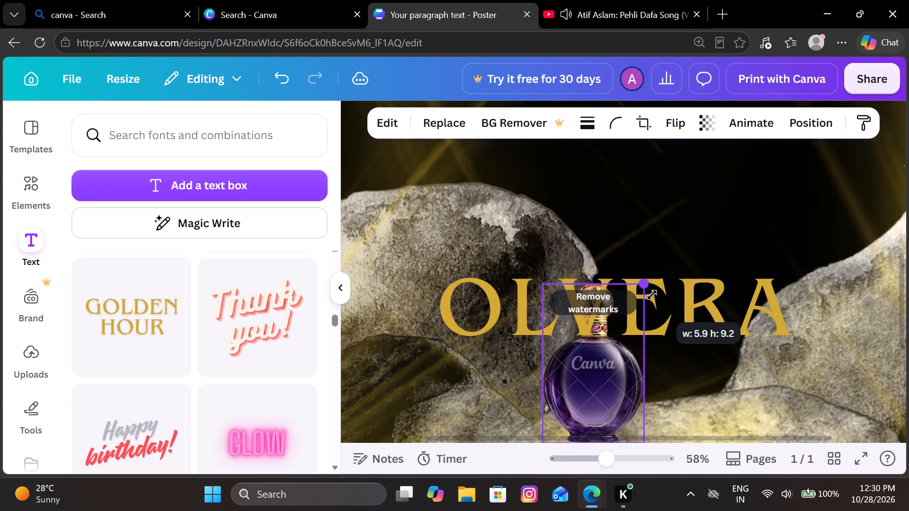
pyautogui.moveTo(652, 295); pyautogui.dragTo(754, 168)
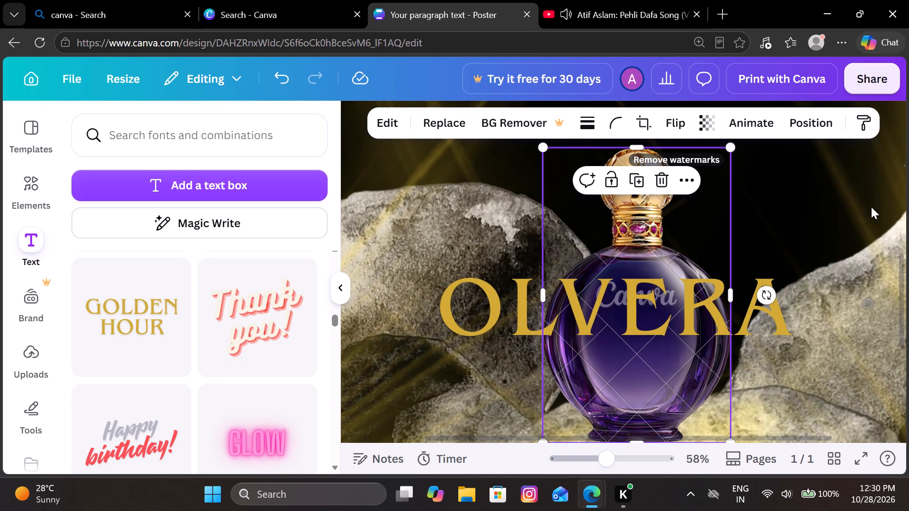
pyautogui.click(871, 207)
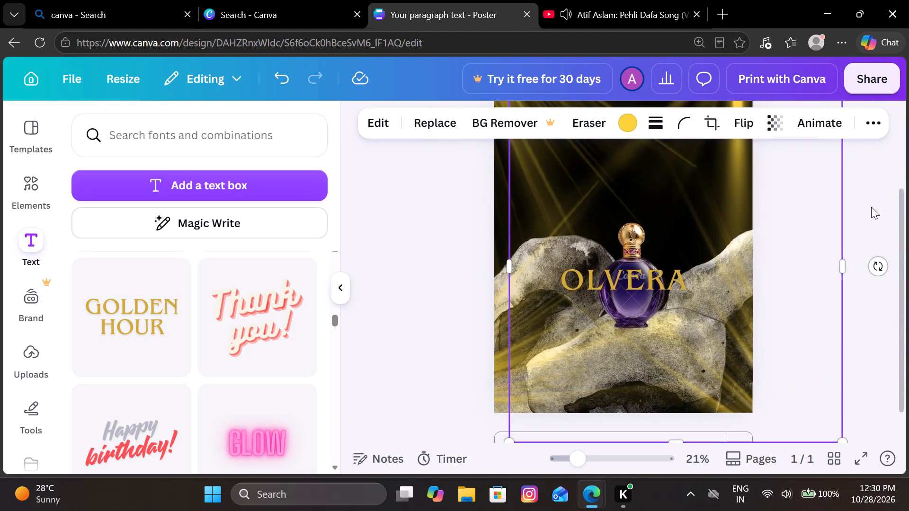
# Shrink the golden rays overlay covering the lower part of the poster to about 50 by 53.
pyautogui.scroll(1, 871, 207)
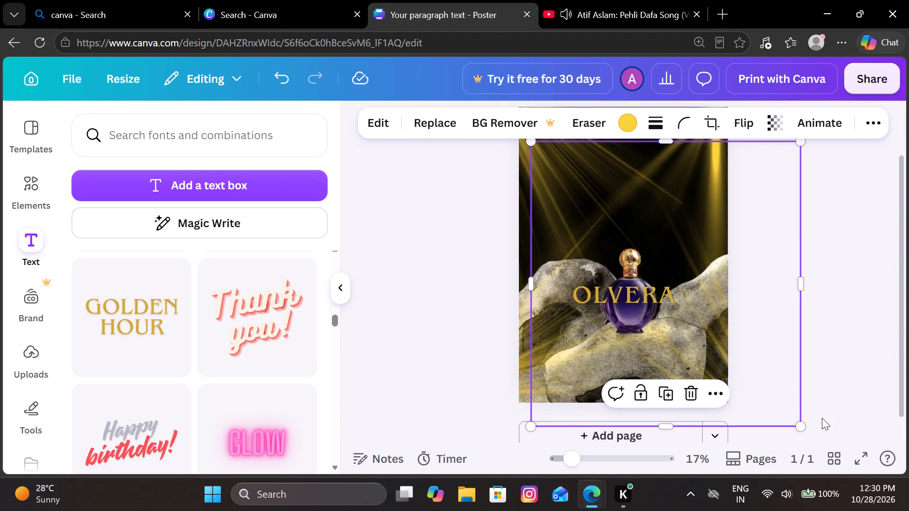
pyautogui.moveTo(802, 424); pyautogui.dragTo(773, 319)
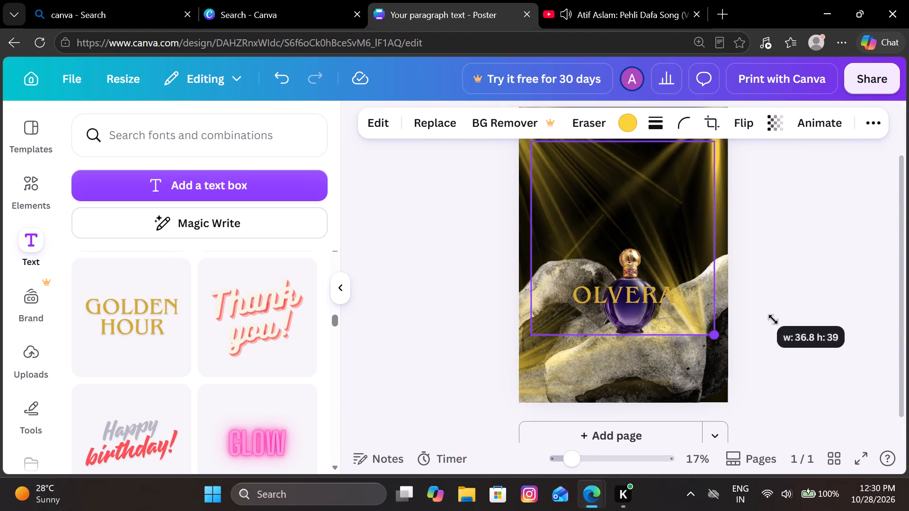
pyautogui.moveTo(773, 319); pyautogui.dragTo(795, 387)
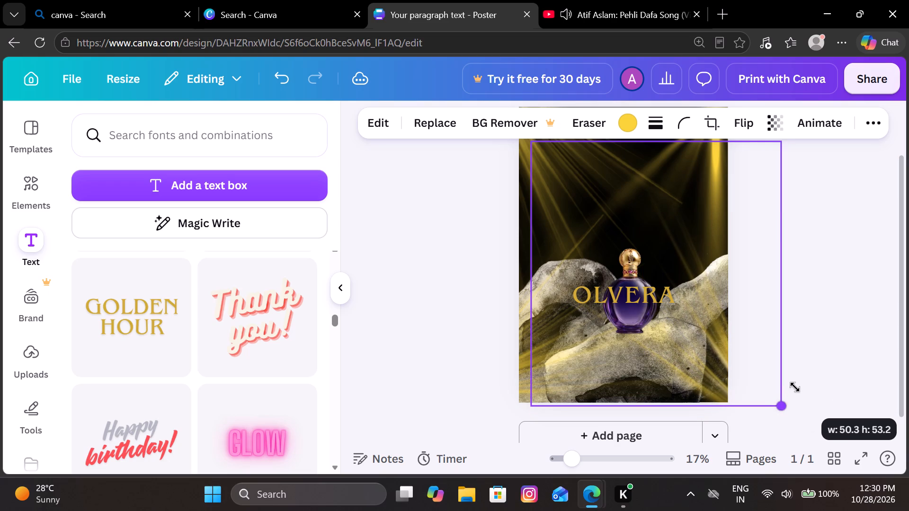
pyautogui.moveTo(795, 387); pyautogui.dragTo(789, 391)
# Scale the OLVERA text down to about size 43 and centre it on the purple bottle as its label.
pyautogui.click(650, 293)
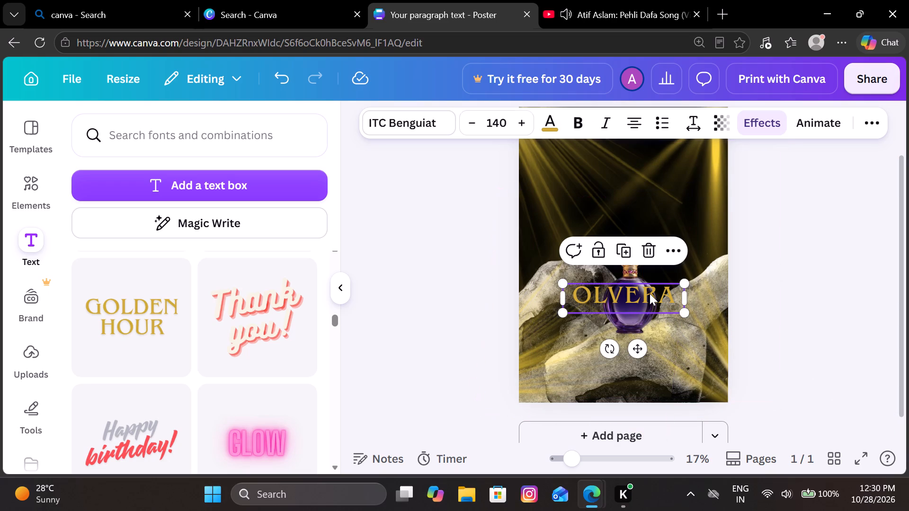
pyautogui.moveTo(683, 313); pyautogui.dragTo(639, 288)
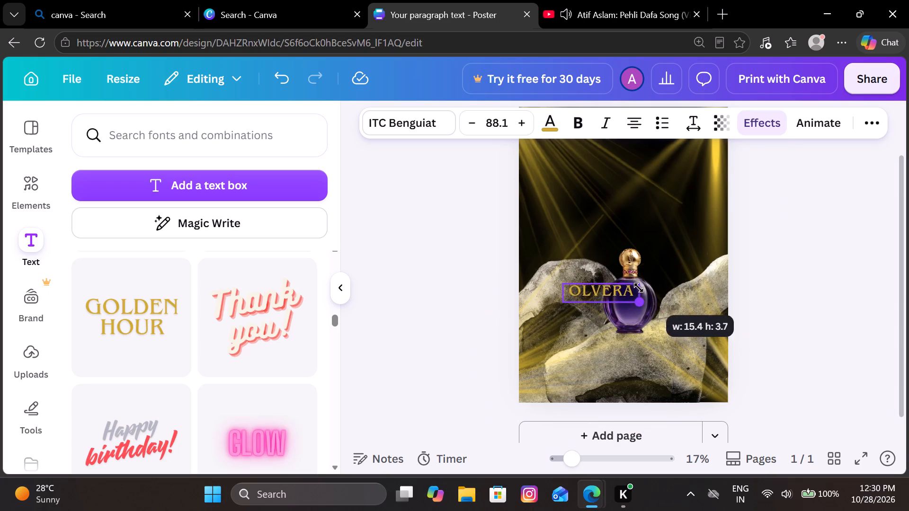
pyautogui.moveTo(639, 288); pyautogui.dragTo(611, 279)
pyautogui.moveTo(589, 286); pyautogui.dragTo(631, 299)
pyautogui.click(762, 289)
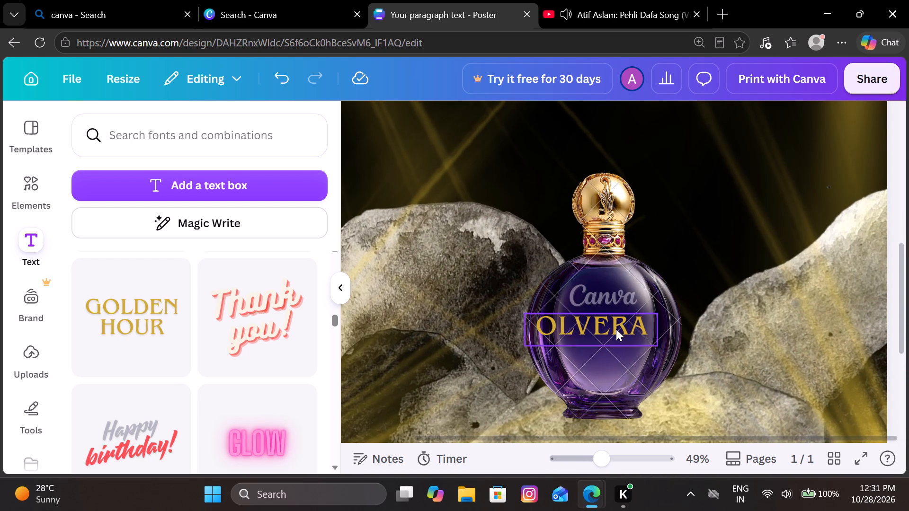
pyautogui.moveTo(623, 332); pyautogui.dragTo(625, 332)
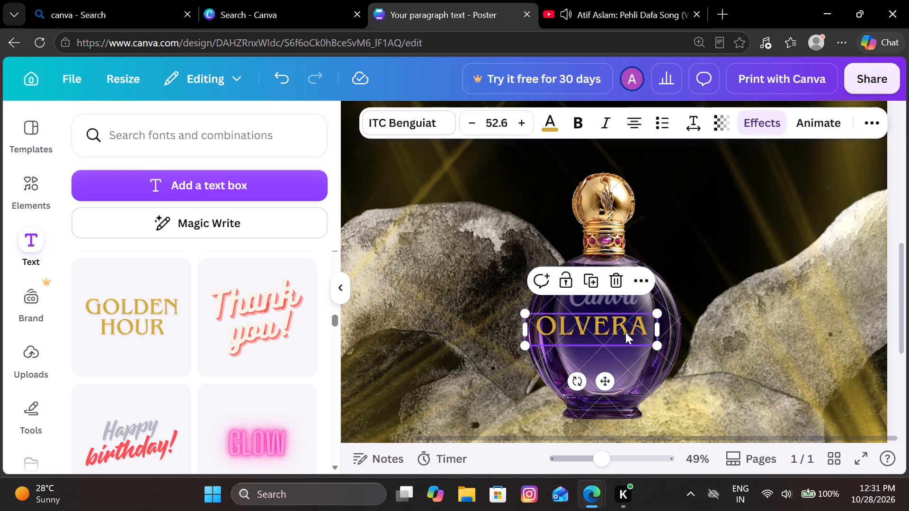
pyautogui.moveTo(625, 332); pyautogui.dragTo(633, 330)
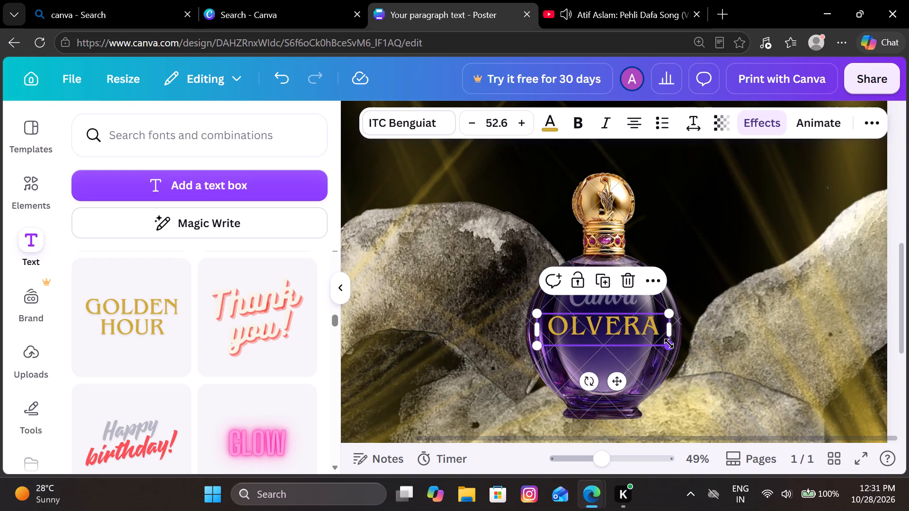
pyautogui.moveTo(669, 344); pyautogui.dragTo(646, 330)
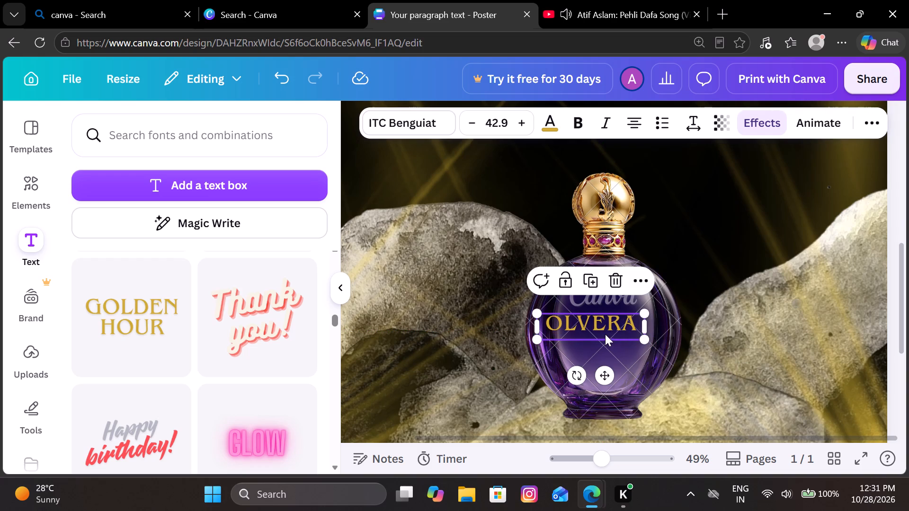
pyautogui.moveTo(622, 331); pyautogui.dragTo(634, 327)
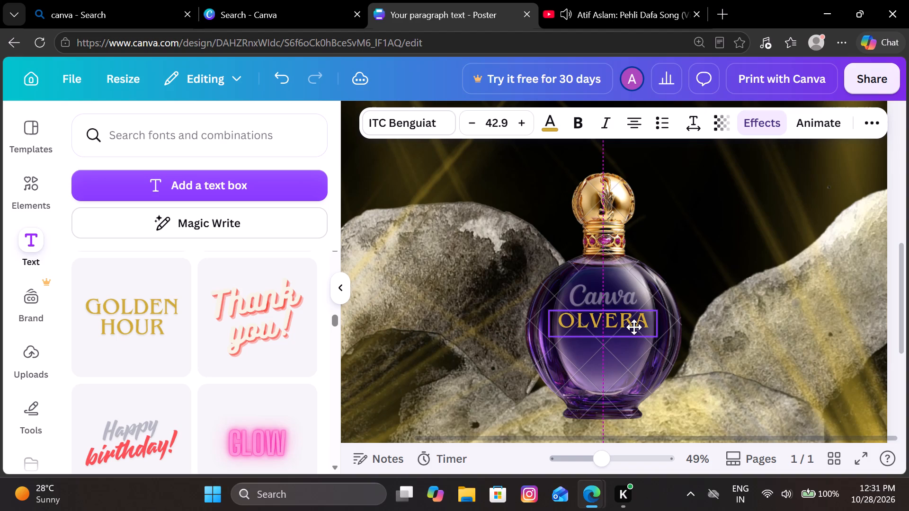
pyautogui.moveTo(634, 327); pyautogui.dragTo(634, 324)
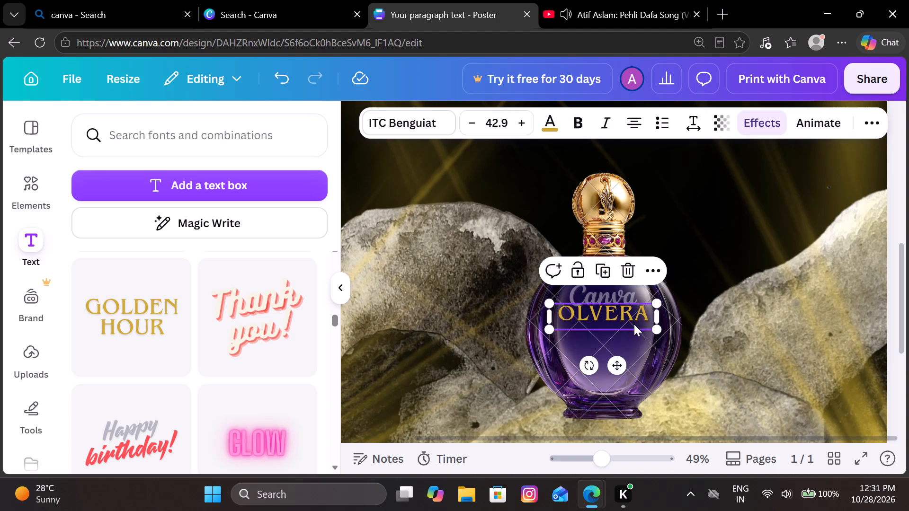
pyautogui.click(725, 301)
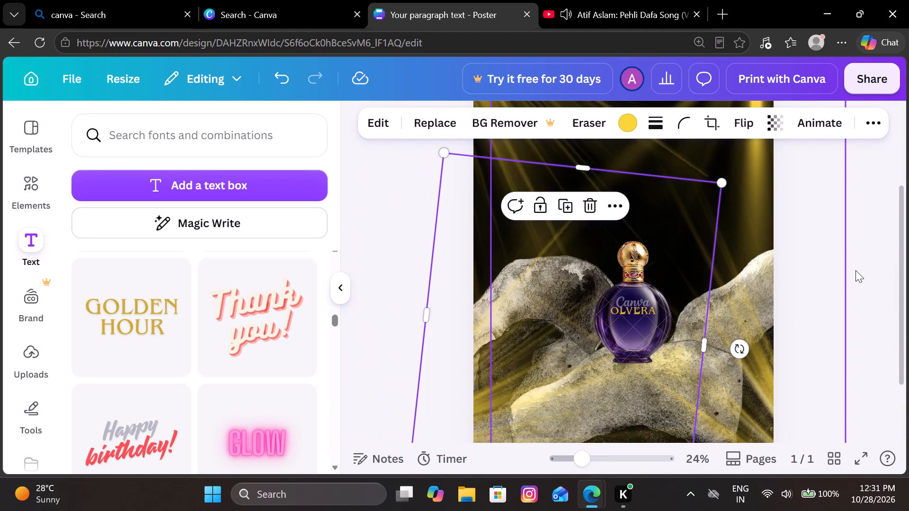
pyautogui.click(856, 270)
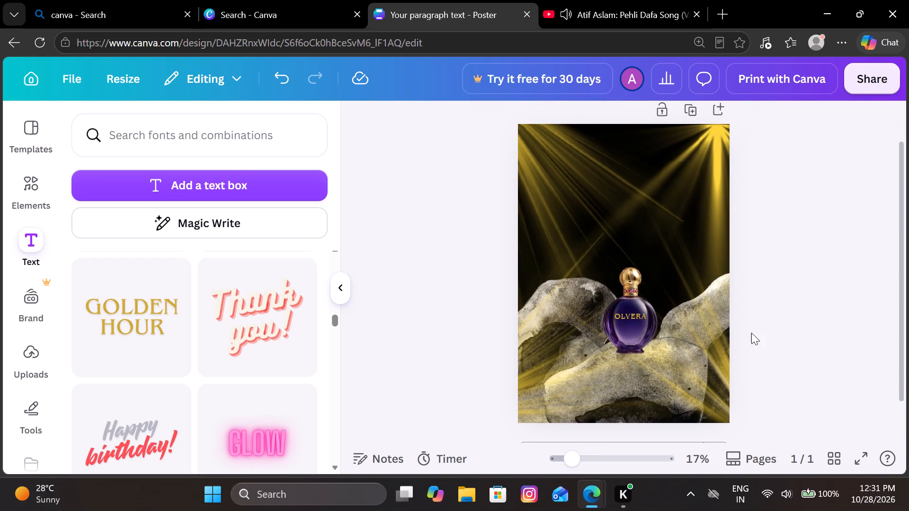
# Delete the OLVERA text from the bottle.
pyautogui.click(637, 314)
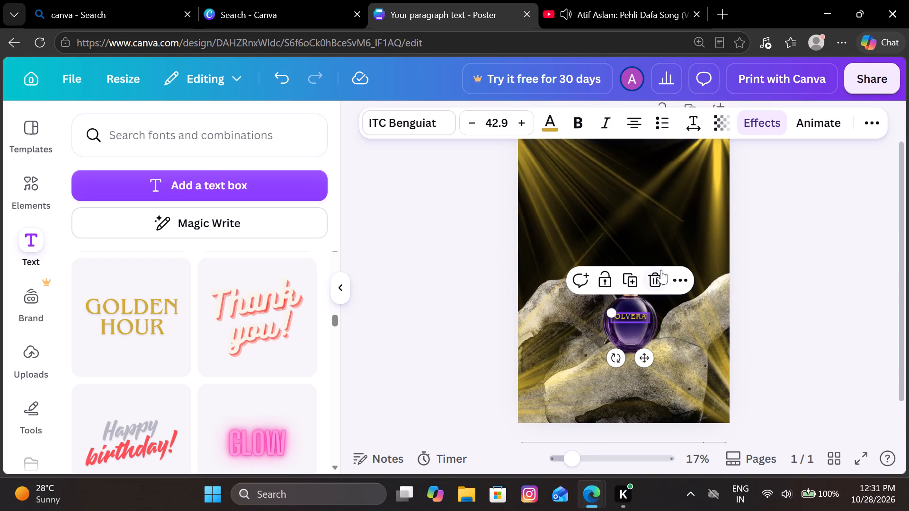
pyautogui.click(659, 273)
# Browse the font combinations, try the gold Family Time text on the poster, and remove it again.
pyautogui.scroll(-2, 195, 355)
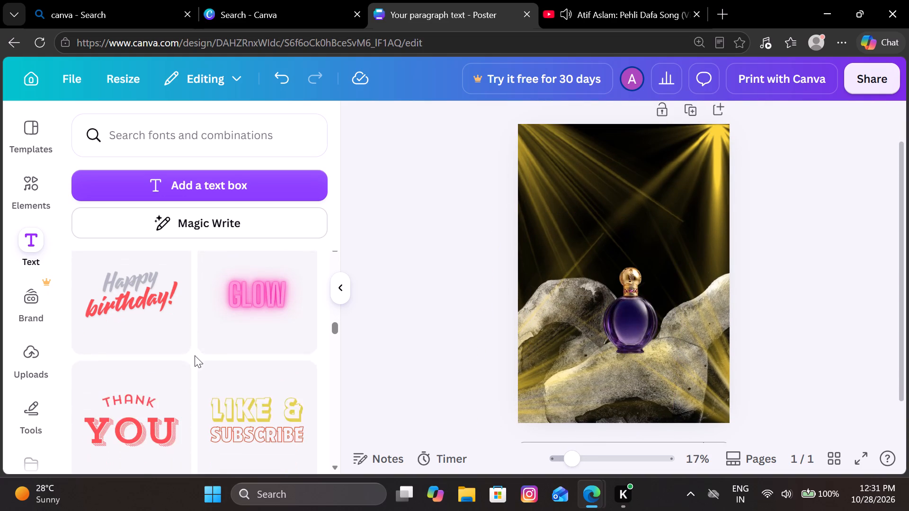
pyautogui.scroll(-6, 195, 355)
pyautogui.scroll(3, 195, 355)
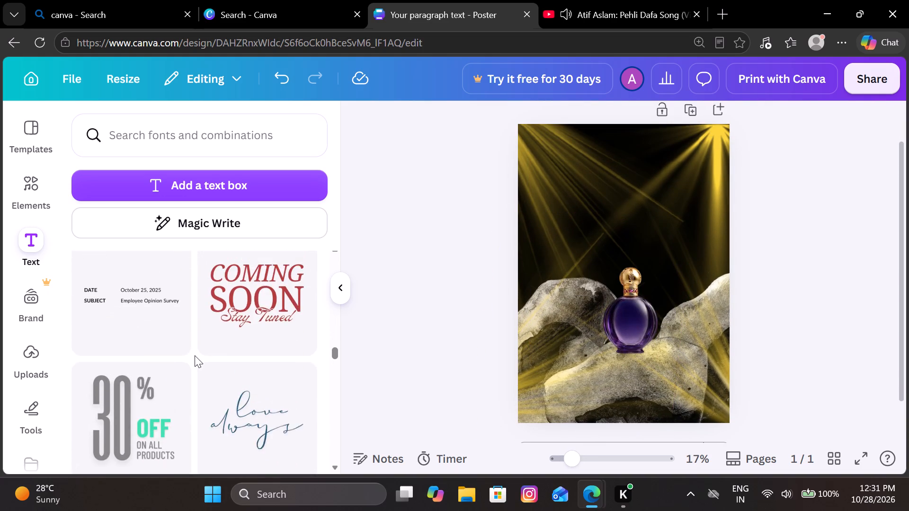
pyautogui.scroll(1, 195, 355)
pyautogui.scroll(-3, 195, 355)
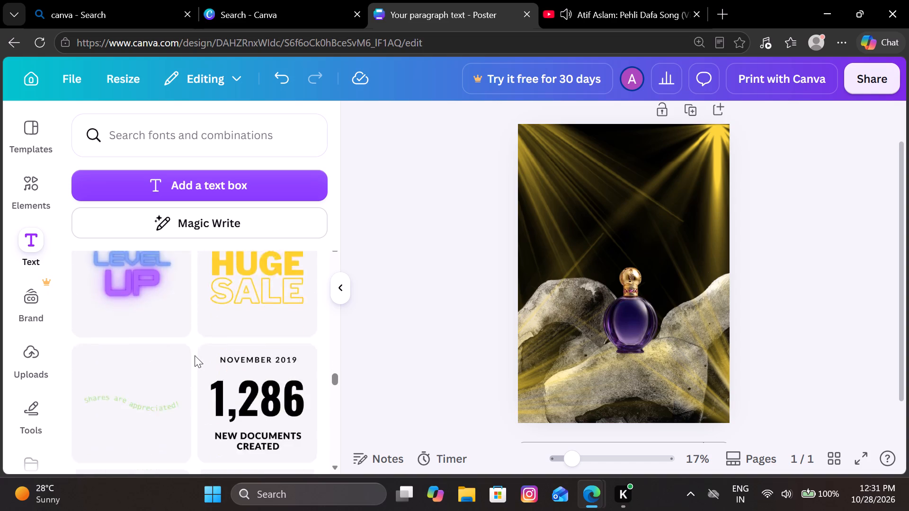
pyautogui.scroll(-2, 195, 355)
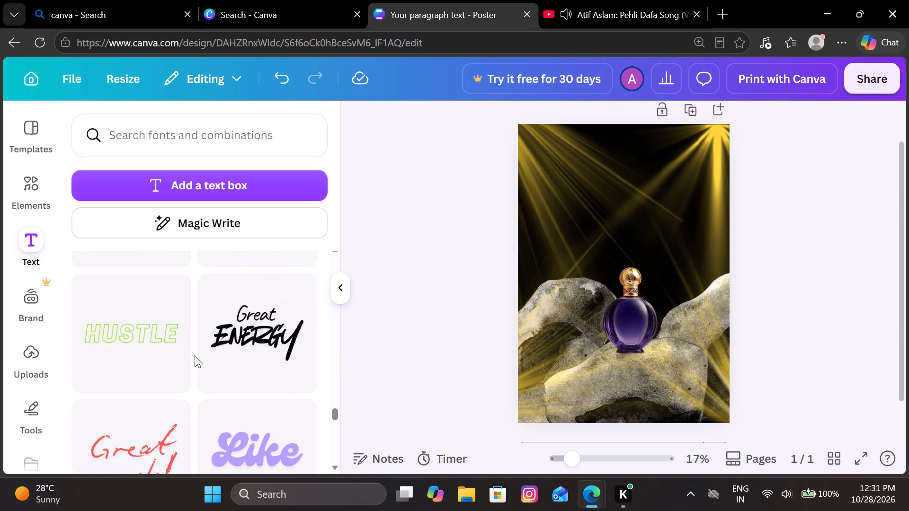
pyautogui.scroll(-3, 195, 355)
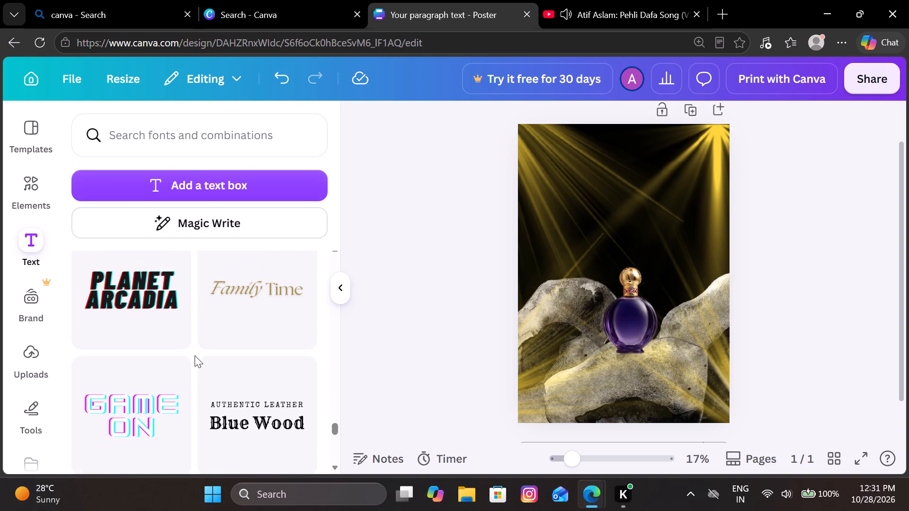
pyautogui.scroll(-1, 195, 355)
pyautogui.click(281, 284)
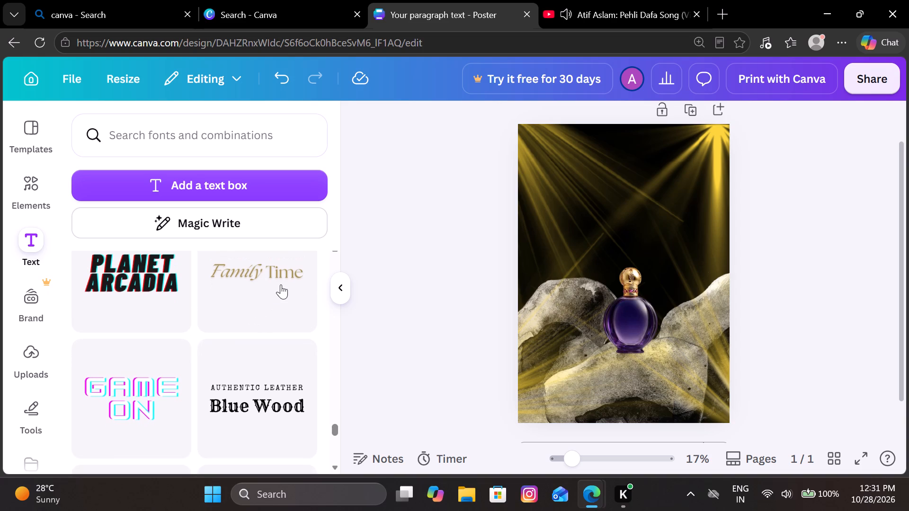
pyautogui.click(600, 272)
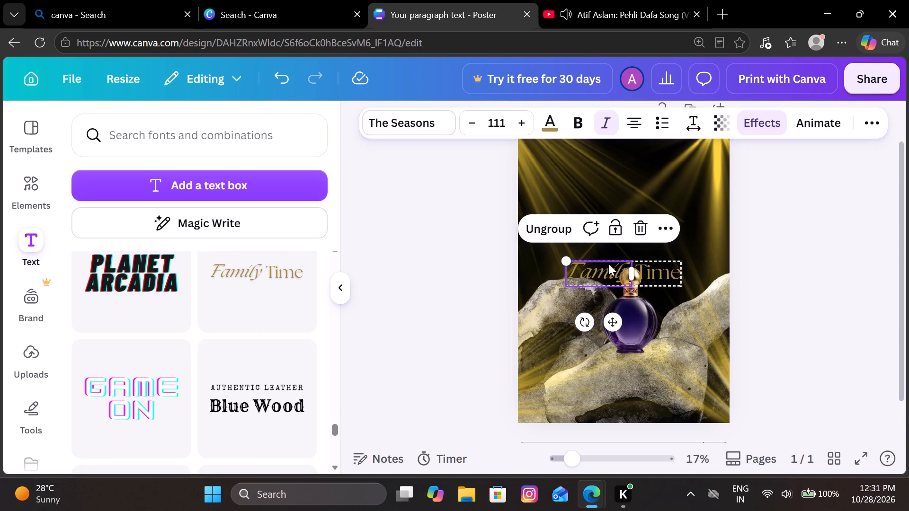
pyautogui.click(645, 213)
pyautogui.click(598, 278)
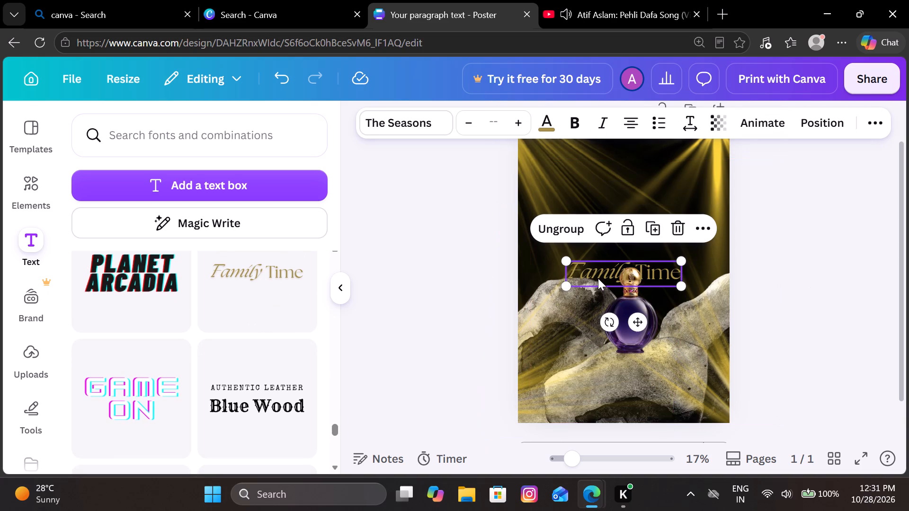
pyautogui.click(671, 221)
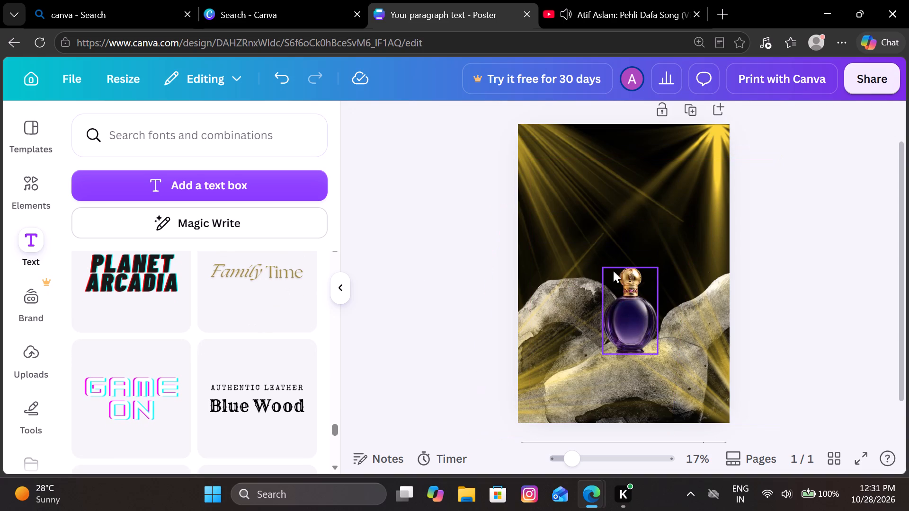
# Browse the font combinations for a lettering style that suits the perfume bottle's label.
pyautogui.scroll(-5, 195, 368)
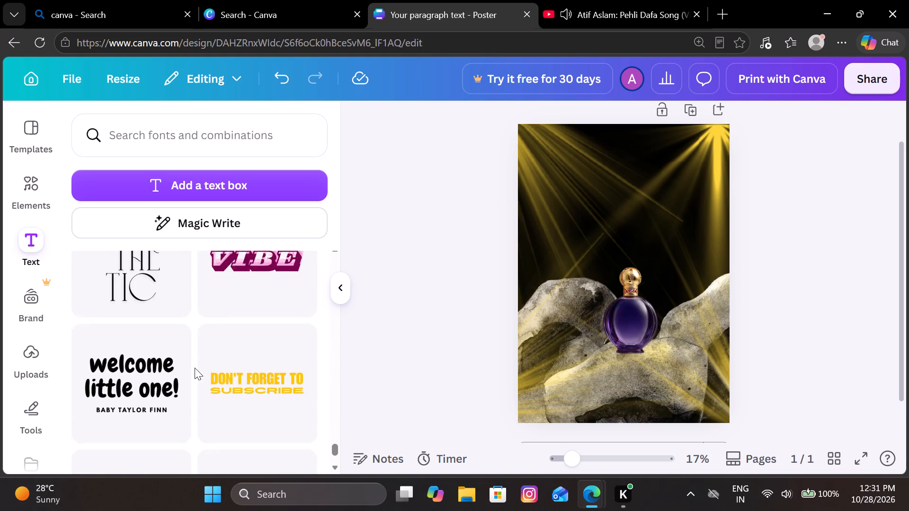
pyautogui.scroll(-6, 195, 368)
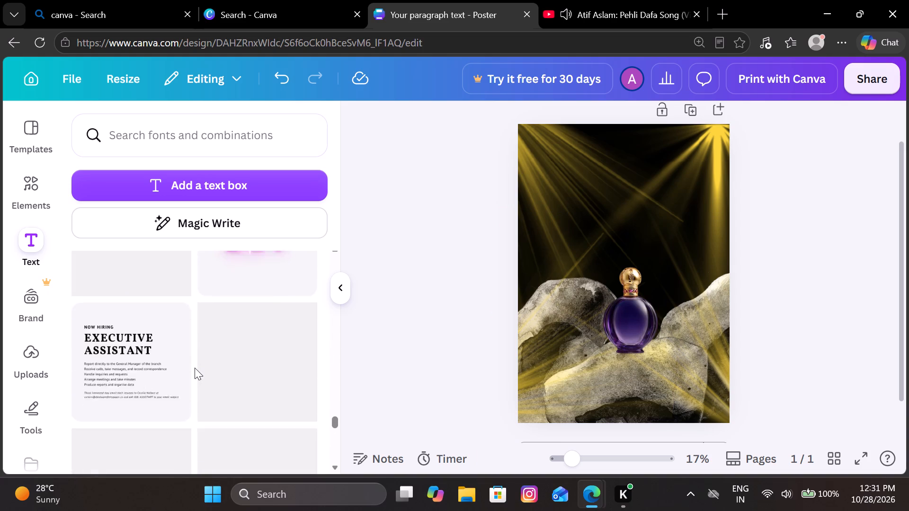
pyautogui.scroll(-3, 195, 368)
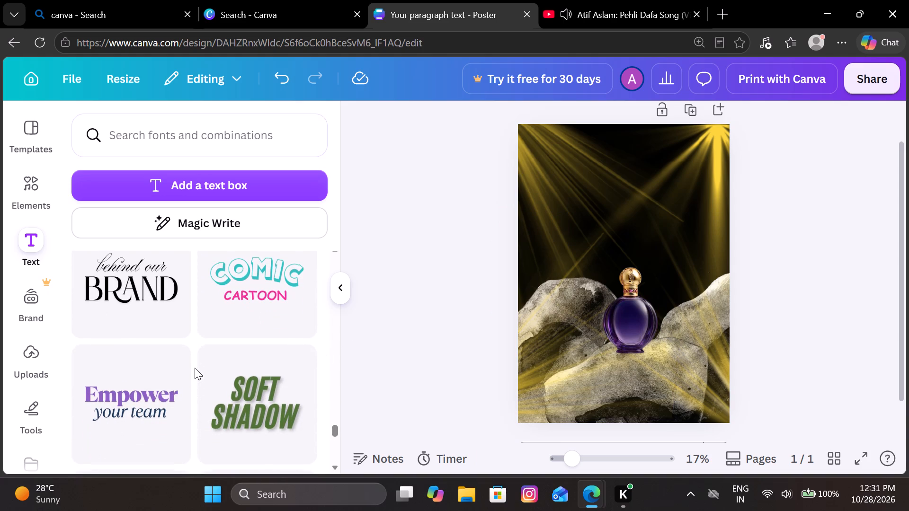
pyautogui.scroll(-4, 195, 368)
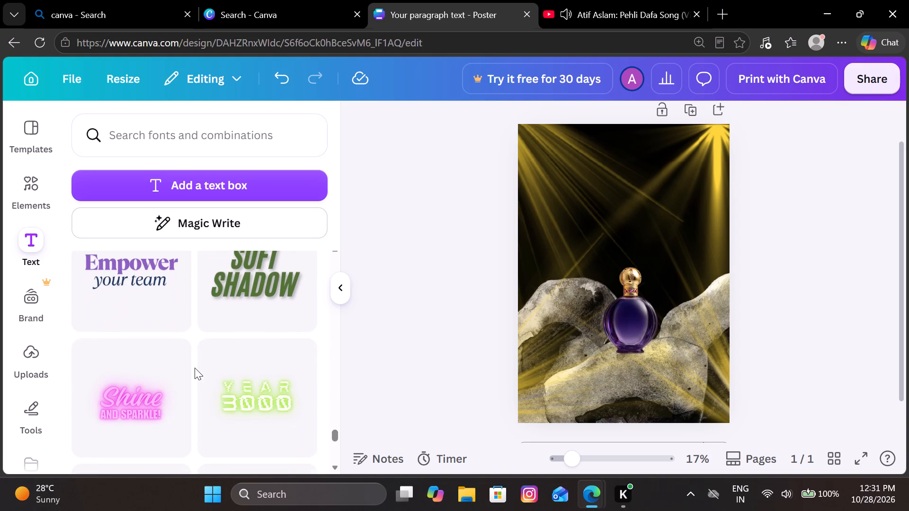
pyautogui.scroll(-4, 195, 368)
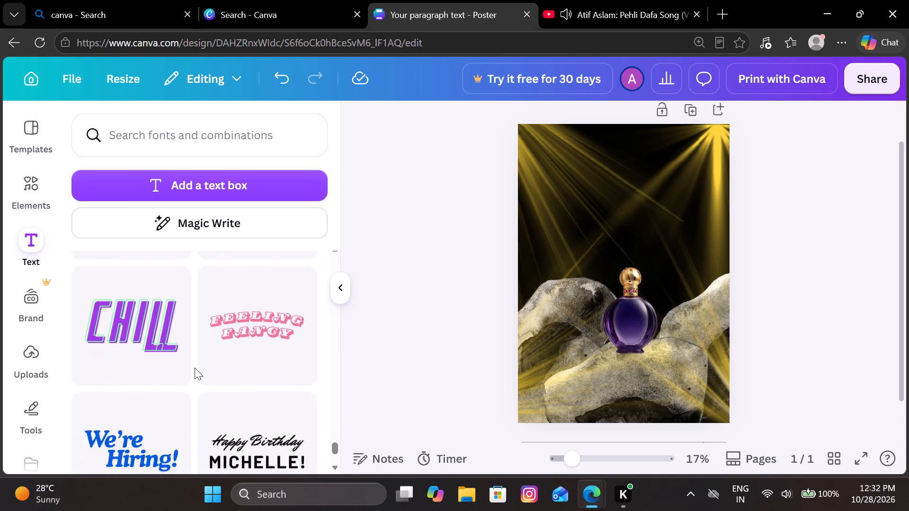
pyautogui.scroll(-2, 195, 368)
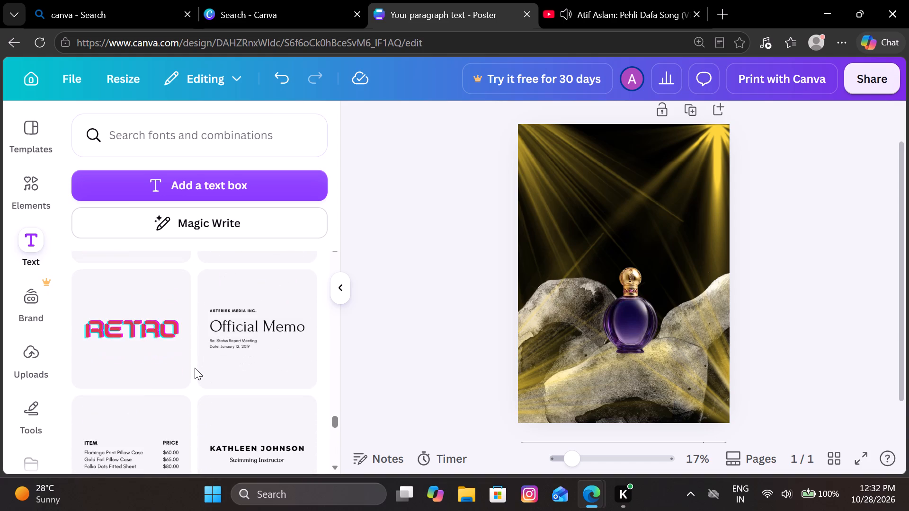
pyautogui.scroll(-1, 195, 368)
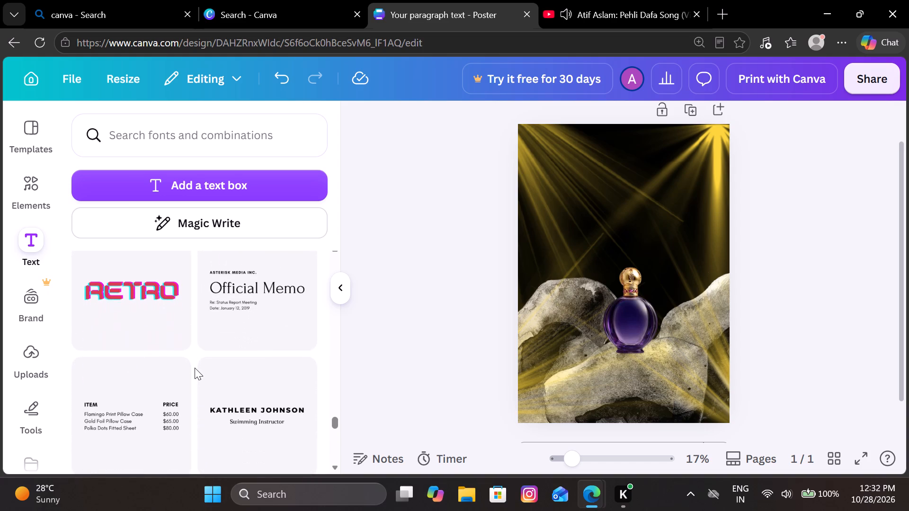
pyautogui.scroll(-3, 195, 368)
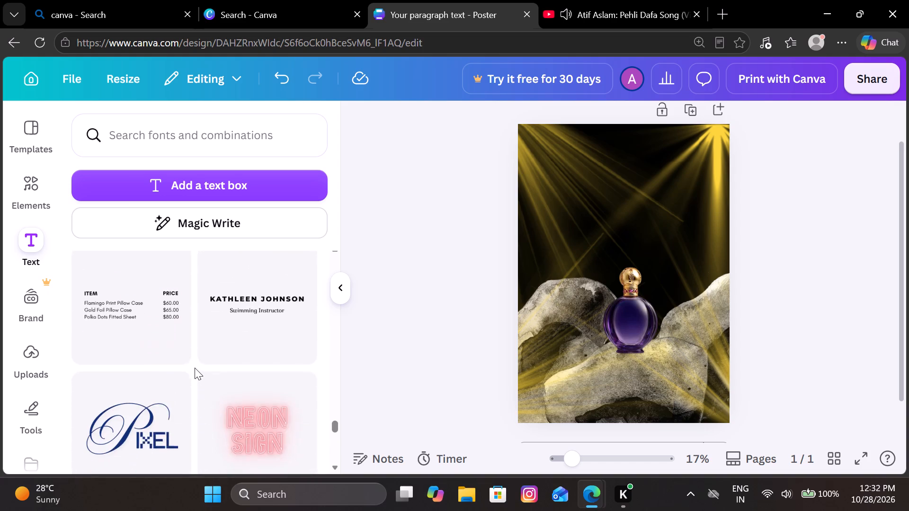
pyautogui.scroll(-2, 195, 368)
pyautogui.scroll(1, 195, 368)
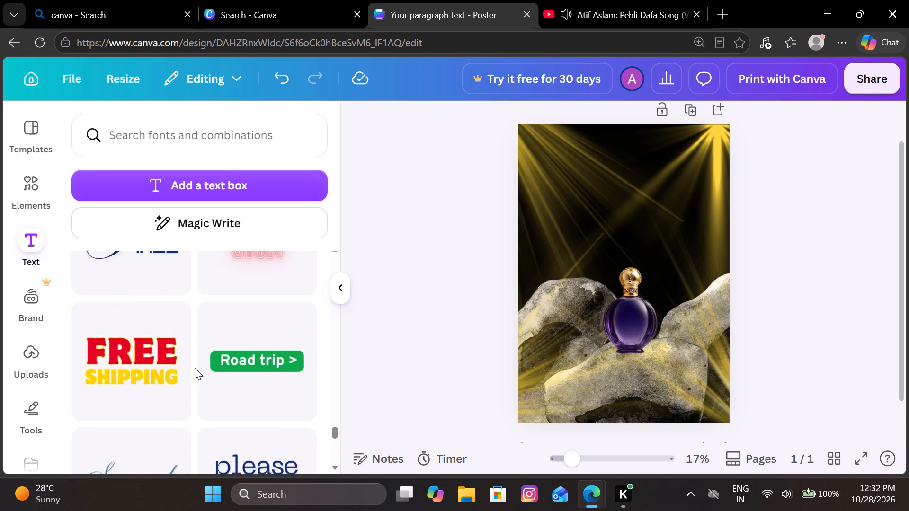
pyautogui.scroll(4, 195, 368)
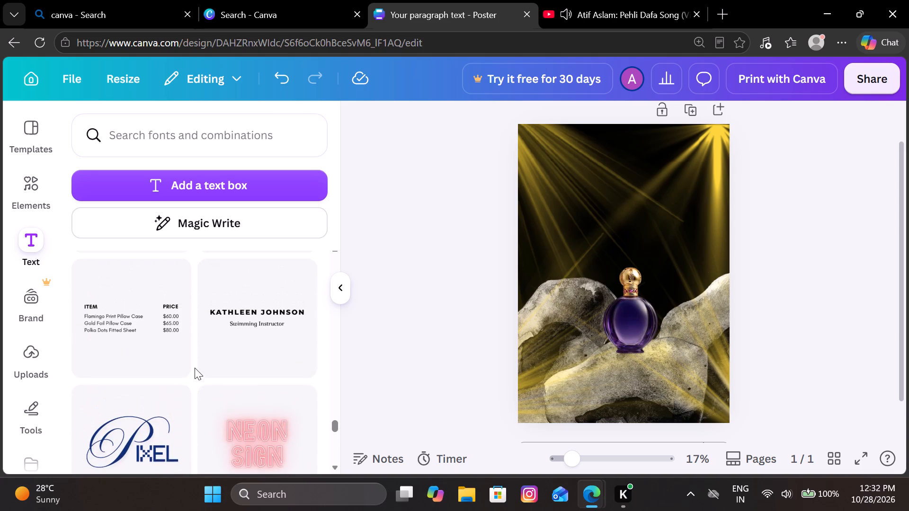
pyautogui.scroll(1, 195, 368)
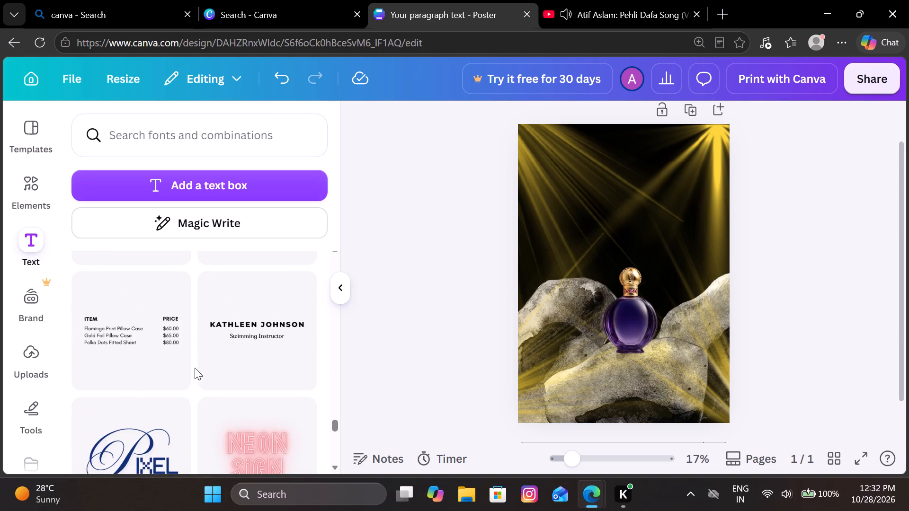
pyautogui.scroll(2, 222, 344)
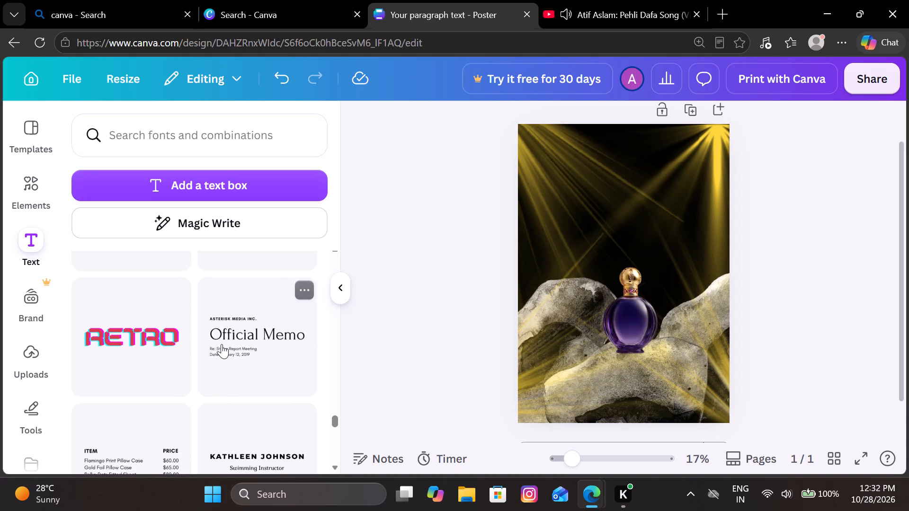
# Add the Official Memo font combination to the poster and delete its small company line and its report and date lines.
pyautogui.click(222, 344)
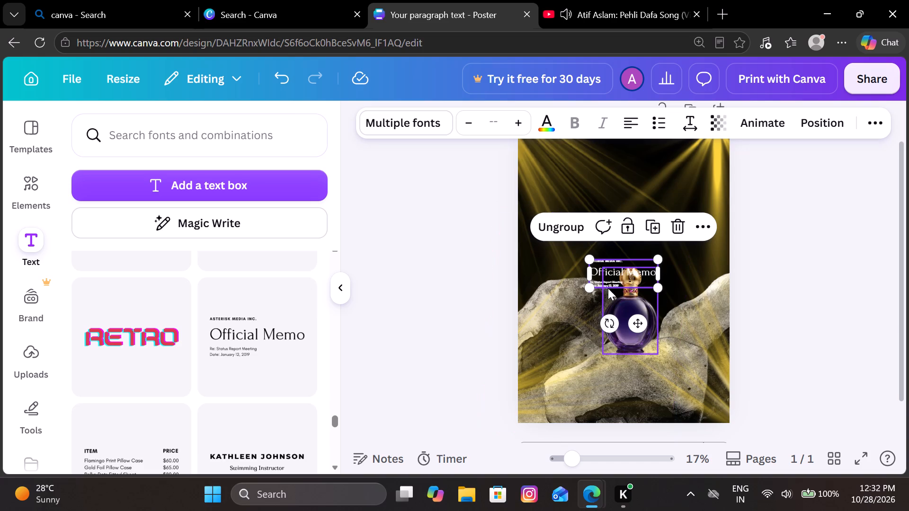
pyautogui.hscroll(-1, 608, 288)
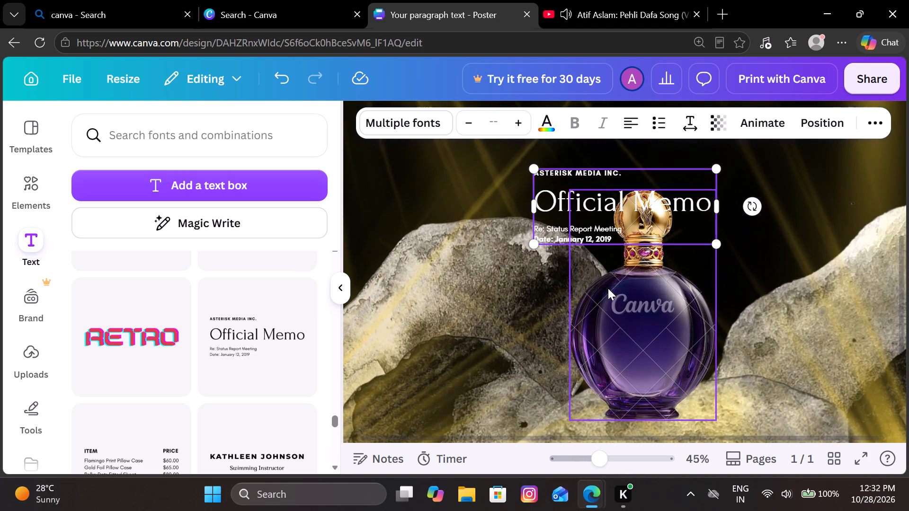
pyautogui.click(564, 172)
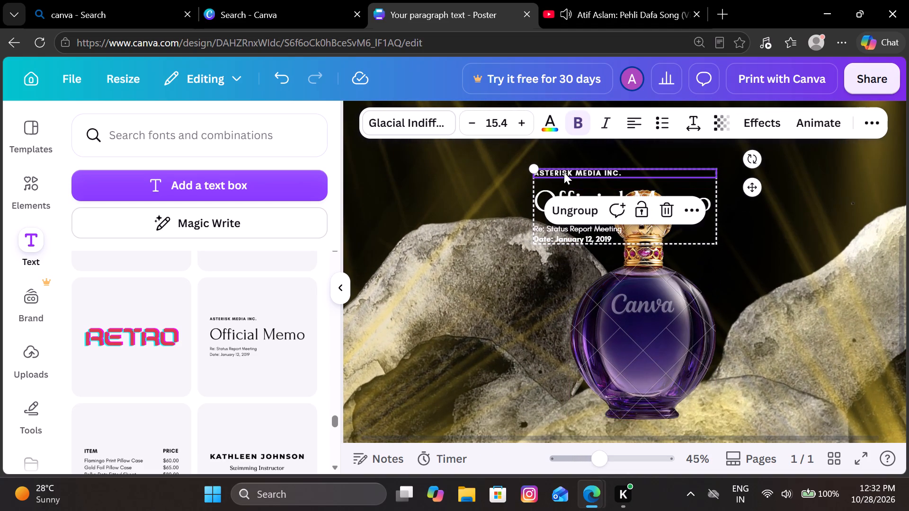
pyautogui.click(673, 215)
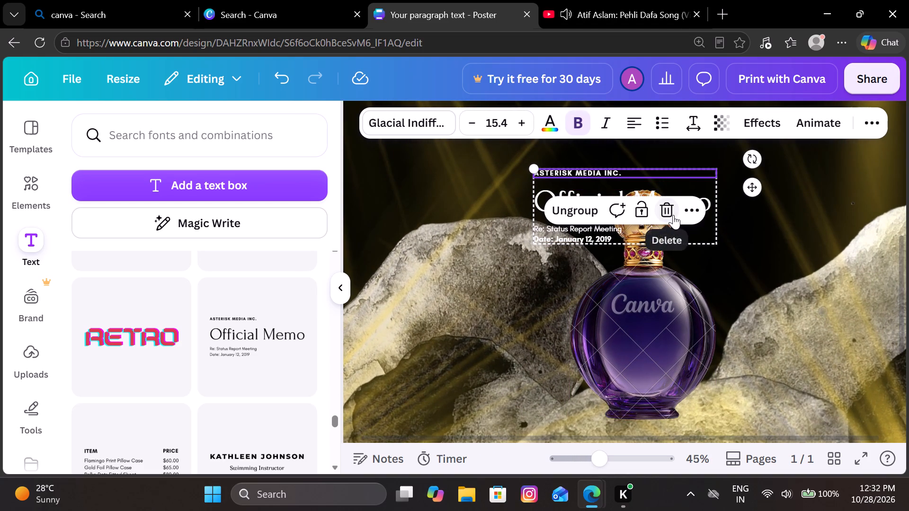
pyautogui.click(594, 229)
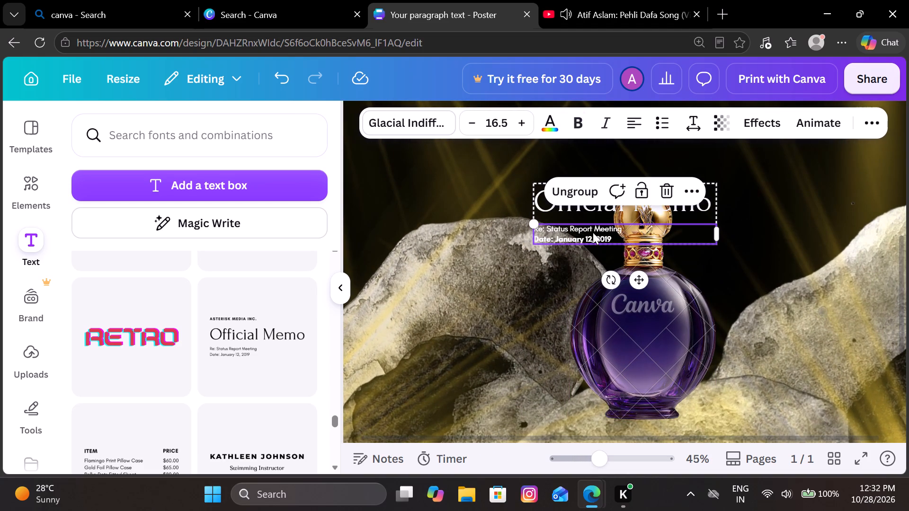
pyautogui.click(663, 190)
# Replace the Official Memo heading with the letter-spaced text "O L V E R A".
pyautogui.click(653, 202)
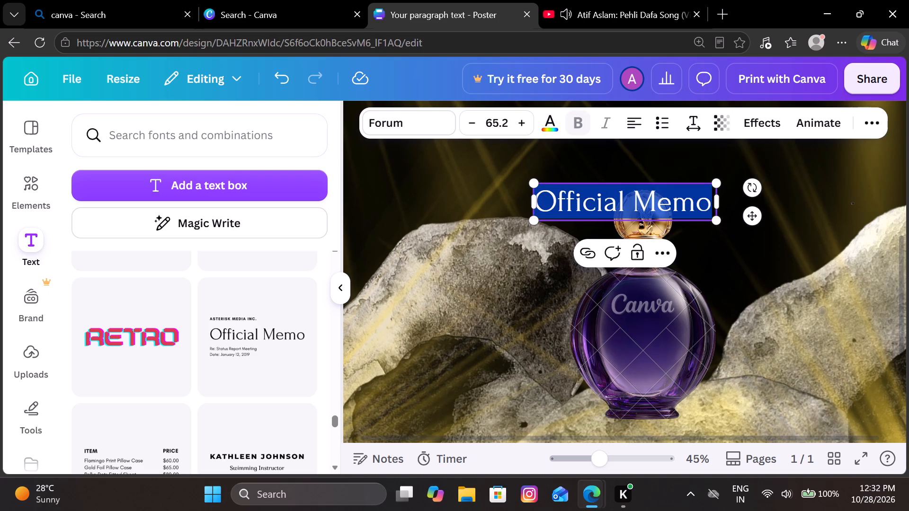
pyautogui.press('o')
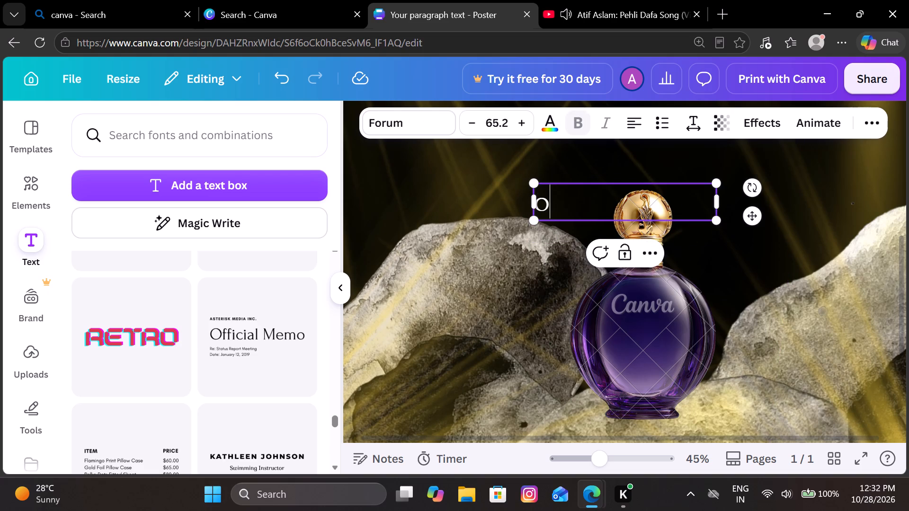
pyautogui.press('BackSpace')
pyautogui.write('OL')
pyautogui.press('BackSpace')
pyautogui.press('space')
pyautogui.write('L V E R A')
pyautogui.press('space')
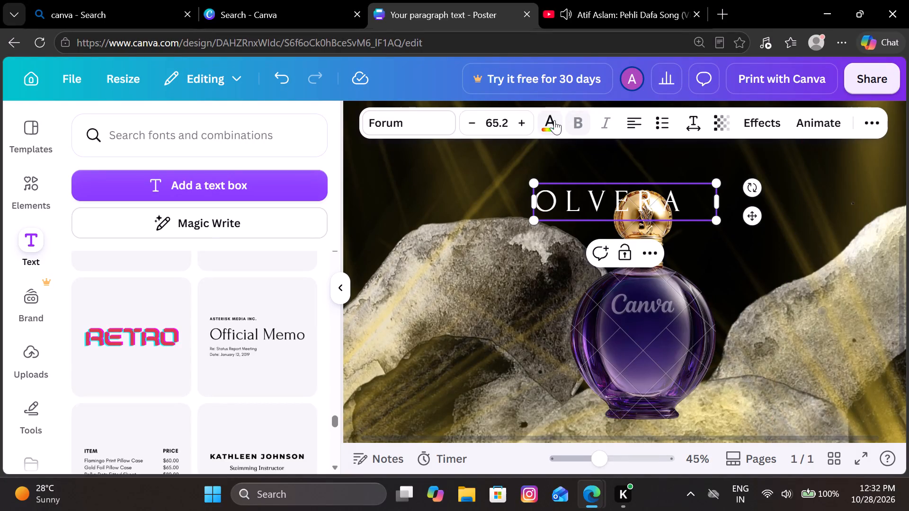
# Colour the OLVERA text gold with the custom solid colour #DDA412.
pyautogui.click(555, 120)
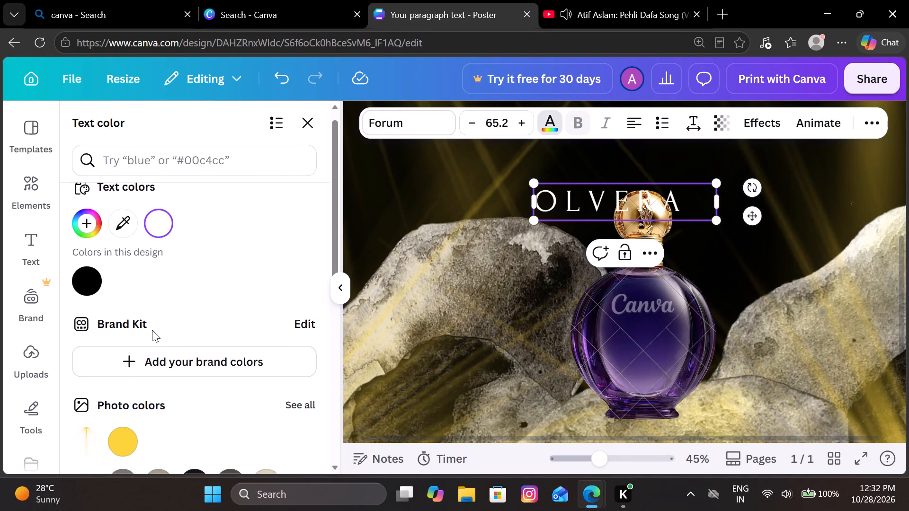
pyautogui.click(86, 232)
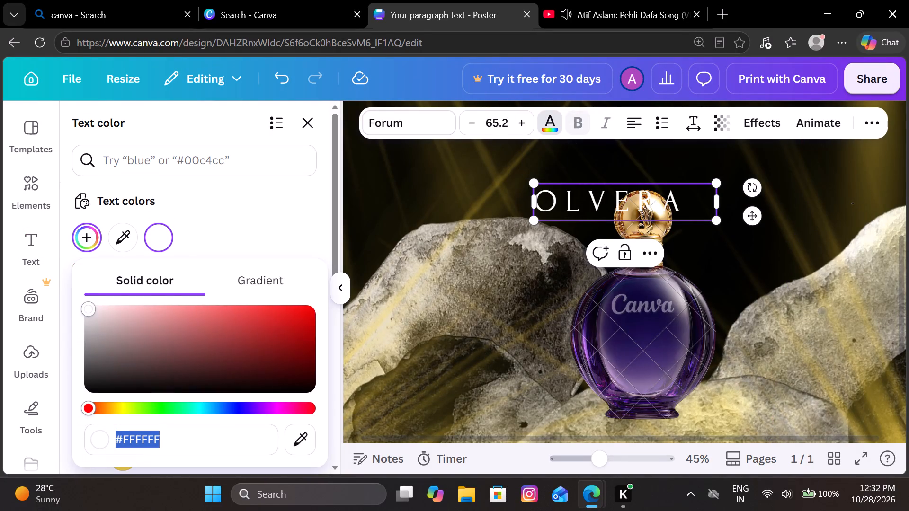
pyautogui.click(118, 410)
pyautogui.moveTo(118, 410); pyautogui.dragTo(120, 410)
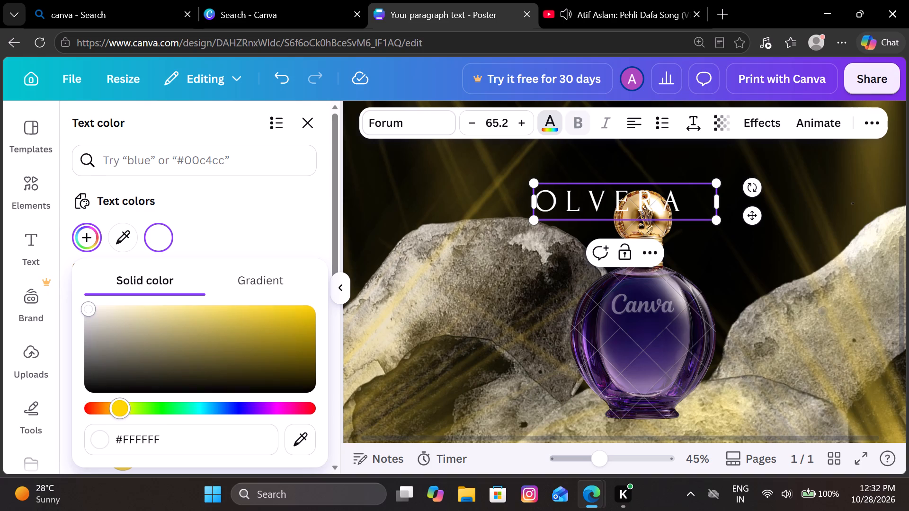
pyautogui.moveTo(120, 410); pyautogui.dragTo(114, 410)
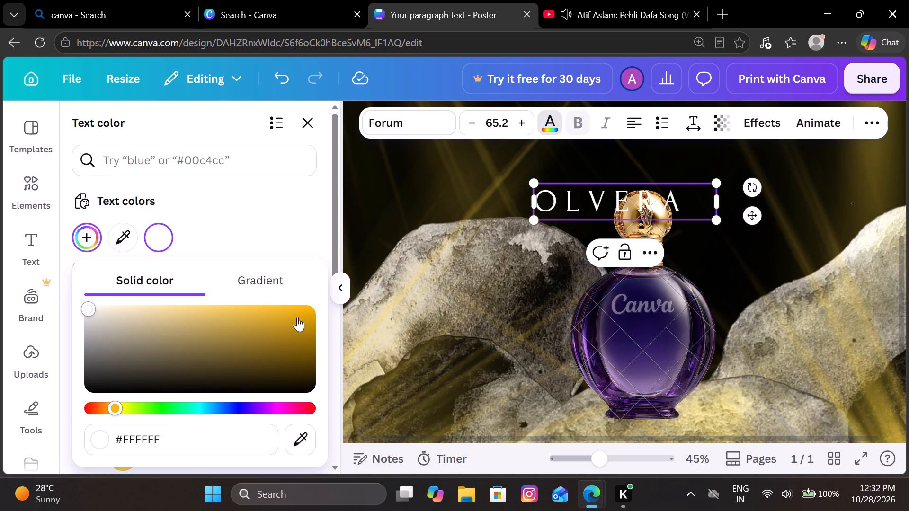
pyautogui.doubleClick(297, 317)
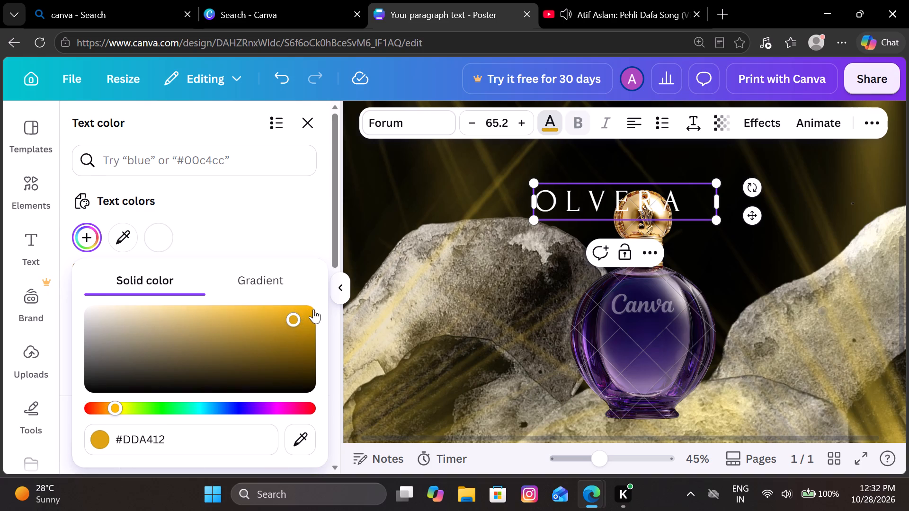
pyautogui.click(264, 242)
pyautogui.click(257, 441)
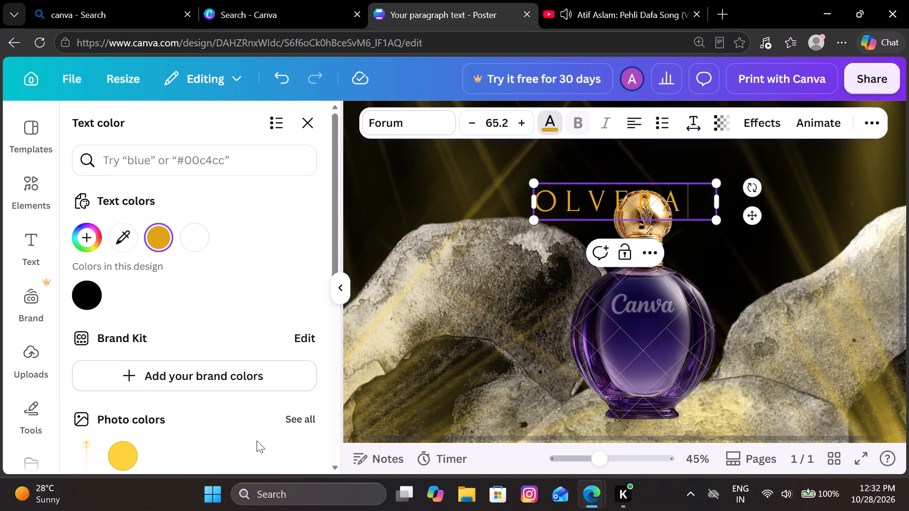
# Move the gold OLVERA text onto the purple bottle, shrink it to size 36.4 and centre its letters on the glass.
pyautogui.moveTo(606, 208); pyautogui.dragTo(624, 239)
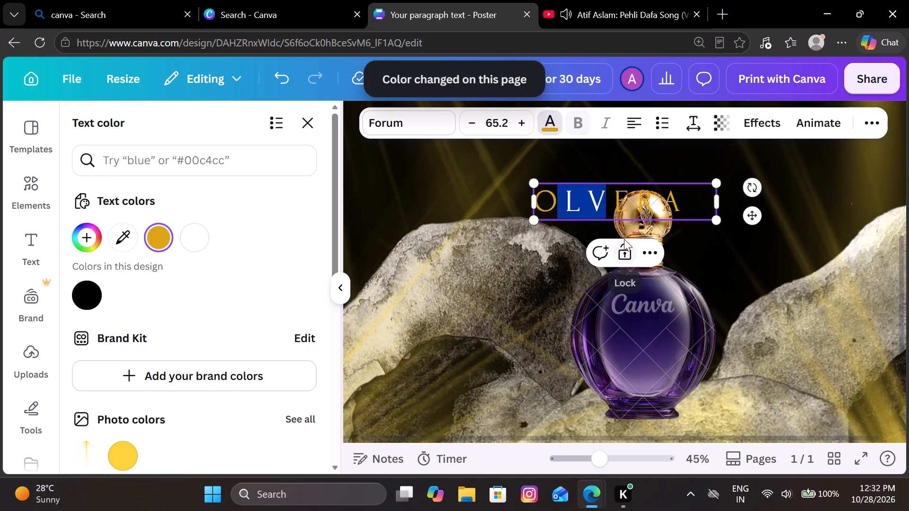
pyautogui.moveTo(624, 239); pyautogui.dragTo(624, 239)
pyautogui.click(462, 282)
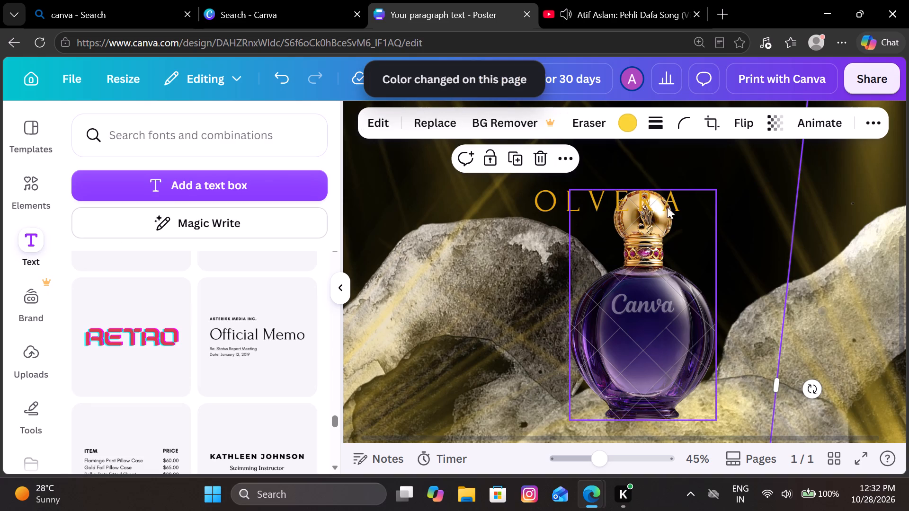
pyautogui.moveTo(703, 204); pyautogui.dragTo(723, 319)
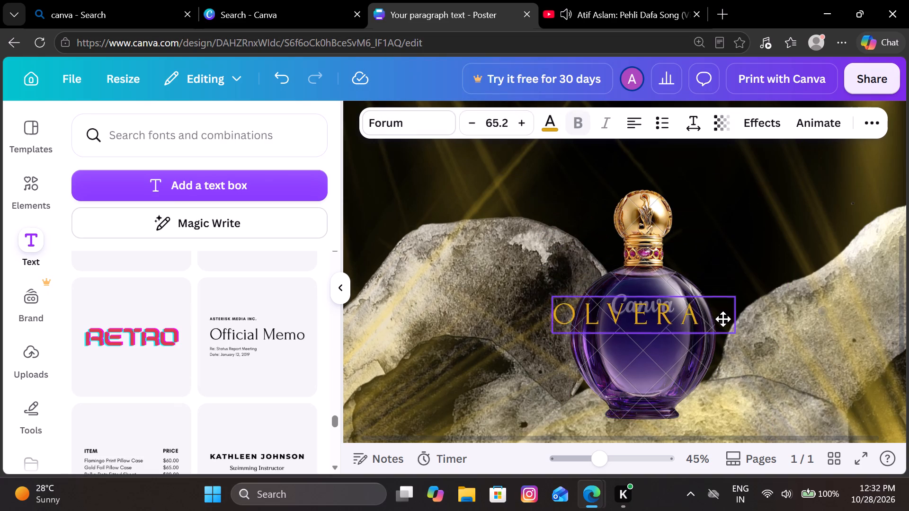
pyautogui.moveTo(723, 319); pyautogui.dragTo(730, 325)
pyautogui.moveTo(748, 341); pyautogui.dragTo(684, 319)
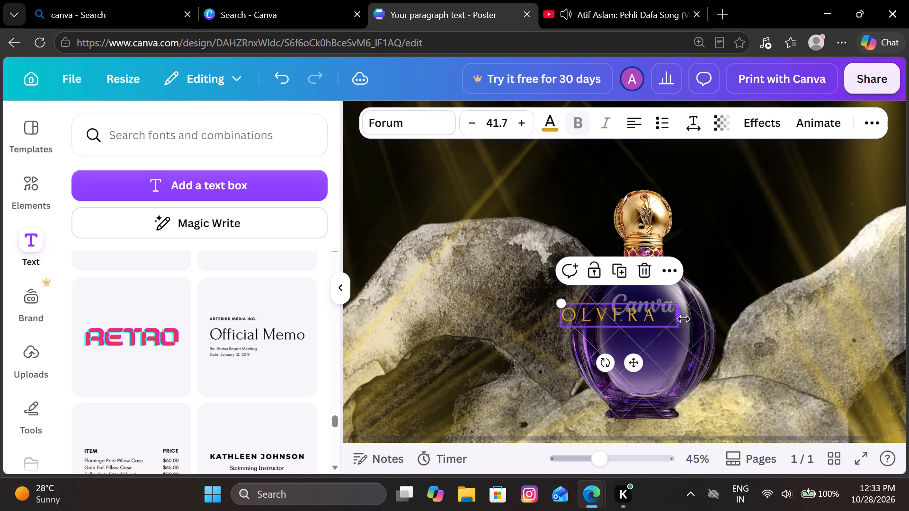
pyautogui.moveTo(653, 314); pyautogui.dragTo(687, 321)
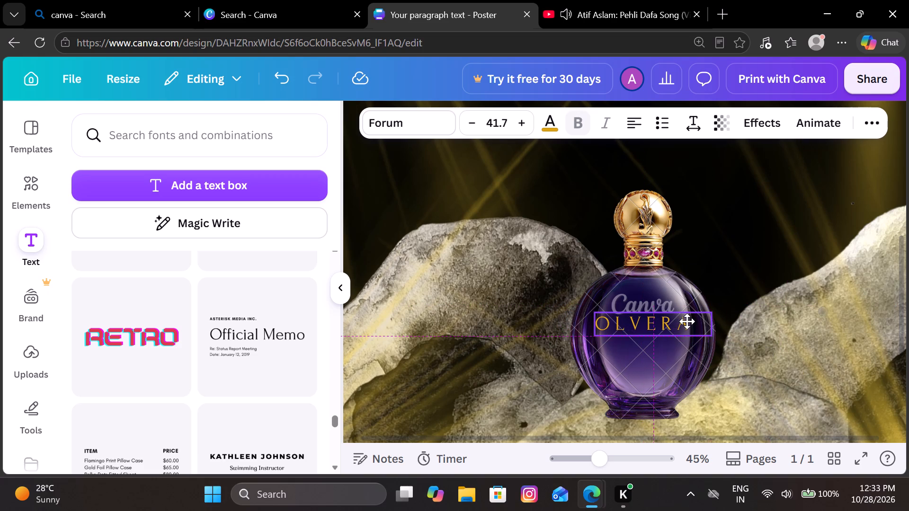
pyautogui.moveTo(687, 321); pyautogui.dragTo(687, 321)
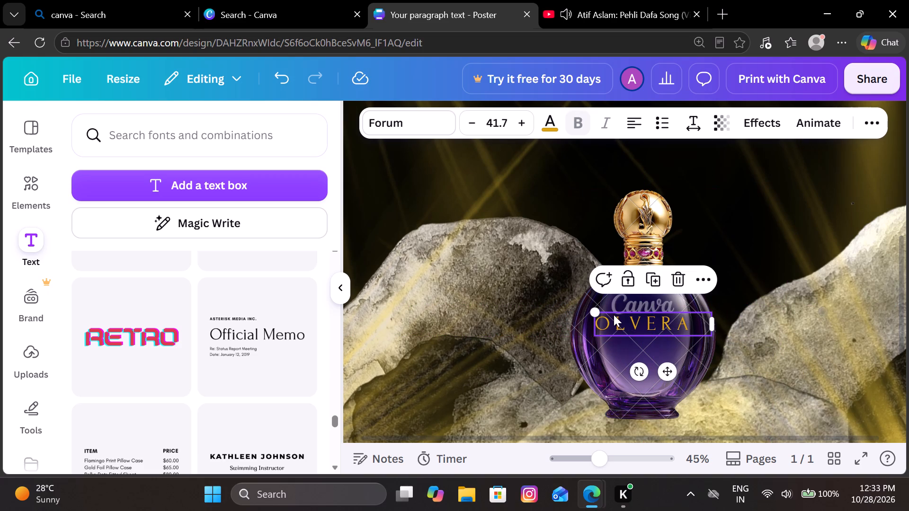
pyautogui.moveTo(596, 313); pyautogui.dragTo(610, 317)
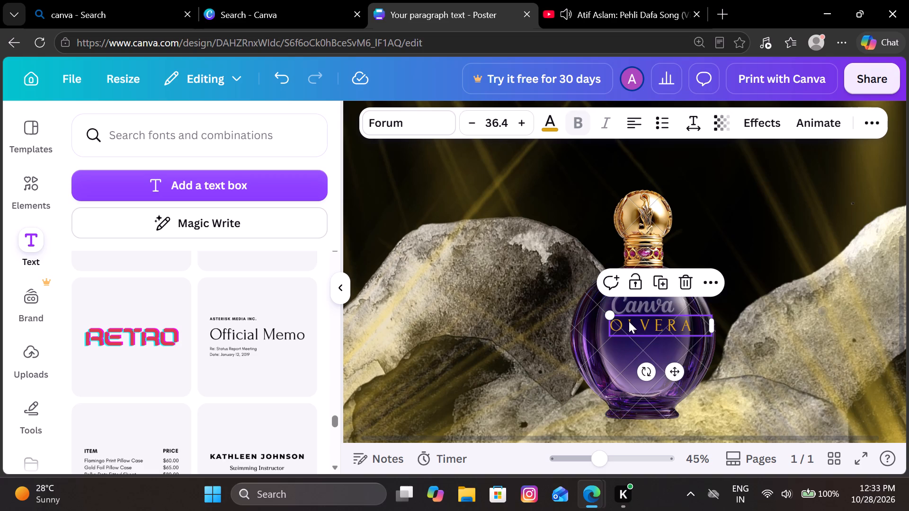
pyautogui.moveTo(639, 324); pyautogui.dragTo(629, 314)
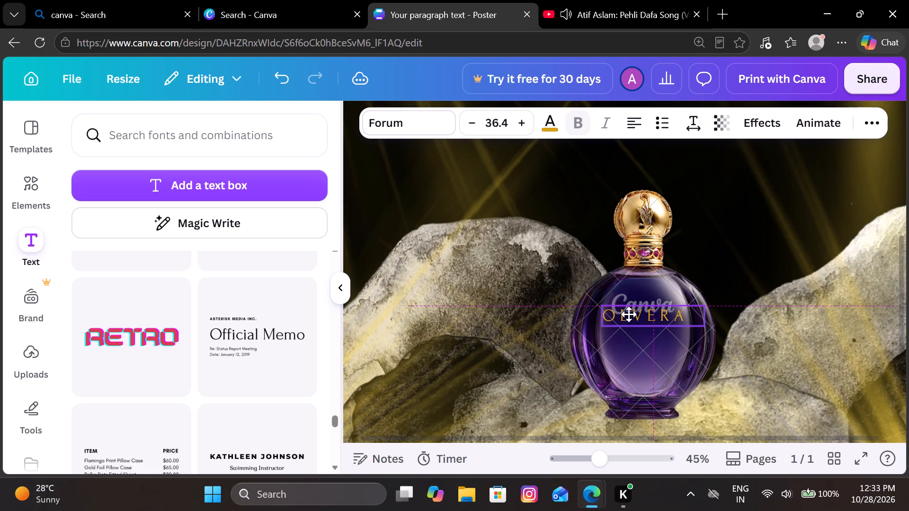
# Shrink the gold OLVERA text further and re-centre it on the purple bottle's glass.
pyautogui.moveTo(629, 314); pyautogui.dragTo(628, 317)
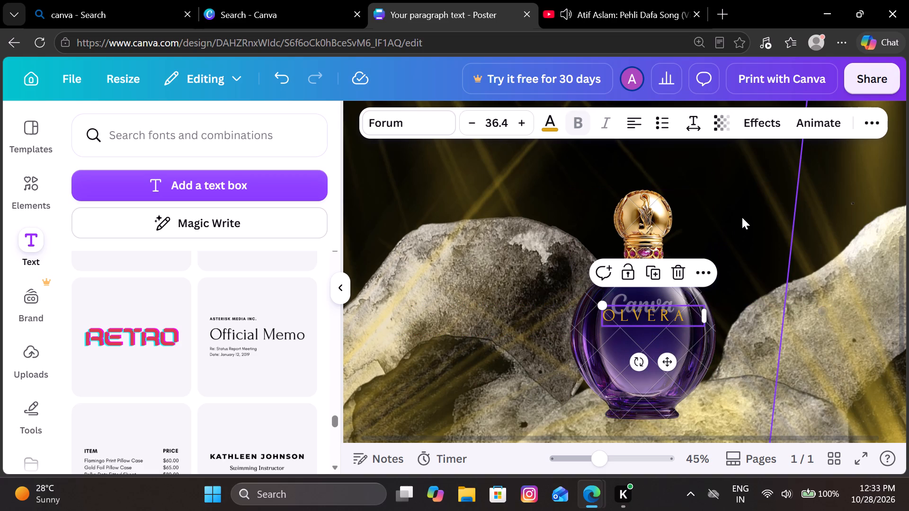
pyautogui.click(742, 217)
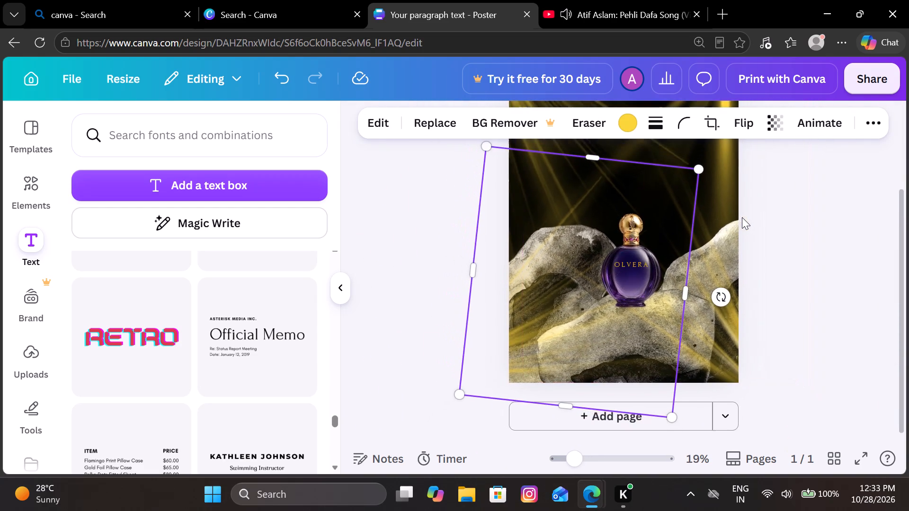
pyautogui.click(804, 241)
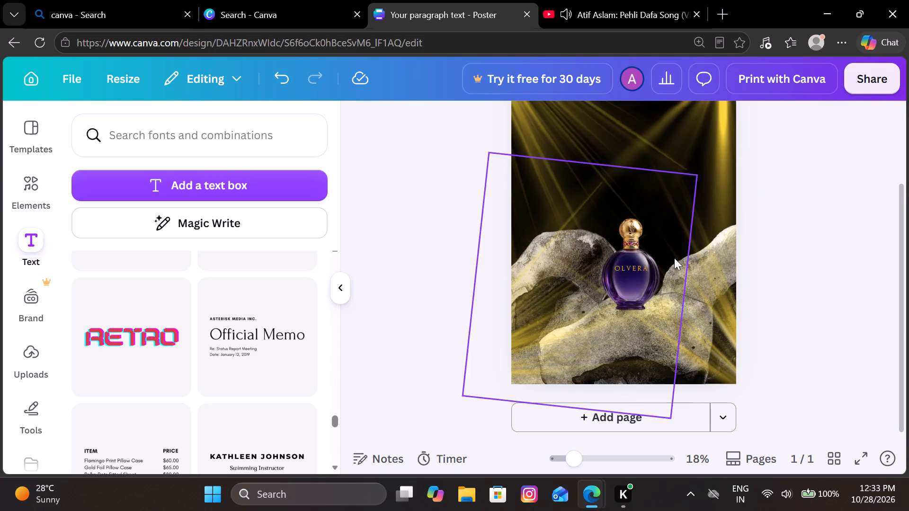
pyautogui.click(639, 270)
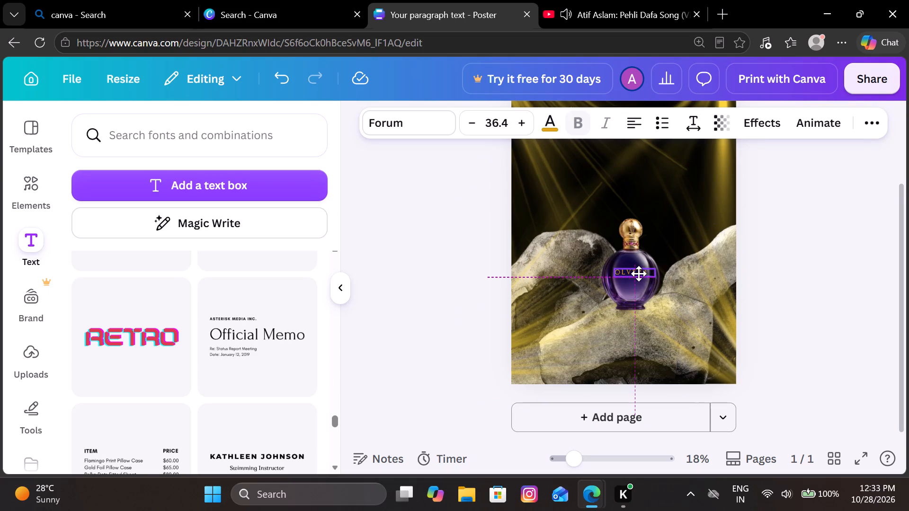
pyautogui.click(871, 263)
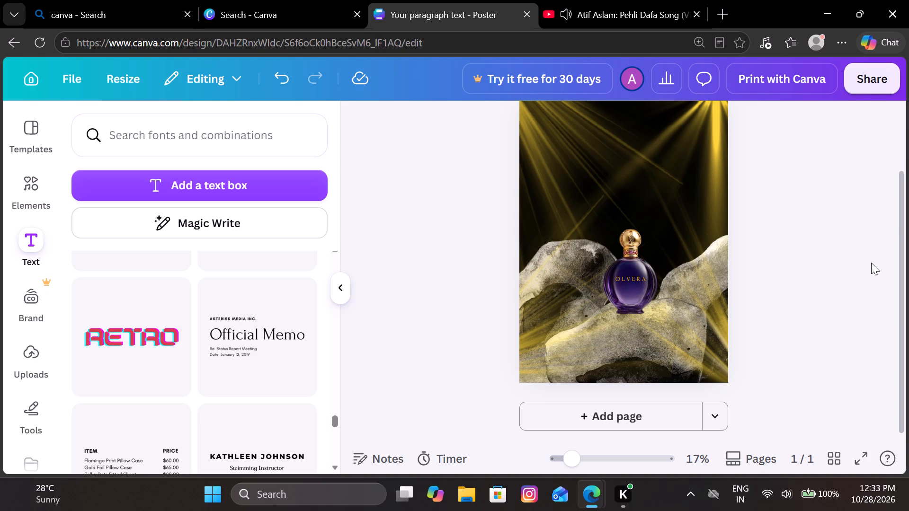
pyautogui.click(638, 281)
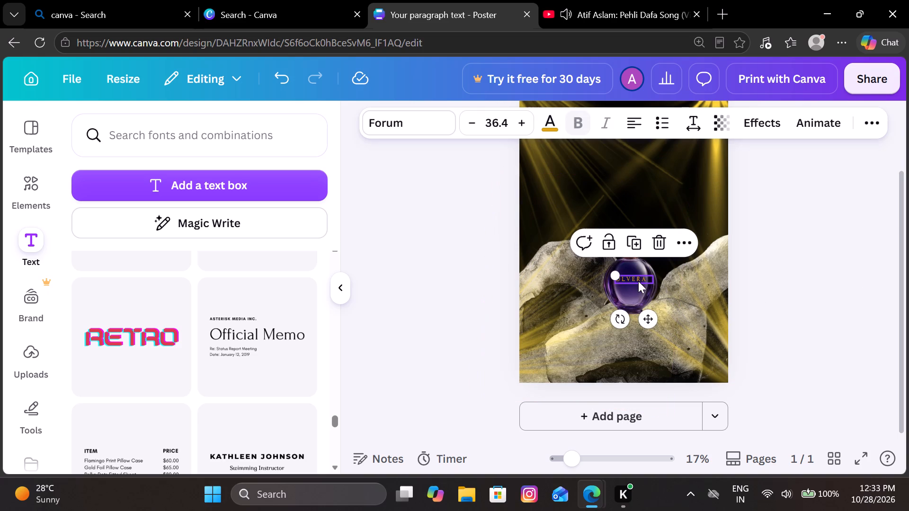
pyautogui.hscroll(-1, 802, 305)
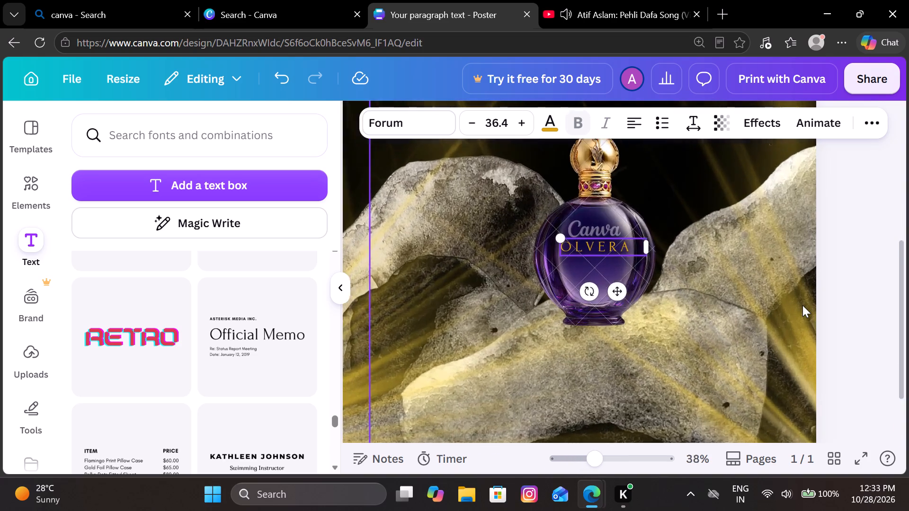
pyautogui.hscroll(-1, 802, 305)
pyautogui.hscroll(1, 629, 293)
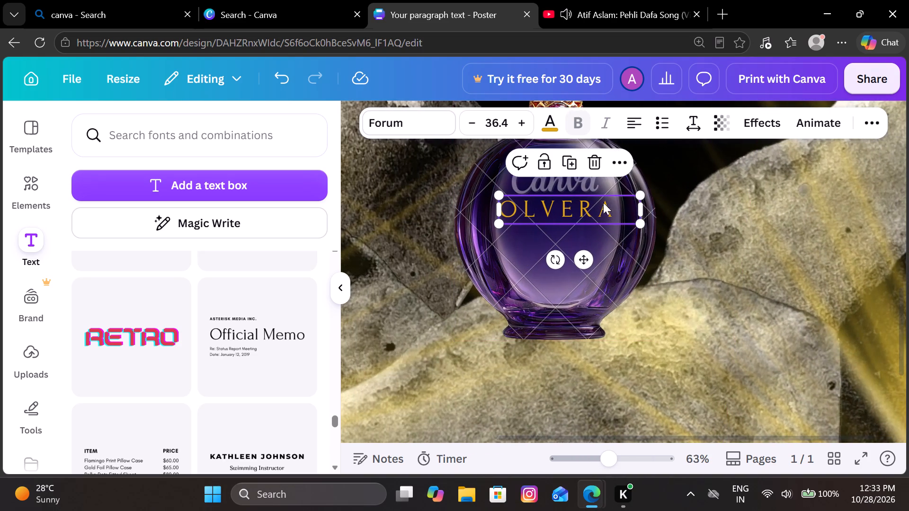
pyautogui.moveTo(642, 223); pyautogui.dragTo(626, 221)
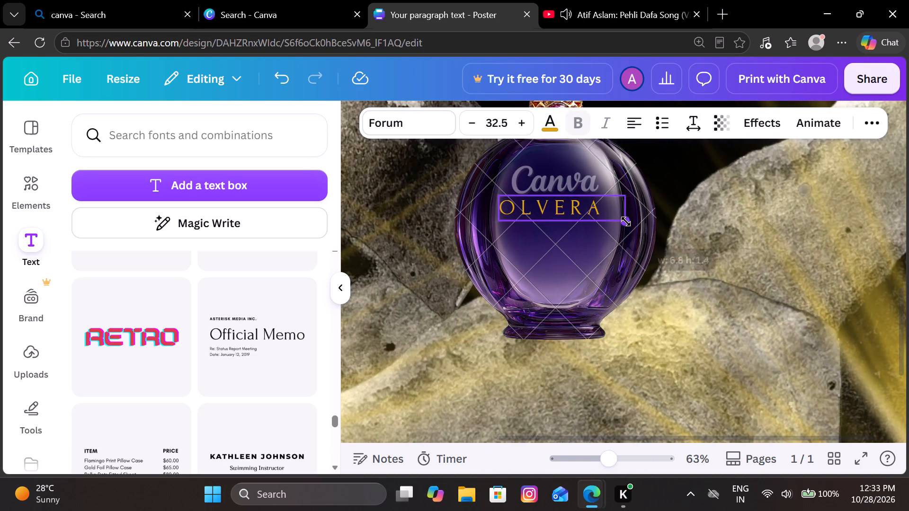
pyautogui.moveTo(626, 221); pyautogui.dragTo(609, 217)
pyautogui.moveTo(564, 200); pyautogui.dragTo(574, 218)
pyautogui.click(426, 359)
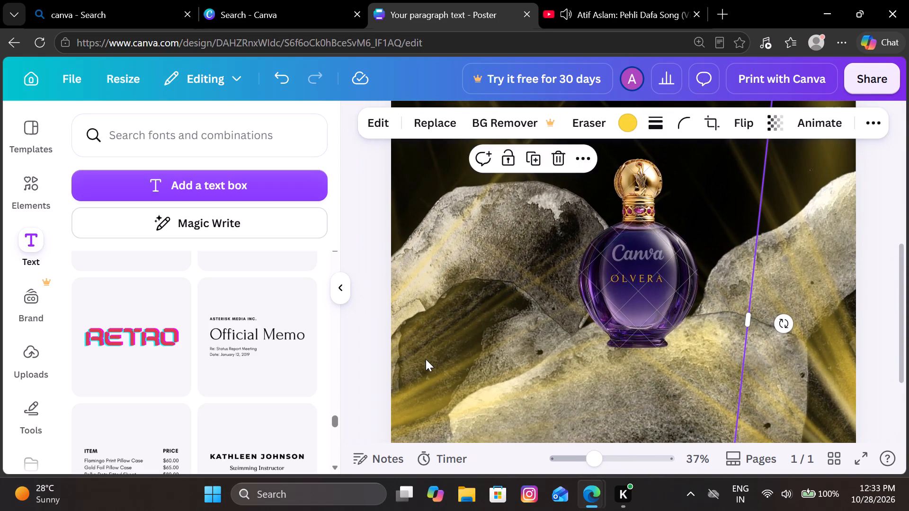
# Search the design elements for "OV" and look through the results.
pyautogui.scroll(1, 189, 307)
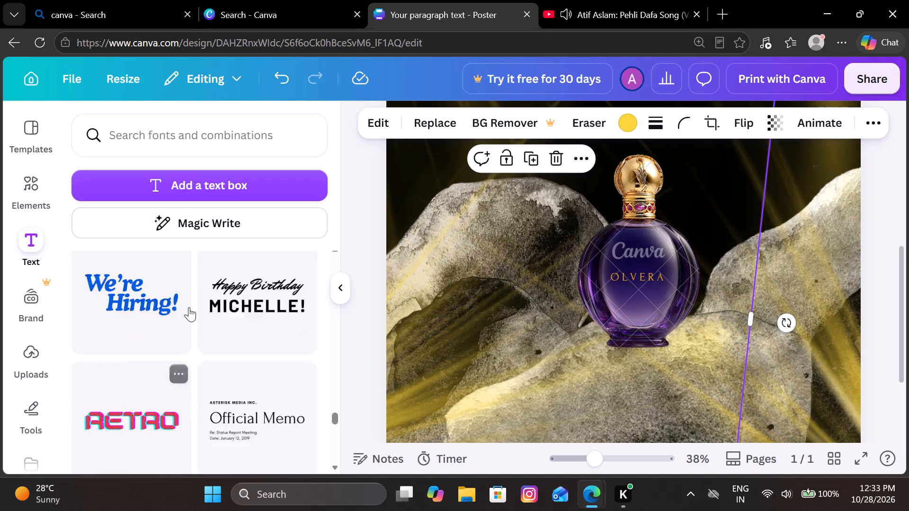
pyautogui.scroll(15, 189, 307)
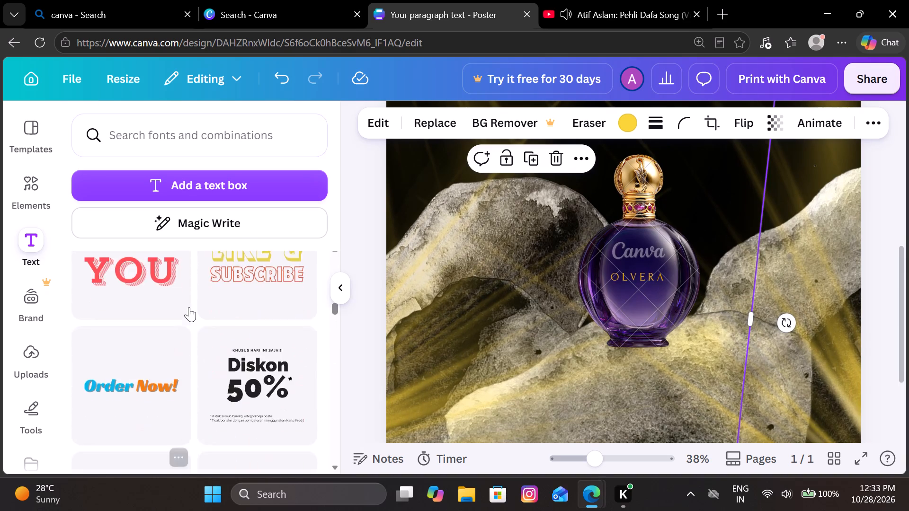
pyautogui.scroll(6, 189, 307)
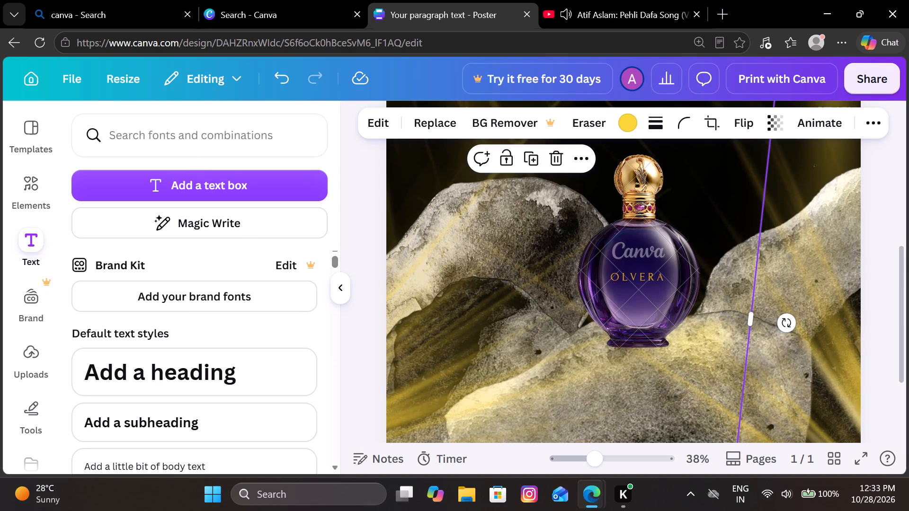
pyautogui.click(33, 192)
pyautogui.click(300, 142)
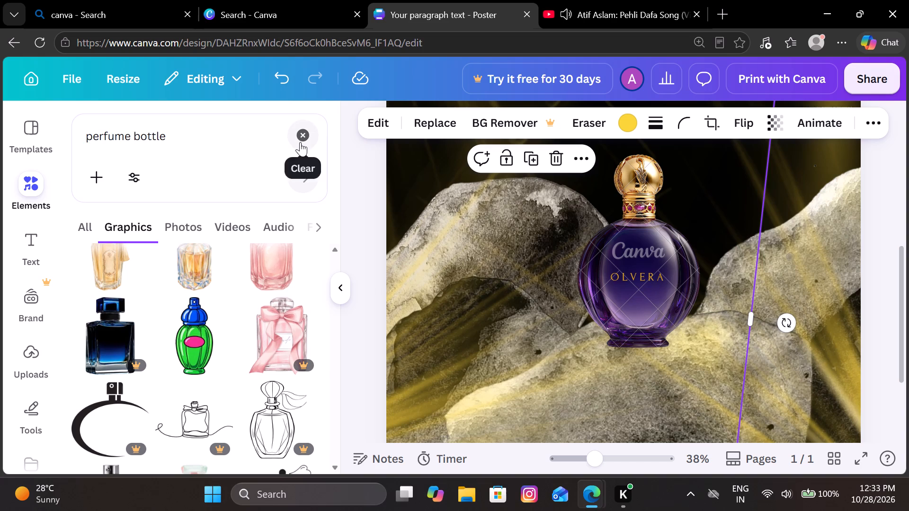
pyautogui.click(201, 132)
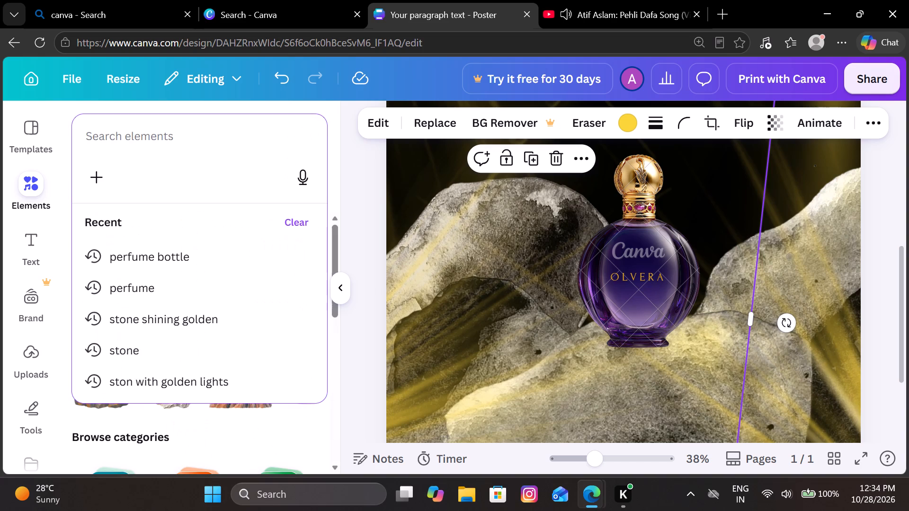
pyautogui.write('OV')
pyautogui.press('Return')
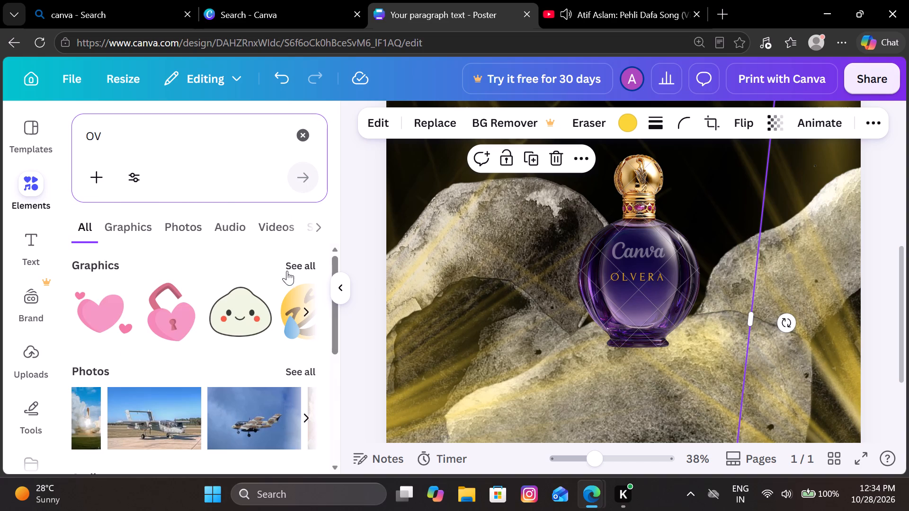
pyautogui.scroll(-2, 298, 269)
pyautogui.scroll(1, 298, 269)
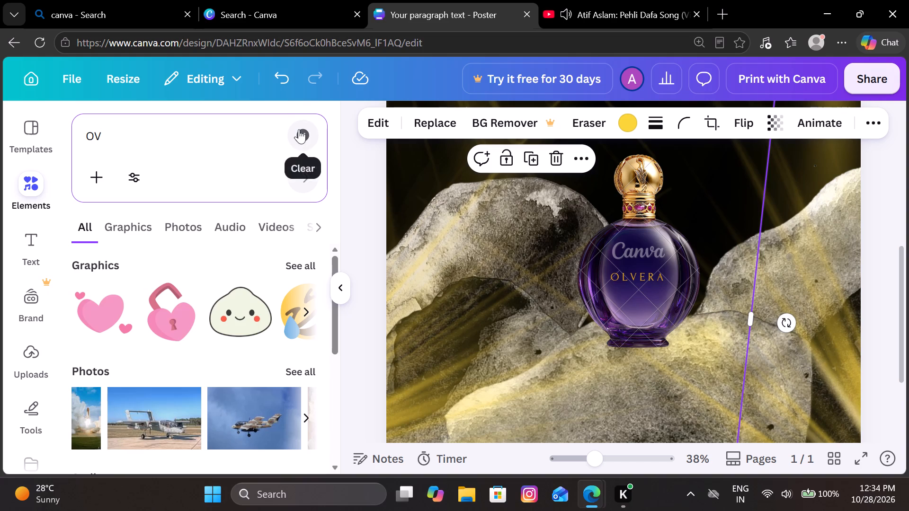
# Search the elements for "GIVE ME LOGO WHERE O AND V", browse the graphics results and clear the search.
pyautogui.click(299, 129)
pyautogui.write('GIVE ME LOGO')
pyautogui.press('space')
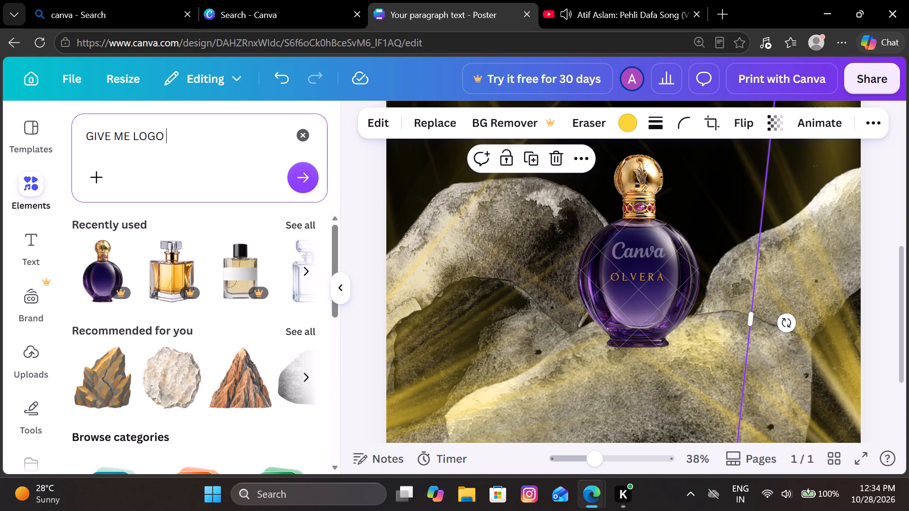
pyautogui.write('WHERE O AND V')
pyautogui.press('space')
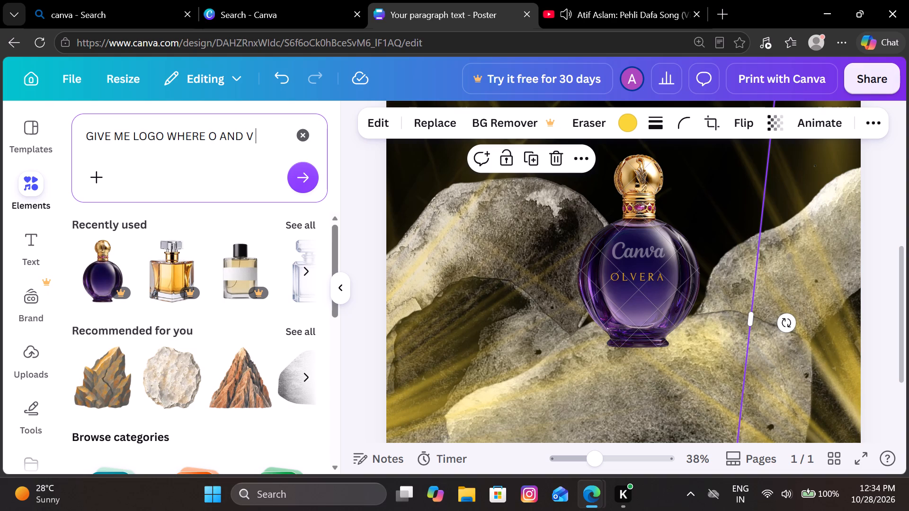
pyautogui.press('Return')
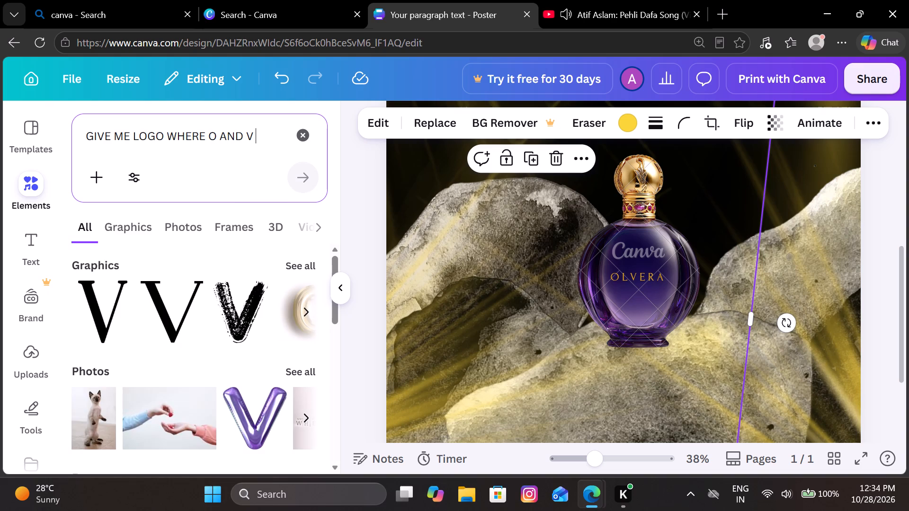
pyautogui.click(295, 270)
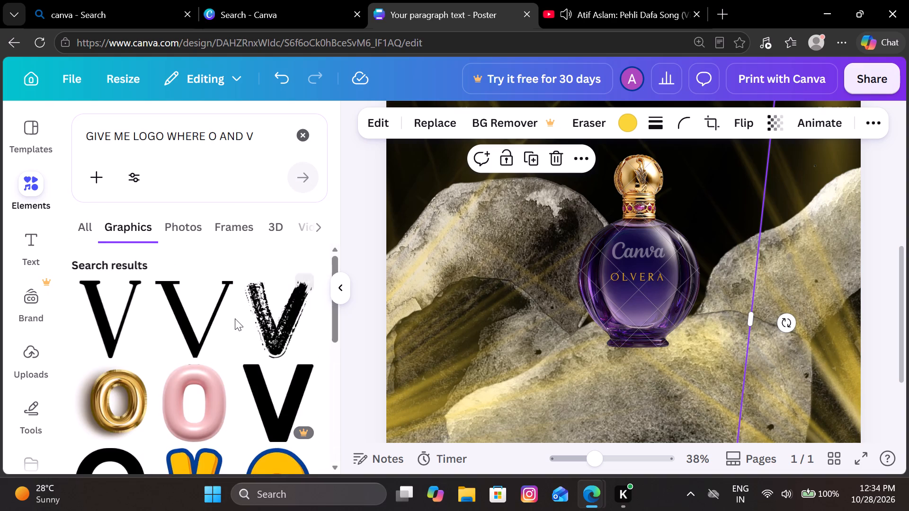
pyautogui.scroll(-5, 235, 318)
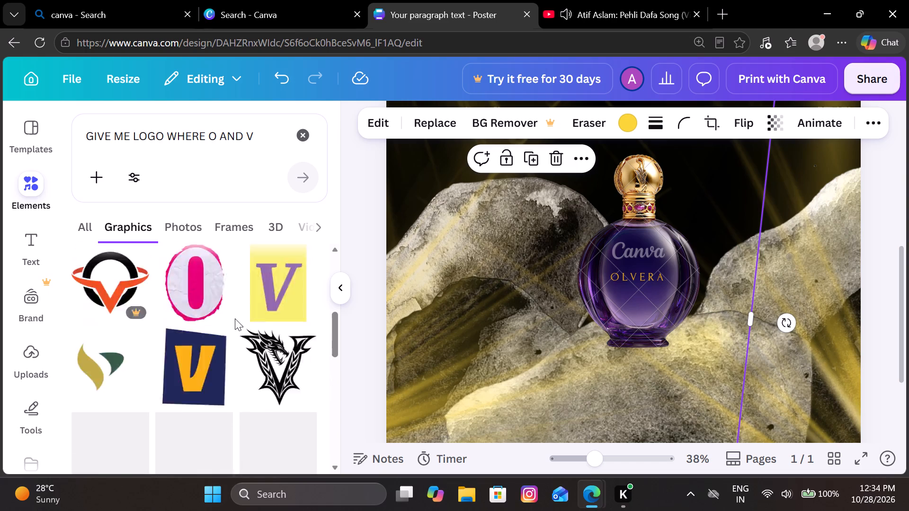
pyautogui.scroll(-5, 235, 318)
pyautogui.scroll(1, 235, 318)
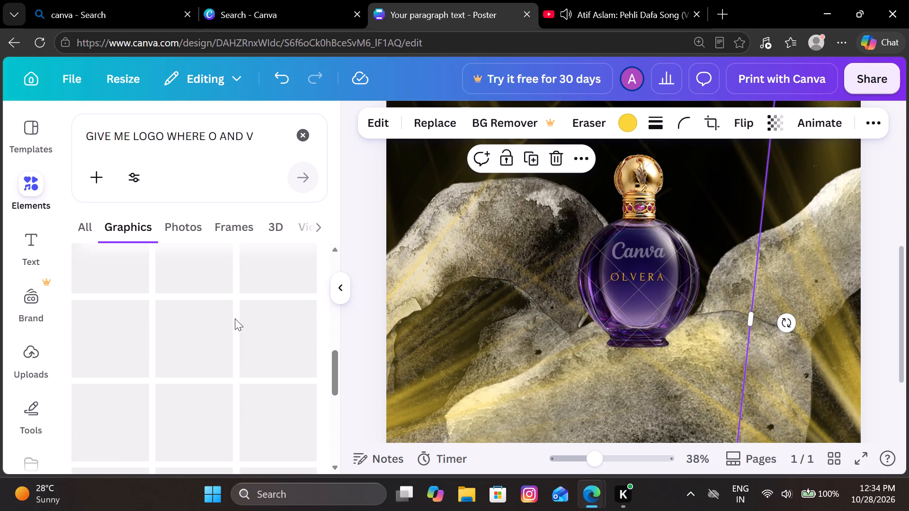
pyautogui.scroll(1, 235, 318)
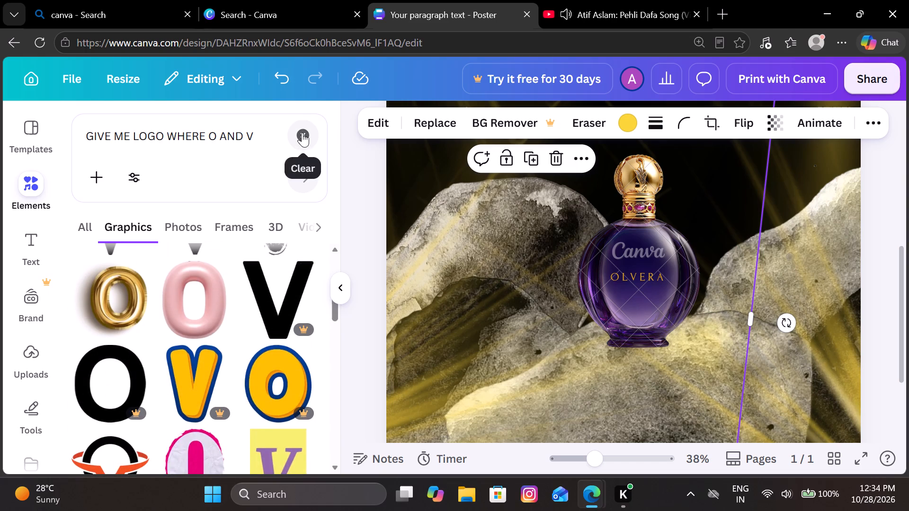
pyautogui.click(302, 132)
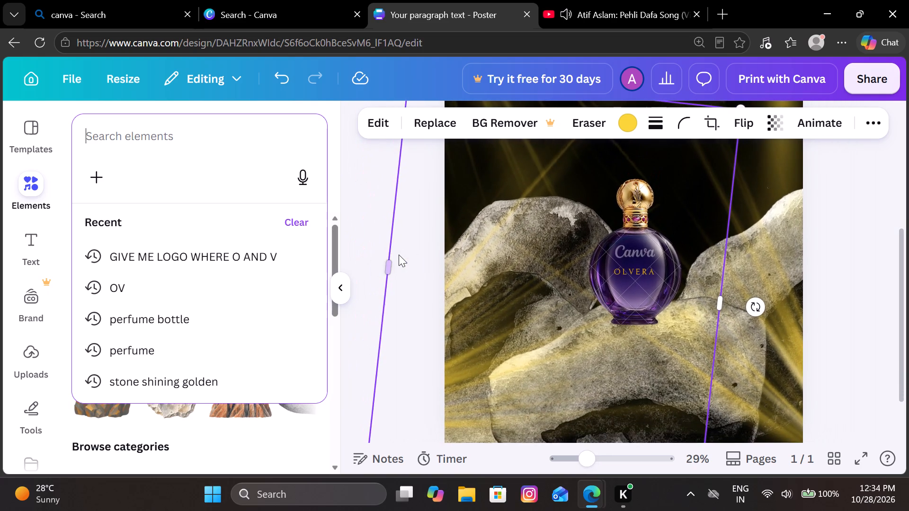
pyautogui.click(365, 192)
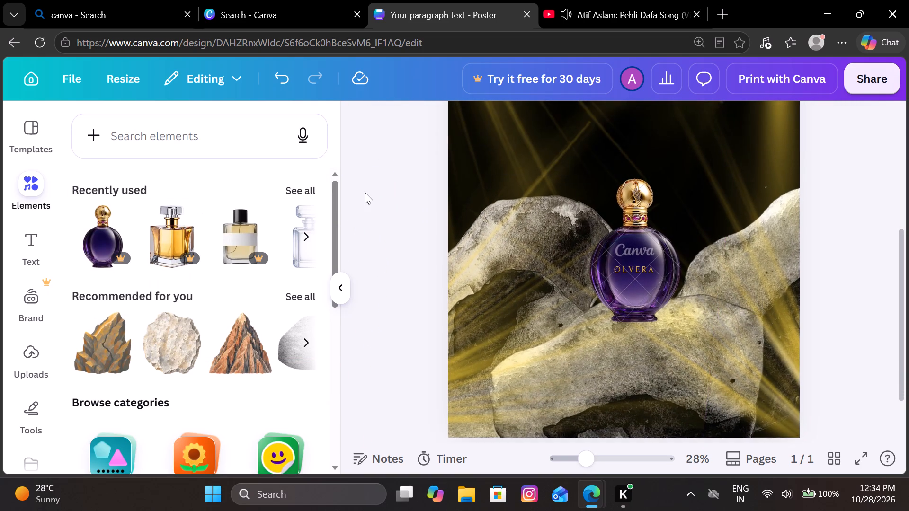
# Add the recently used gold Family Time font combination to the poster.
pyautogui.click(26, 244)
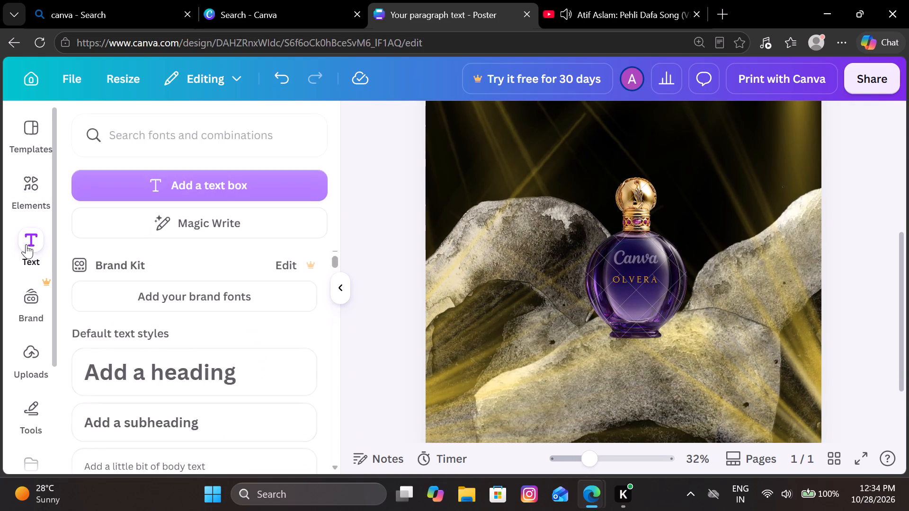
pyautogui.scroll(-6, 214, 301)
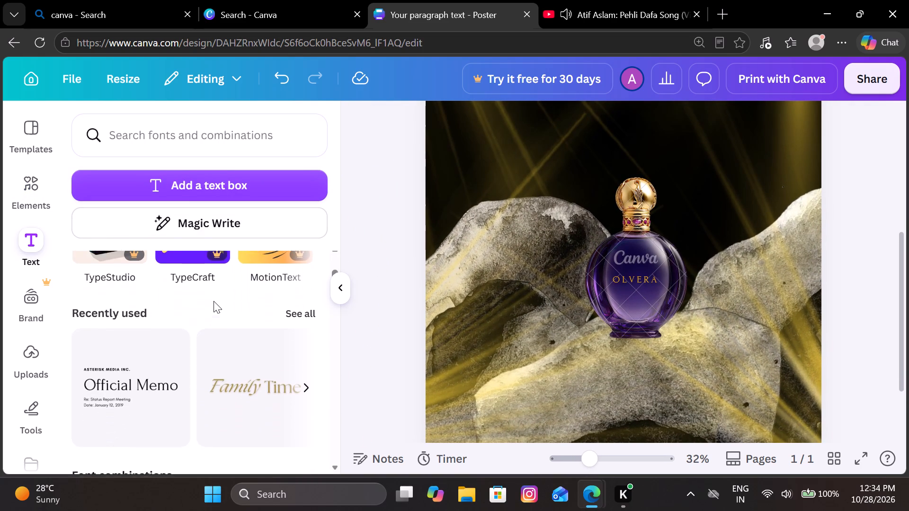
pyautogui.scroll(-2, 214, 301)
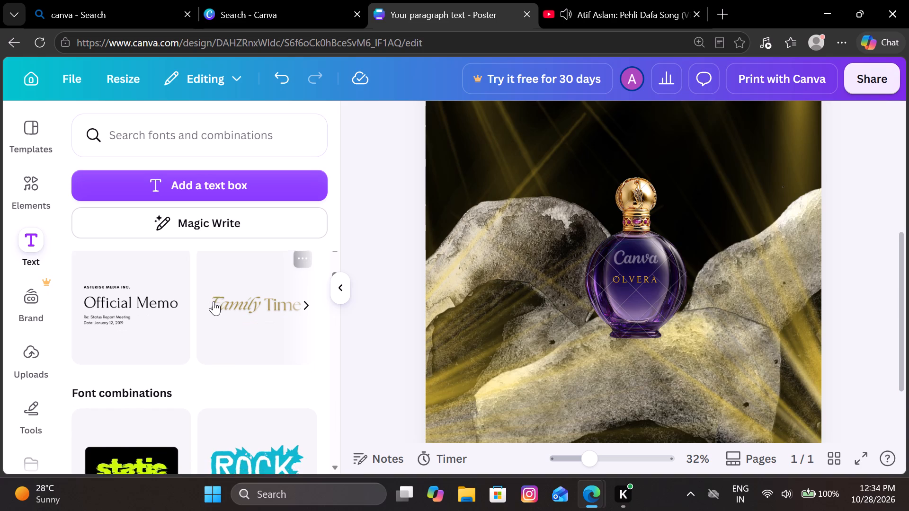
pyautogui.scroll(-1, 214, 301)
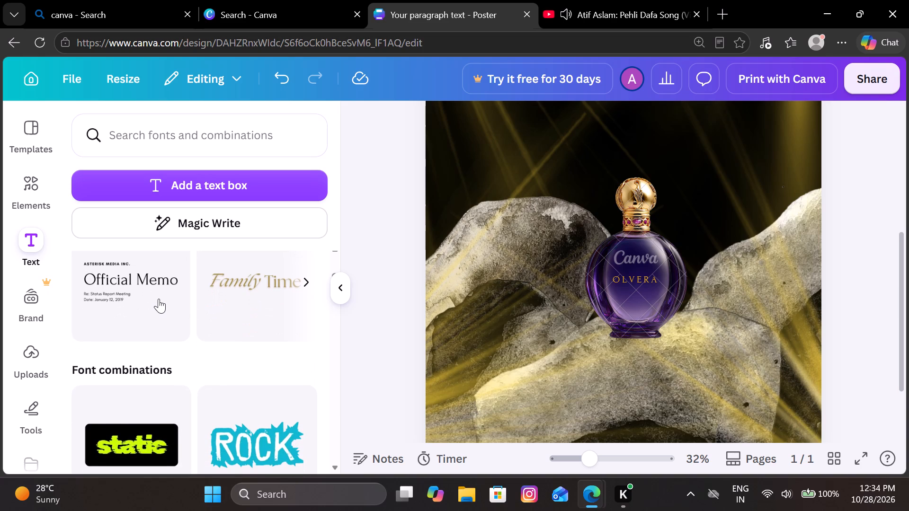
pyautogui.scroll(-1, 159, 299)
pyautogui.click(261, 258)
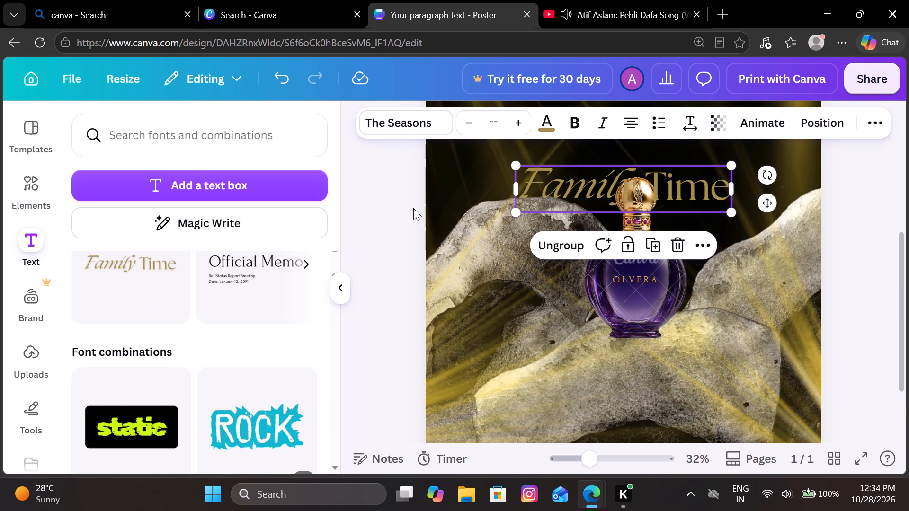
# Replace the word Family in the gold font combination with the letter "v".
pyautogui.click(613, 186)
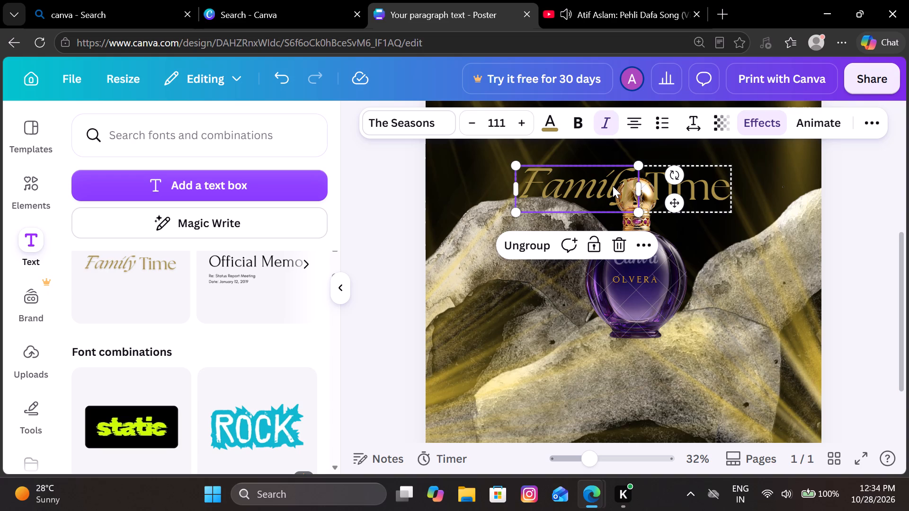
pyautogui.click(613, 186)
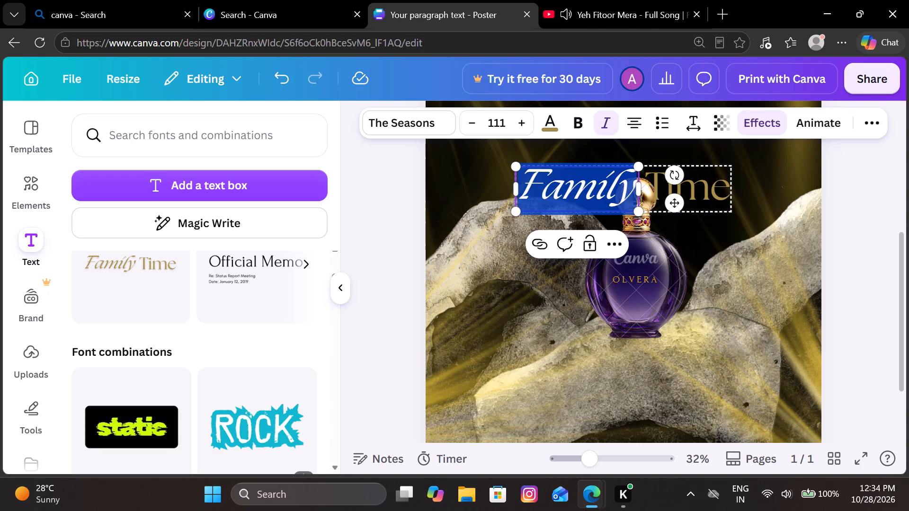
pyautogui.hotkey('shift', 'v')
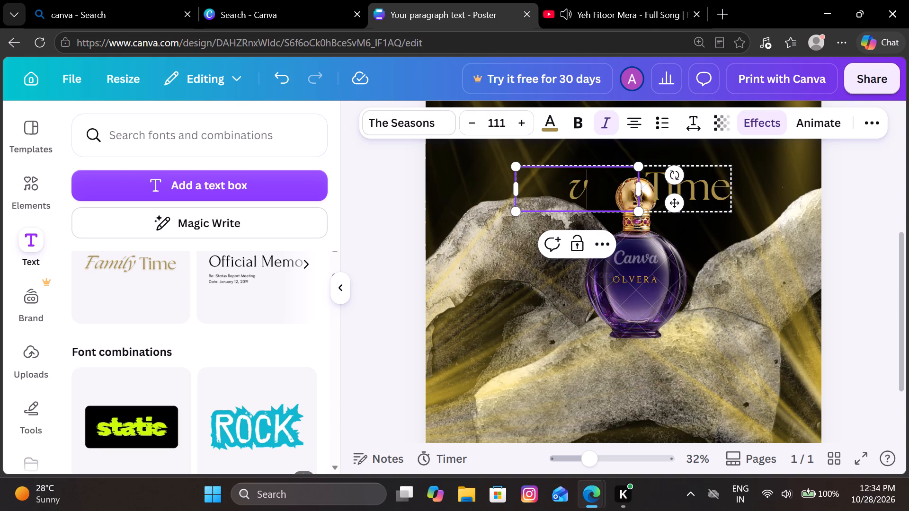
# Replace the word Time in the gold font combination with a capital "V".
pyautogui.click(680, 201)
pyautogui.click(694, 194)
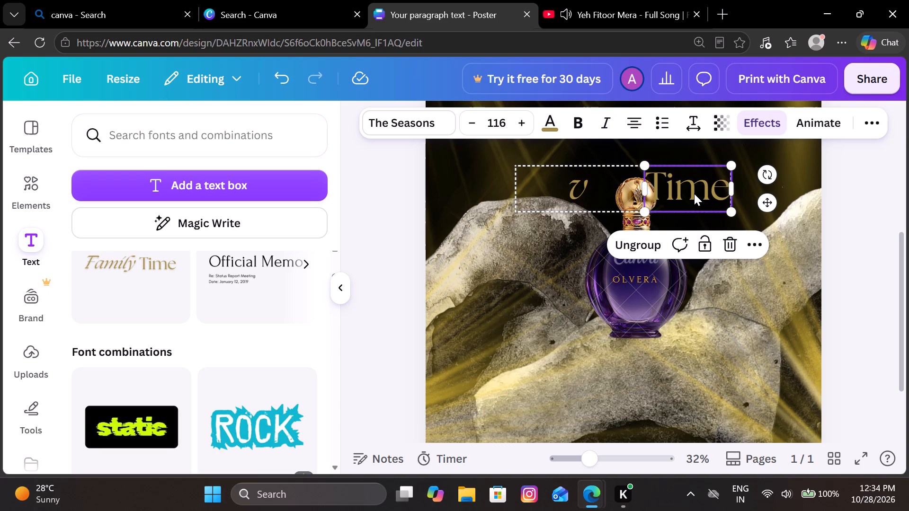
pyautogui.click(694, 194)
pyautogui.hotkey('shift', 'v')
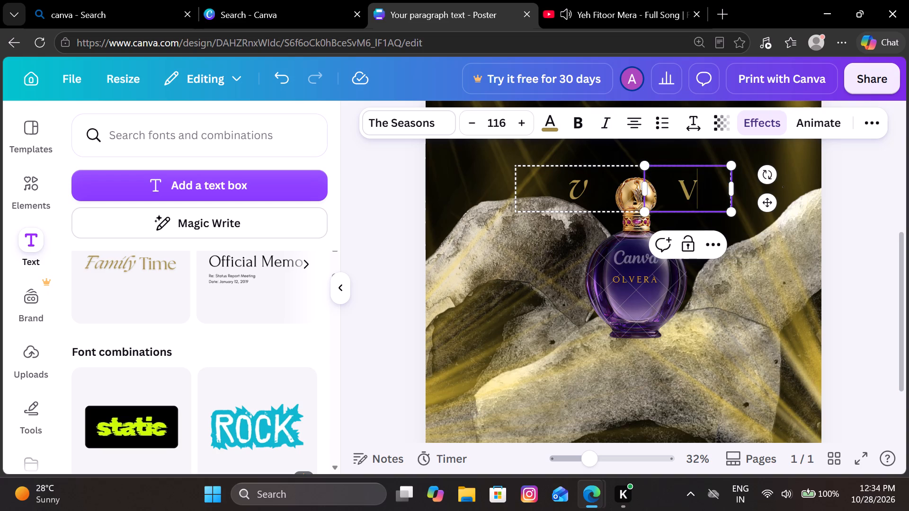
# Delete the italic "v" from the gold font combination, keeping the upright V.
pyautogui.click(596, 179)
pyautogui.click(620, 237)
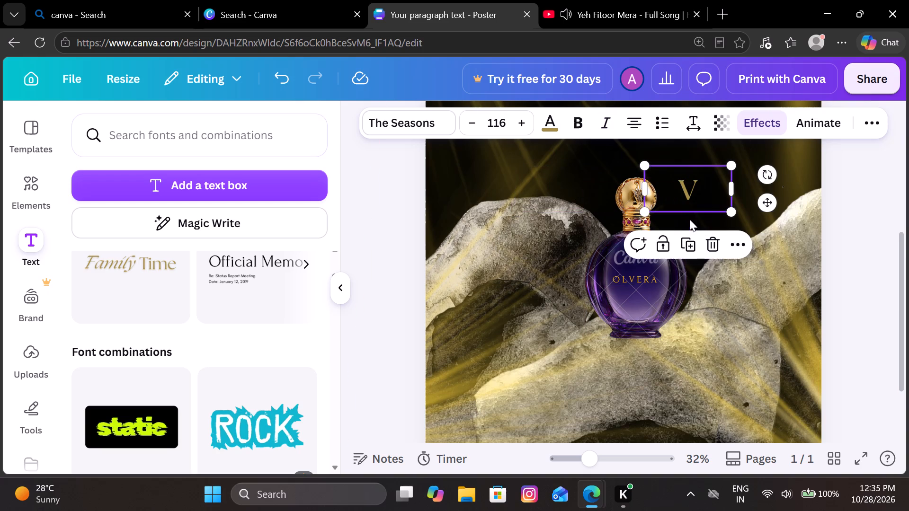
# Move the V onto the purple bottle, shrink it to size 66.2 and centre it above the OLVERA label.
pyautogui.moveTo(704, 200); pyautogui.dragTo(656, 272)
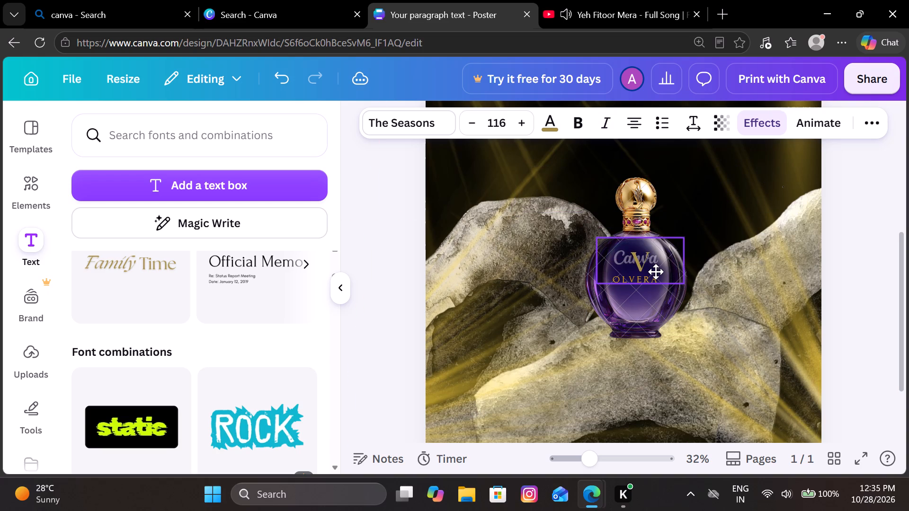
pyautogui.moveTo(656, 272); pyautogui.dragTo(651, 271)
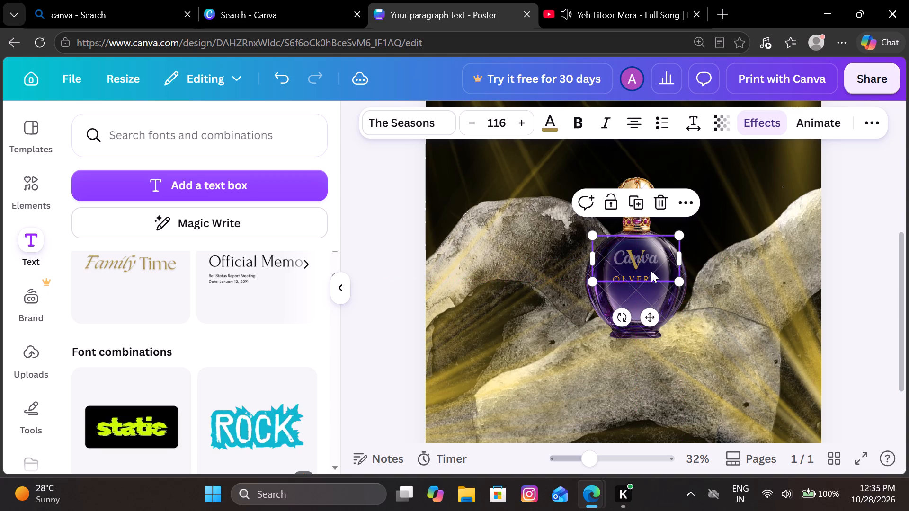
pyautogui.moveTo(680, 279); pyautogui.dragTo(645, 255)
pyautogui.moveTo(622, 250); pyautogui.dragTo(637, 260)
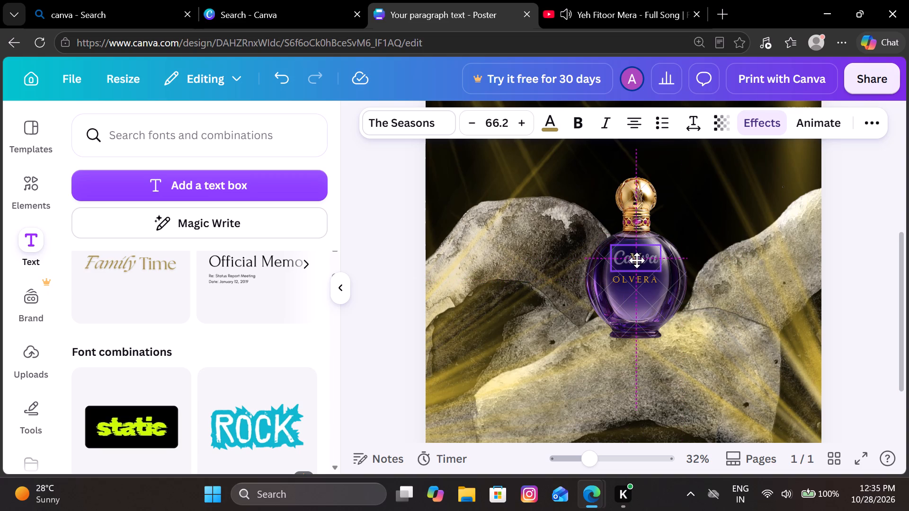
pyautogui.moveTo(637, 260); pyautogui.dragTo(639, 262)
pyautogui.click(873, 211)
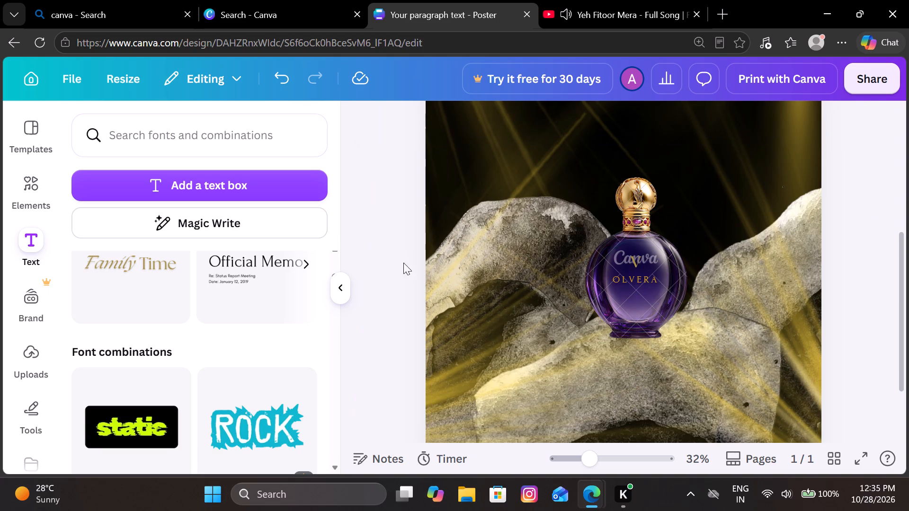
# Add the recently used Official Memo font combination to the poster and replace its heading with "O".
pyautogui.click(236, 285)
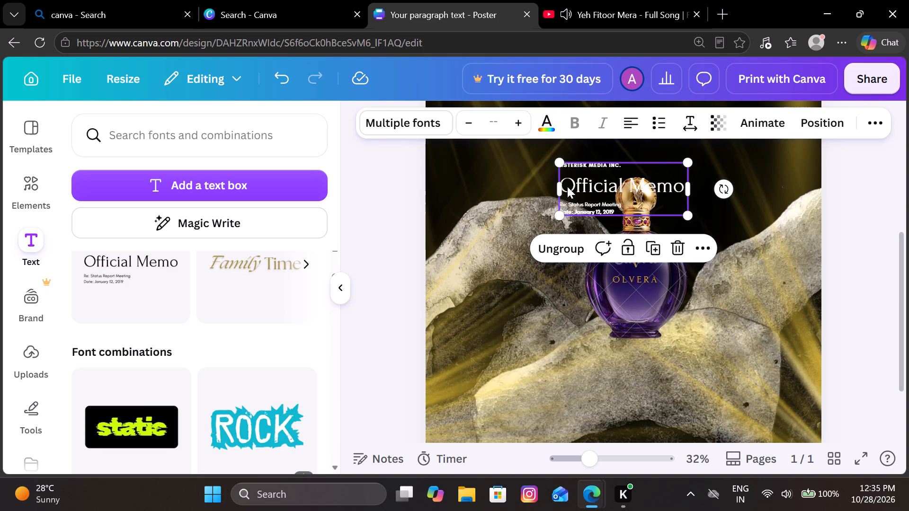
pyautogui.click(567, 186)
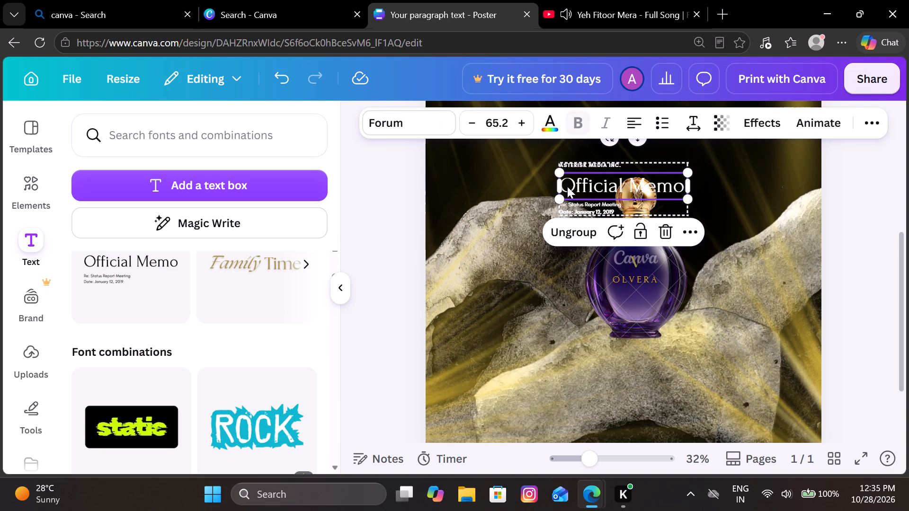
pyautogui.click(567, 186)
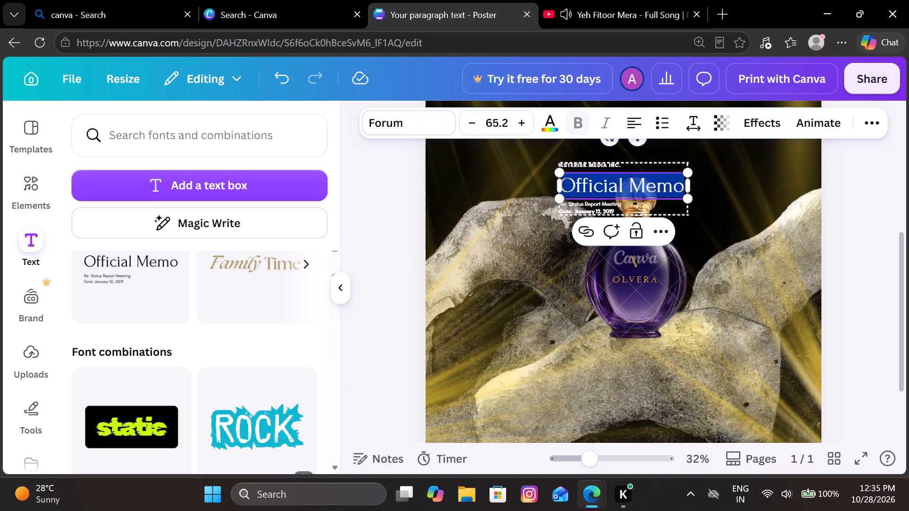
pyautogui.press('o')
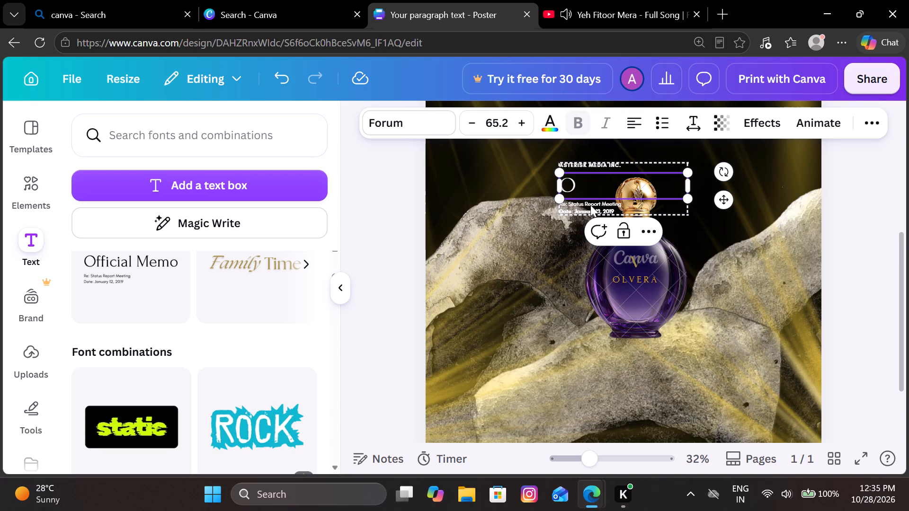
# Delete the report details and the company name line from the added combination, keeping only the O.
pyautogui.click(580, 204)
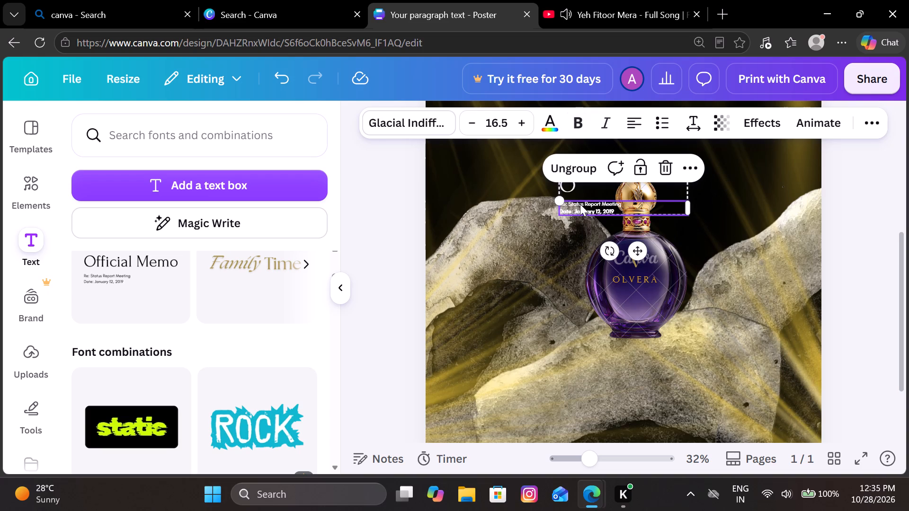
pyautogui.click(671, 163)
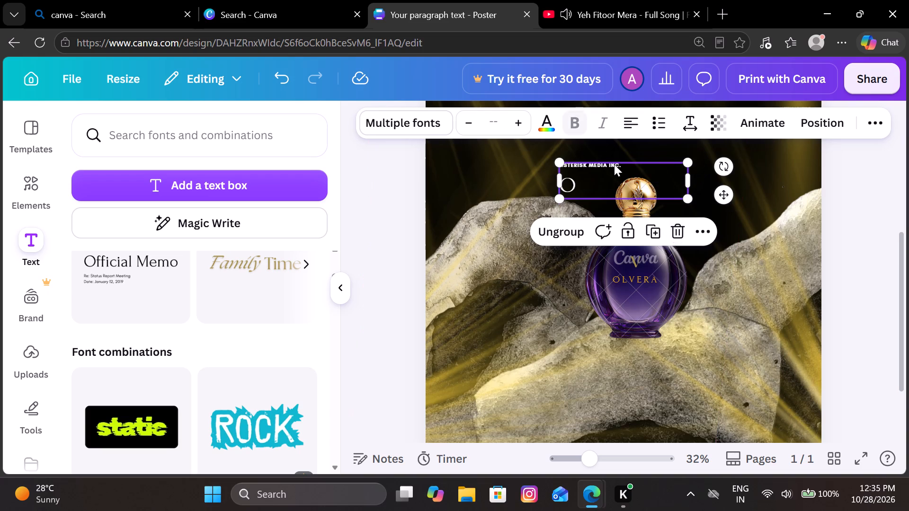
pyautogui.click(611, 164)
pyautogui.click(662, 196)
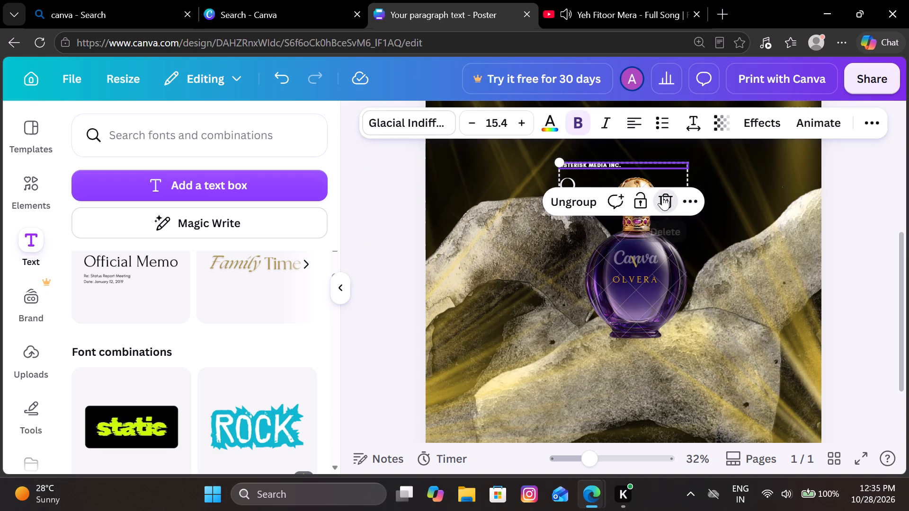
# Change the O's text colour to the design's bright amber gold.
pyautogui.click(550, 123)
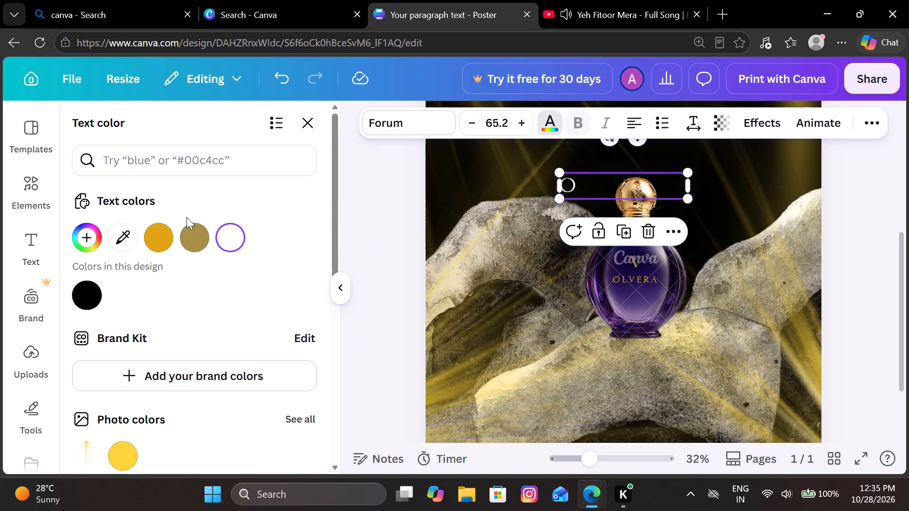
pyautogui.click(167, 241)
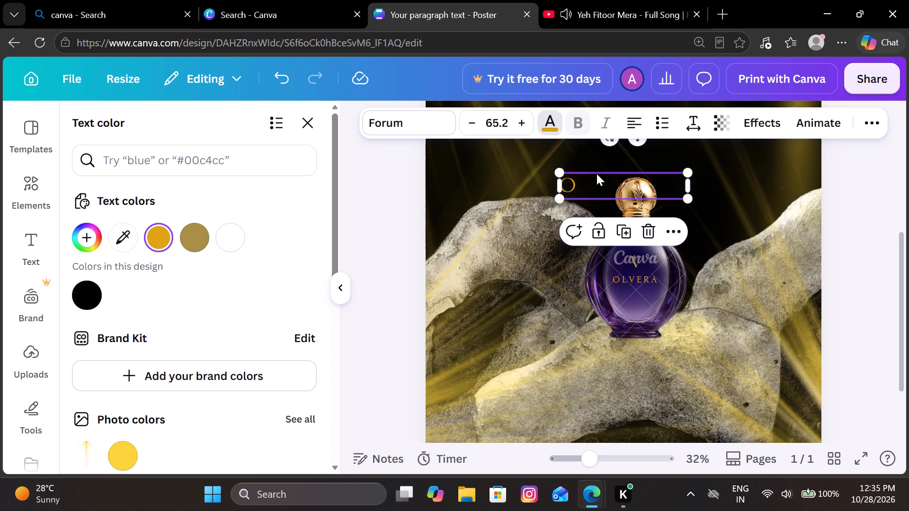
# Position the gold O over the V on the bottle so it encircles the letter just above the OLVERA label.
pyautogui.moveTo(597, 174); pyautogui.dragTo(665, 249)
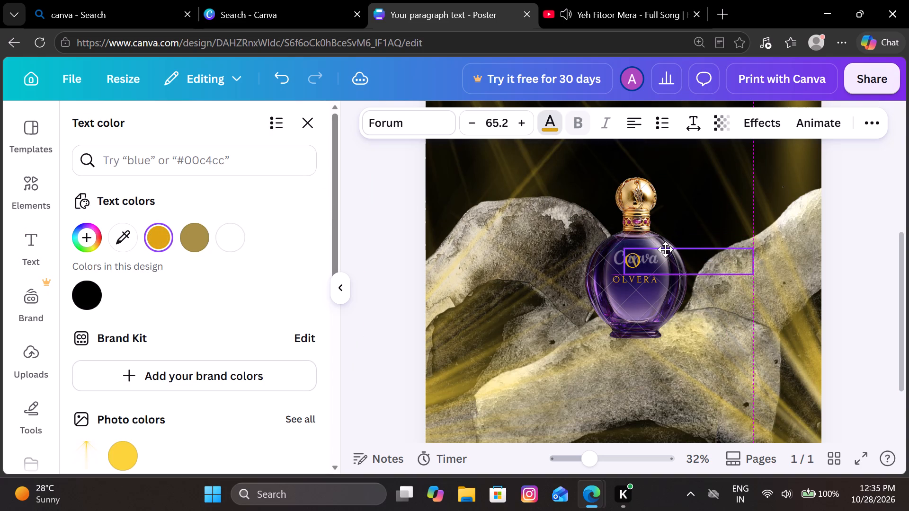
pyautogui.moveTo(665, 249); pyautogui.dragTo(667, 251)
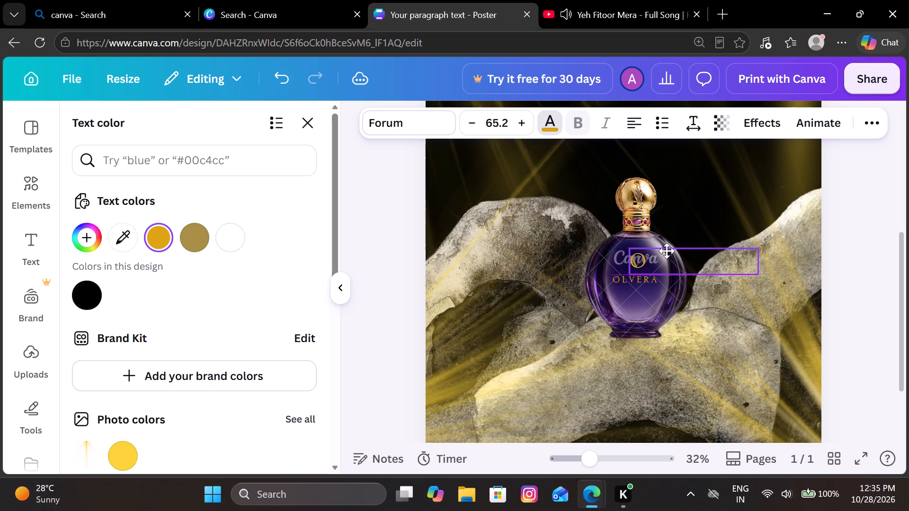
pyautogui.moveTo(667, 251); pyautogui.dragTo(666, 252)
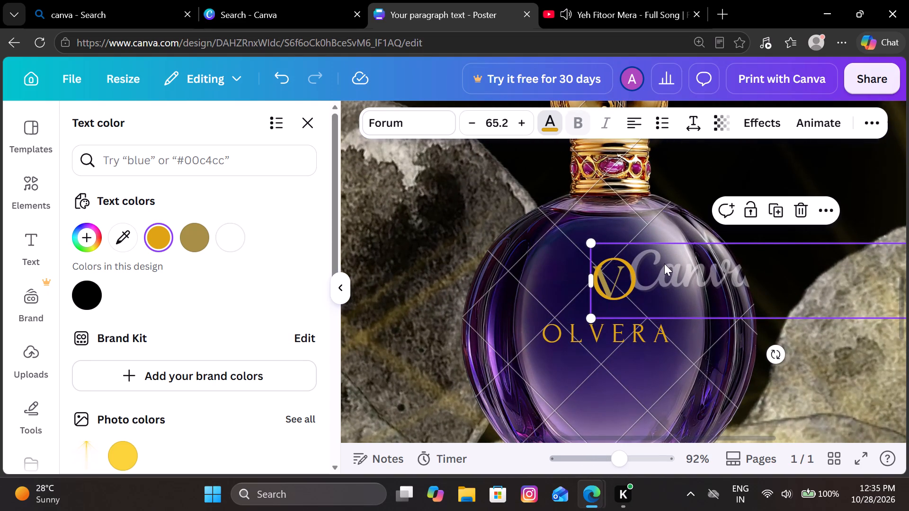
pyautogui.moveTo(664, 264); pyautogui.dragTo(658, 267)
pyautogui.click(610, 274)
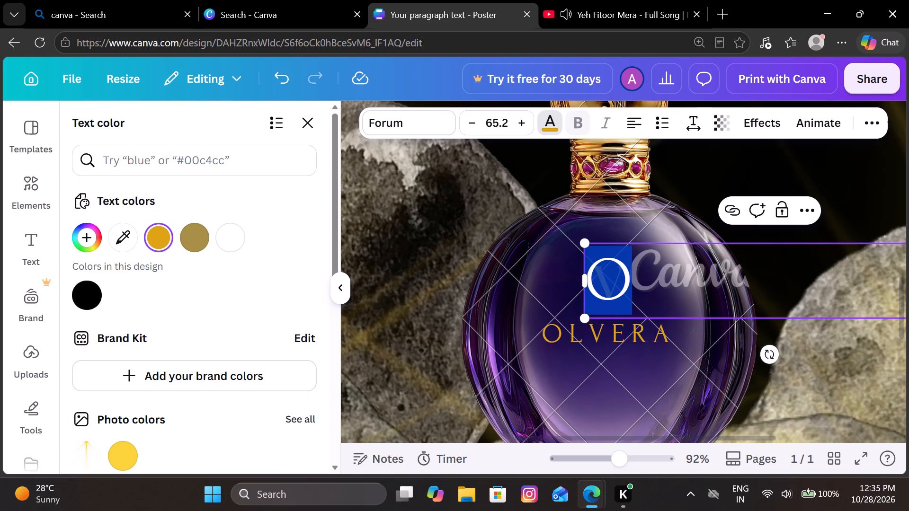
pyautogui.click(624, 198)
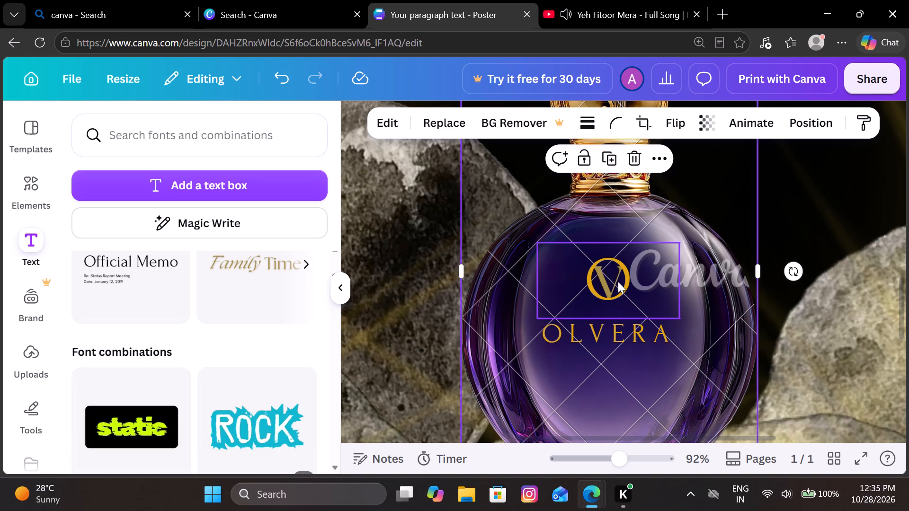
pyautogui.click(618, 282)
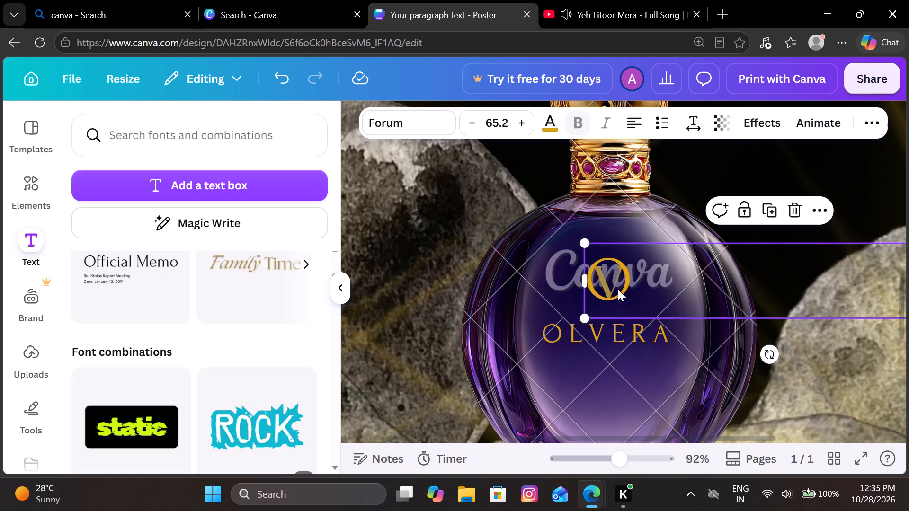
pyautogui.moveTo(618, 289); pyautogui.dragTo(619, 293)
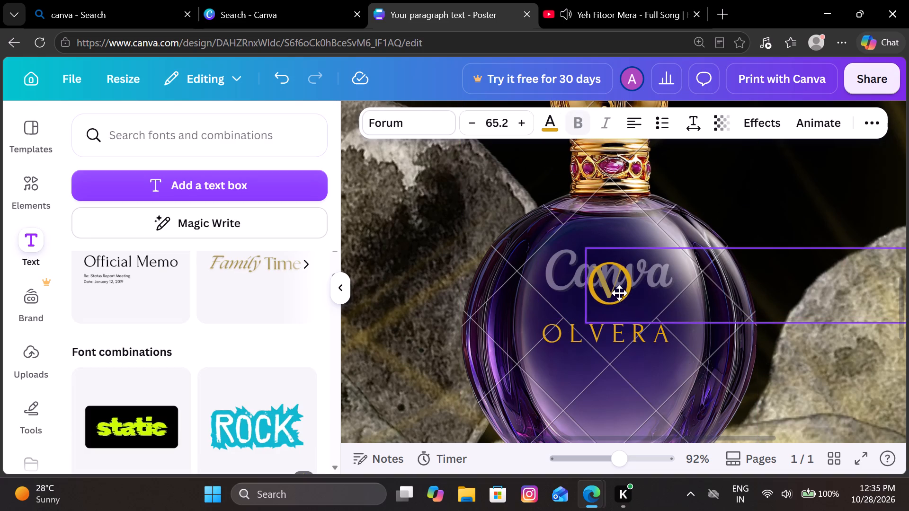
pyautogui.moveTo(619, 293); pyautogui.dragTo(620, 300)
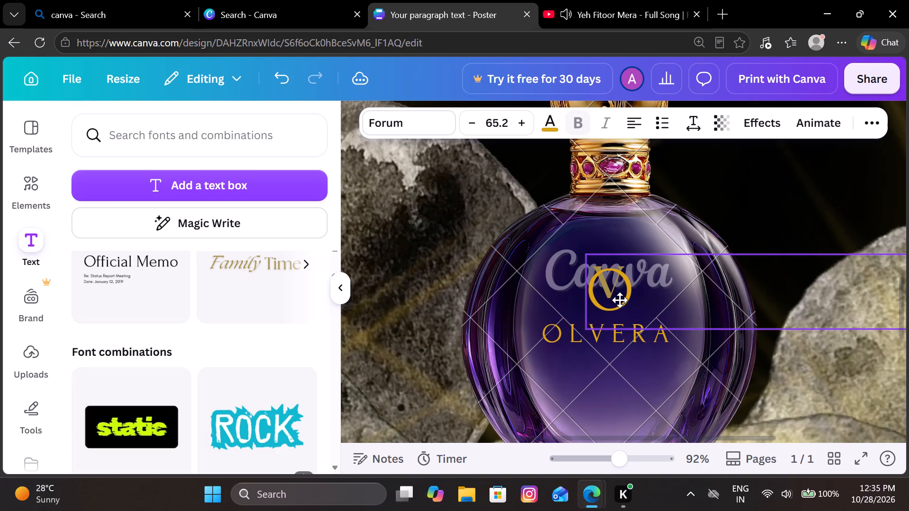
pyautogui.moveTo(620, 300); pyautogui.dragTo(620, 298)
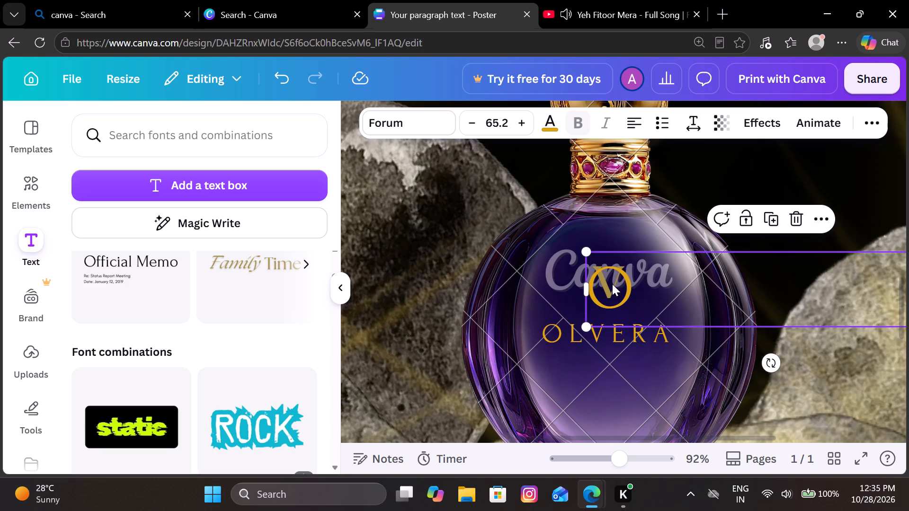
pyautogui.click(606, 271)
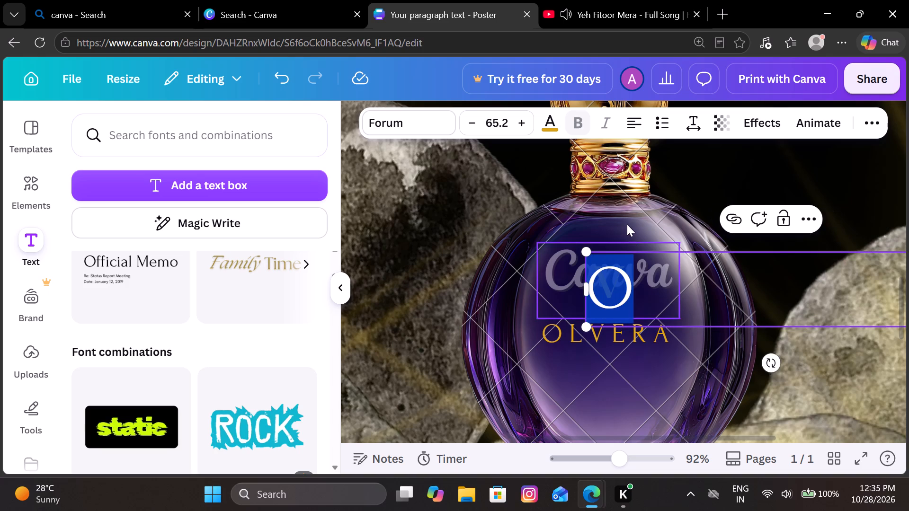
pyautogui.click(627, 224)
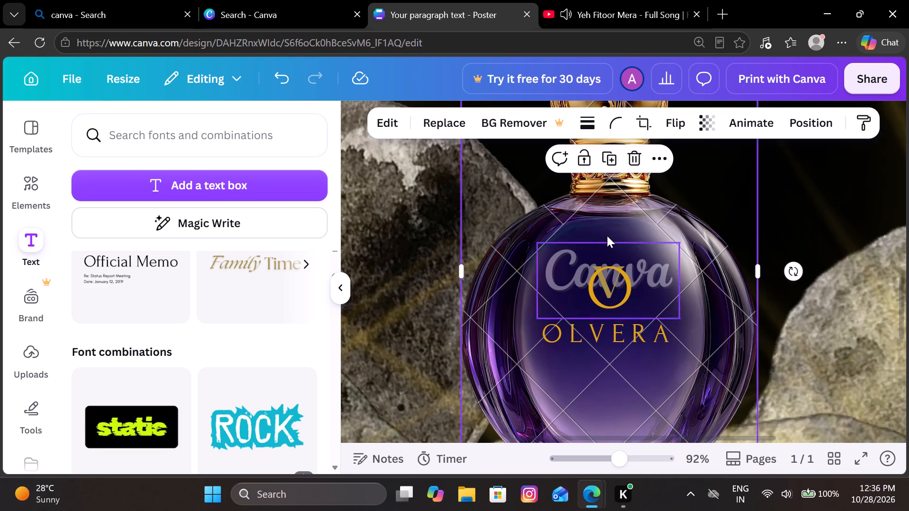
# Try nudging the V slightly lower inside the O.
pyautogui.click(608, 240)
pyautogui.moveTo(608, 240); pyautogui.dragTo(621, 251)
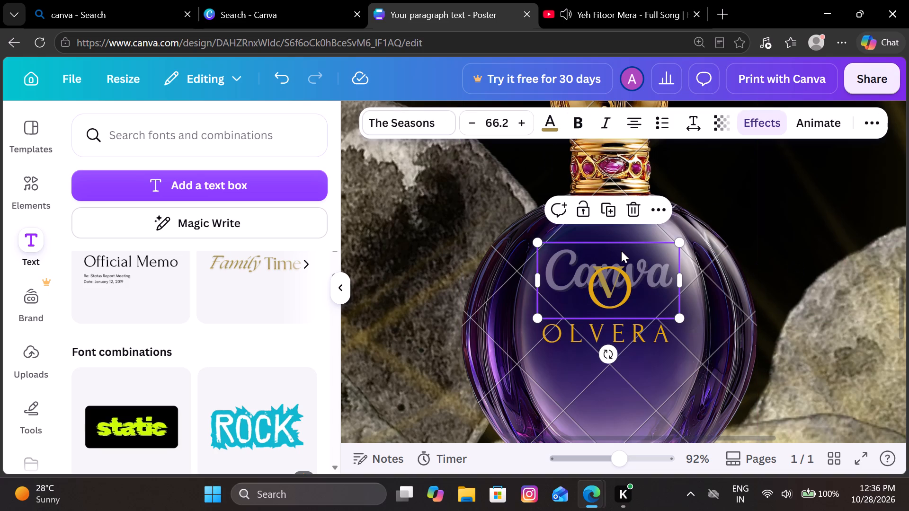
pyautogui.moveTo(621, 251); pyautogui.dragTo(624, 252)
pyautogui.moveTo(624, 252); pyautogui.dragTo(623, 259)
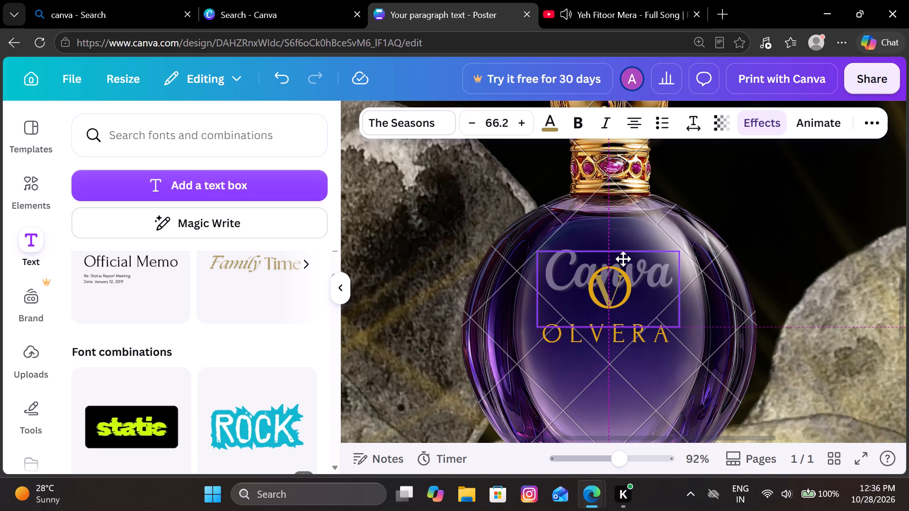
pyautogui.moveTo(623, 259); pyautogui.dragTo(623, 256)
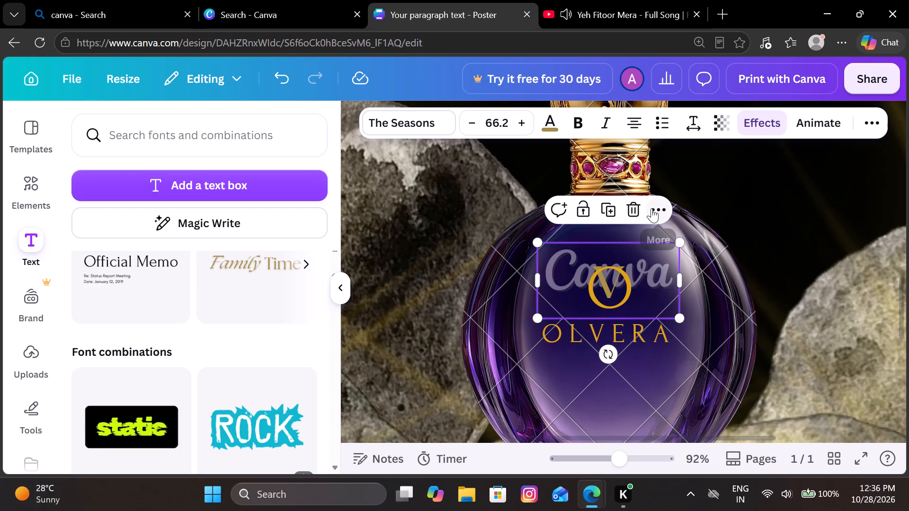
# Bring the V forward one layer so it sits in front of the O.
pyautogui.click(651, 208)
pyautogui.click(695, 377)
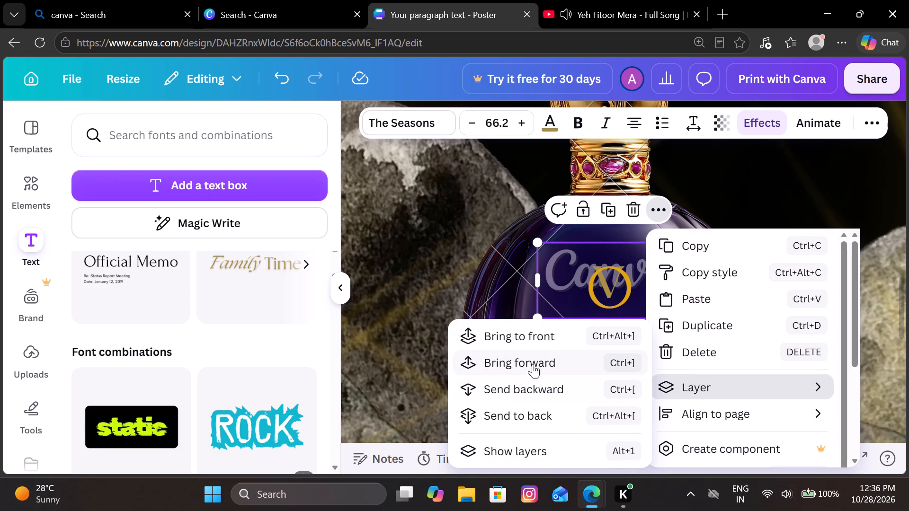
pyautogui.click(557, 353)
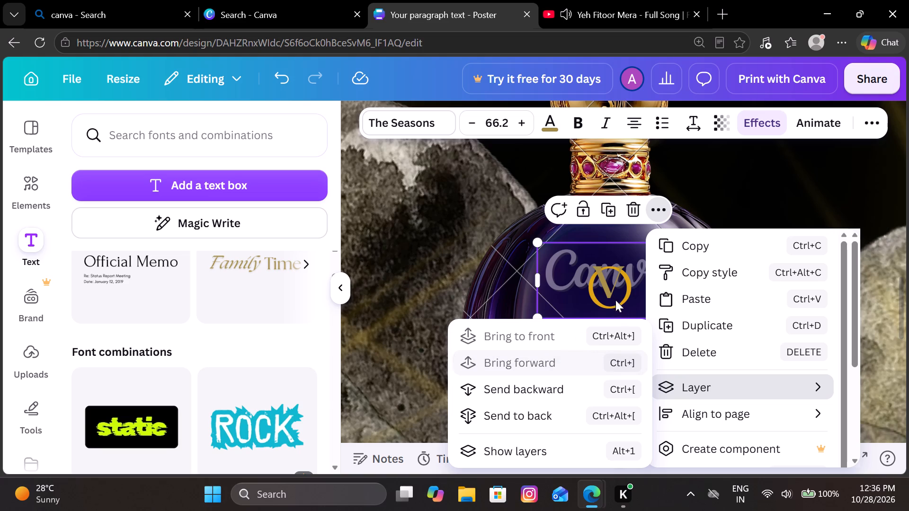
# Change the V's text colour to the same bright amber gold as the O.
pyautogui.click(551, 133)
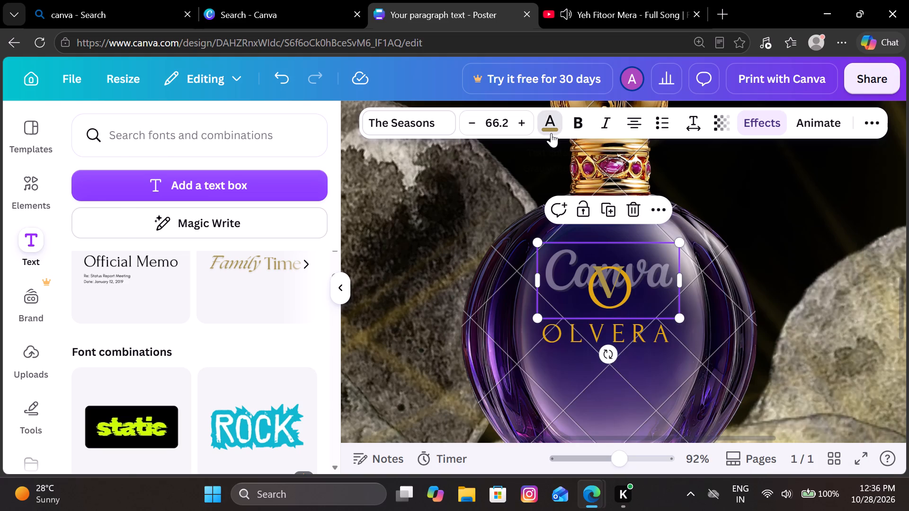
pyautogui.click(156, 244)
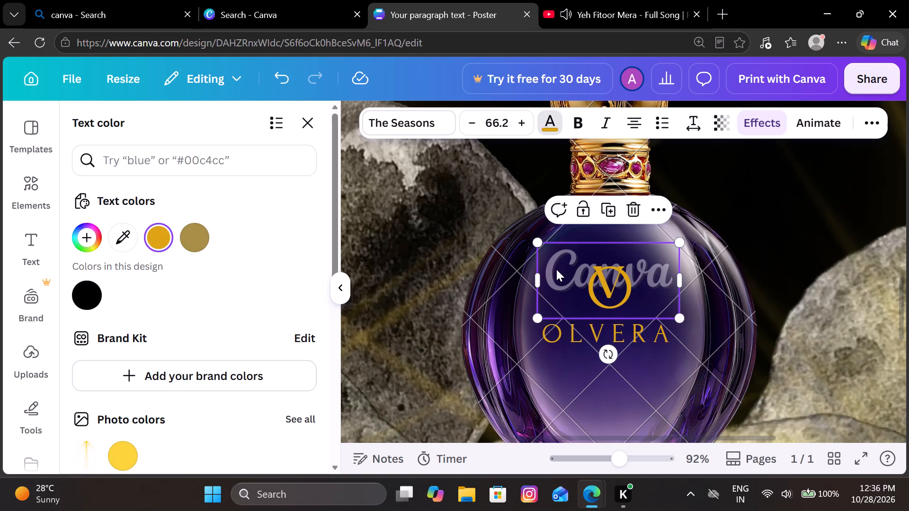
# Enlarge the gold V of the bottle monogram to font size 79 and reposition it over the O.
pyautogui.moveTo(556, 269); pyautogui.dragTo(556, 273)
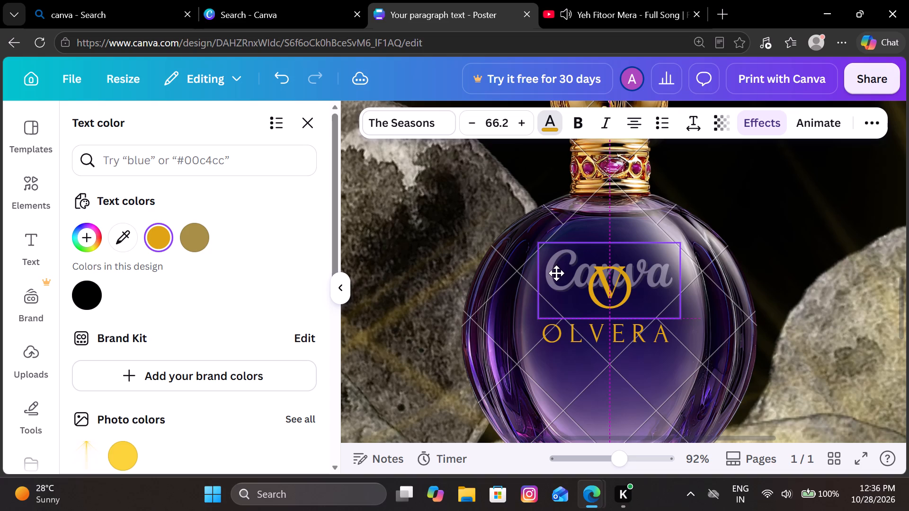
pyautogui.moveTo(556, 273); pyautogui.dragTo(556, 274)
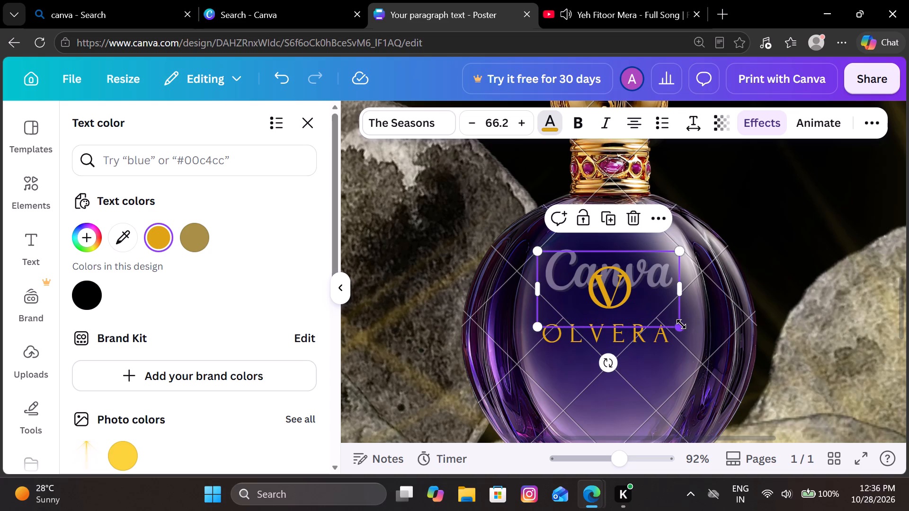
pyautogui.moveTo(681, 324); pyautogui.dragTo(709, 339)
pyautogui.moveTo(563, 311); pyautogui.dragTo(550, 296)
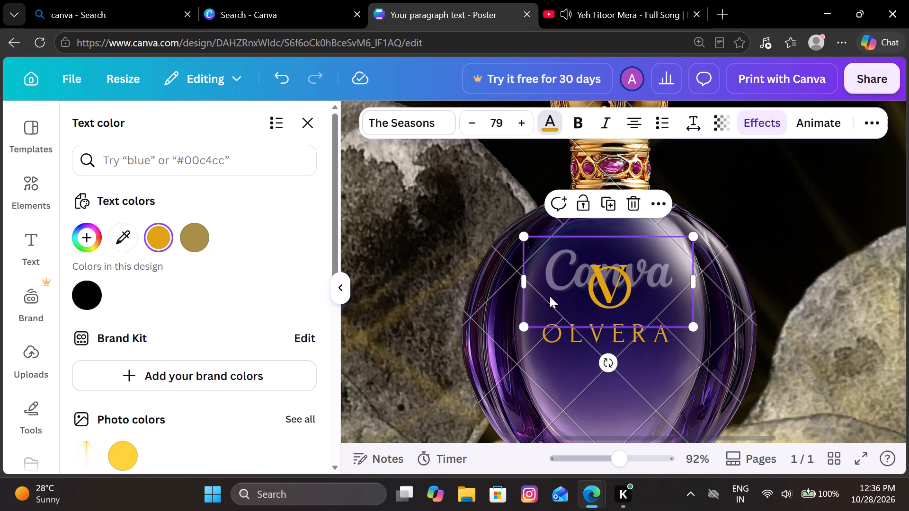
pyautogui.click(427, 299)
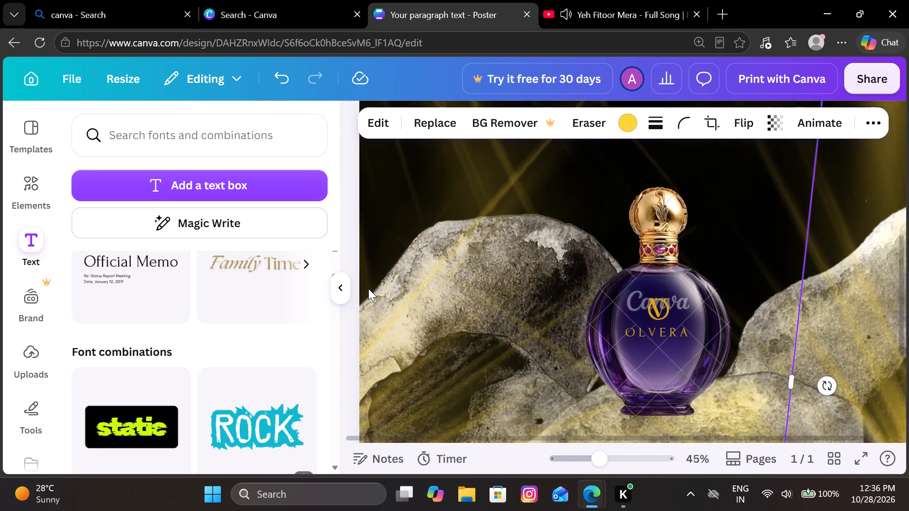
# Nudge the enlarged V slightly lower so it sits centred inside the gold O.
pyautogui.hscroll(-3, 587, 302)
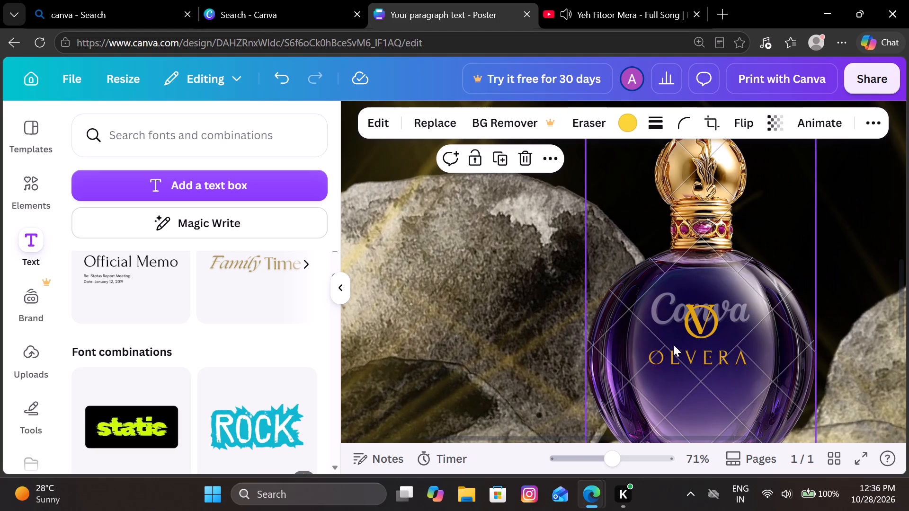
pyautogui.click(676, 340)
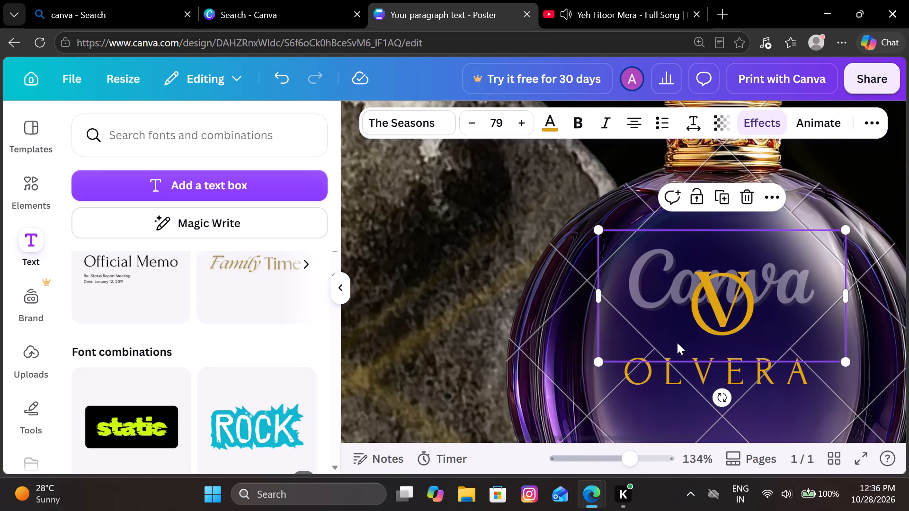
pyautogui.click(677, 343)
pyautogui.moveTo(676, 346); pyautogui.dragTo(676, 354)
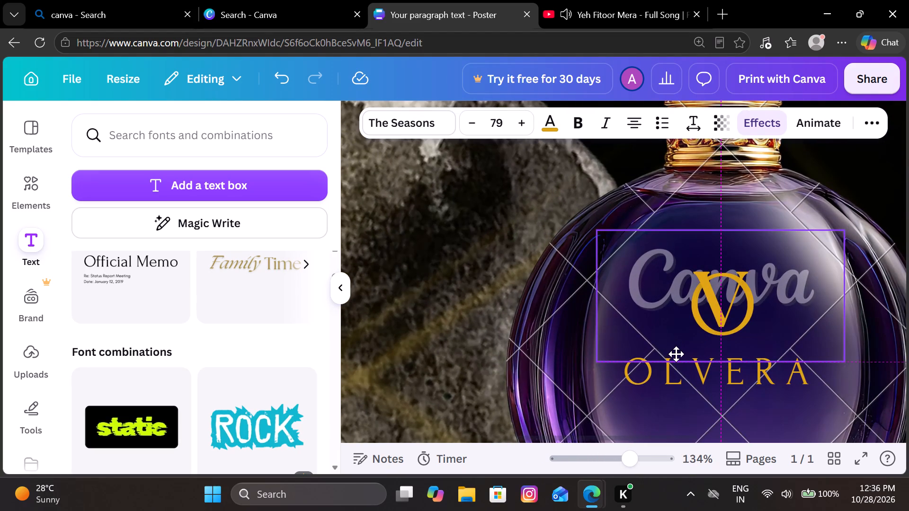
pyautogui.moveTo(676, 354); pyautogui.dragTo(676, 351)
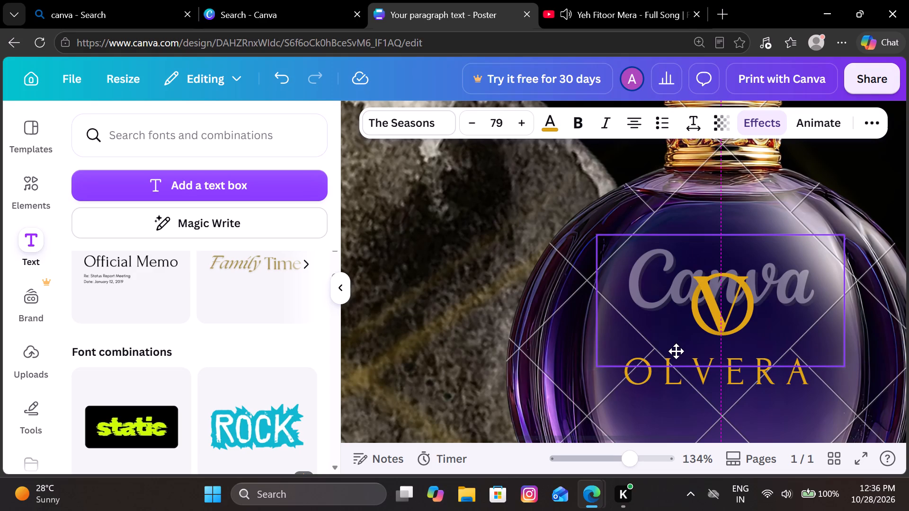
pyautogui.moveTo(676, 351); pyautogui.dragTo(676, 352)
pyautogui.click(493, 332)
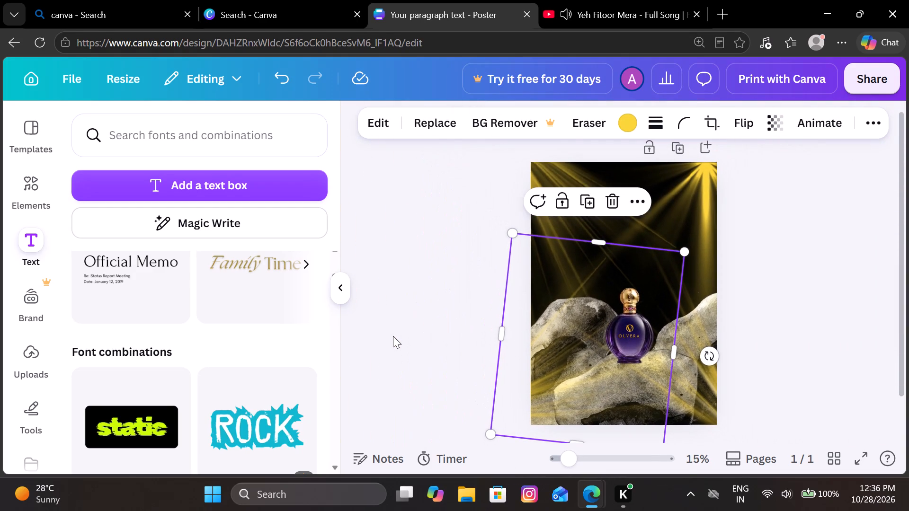
pyautogui.click(402, 287)
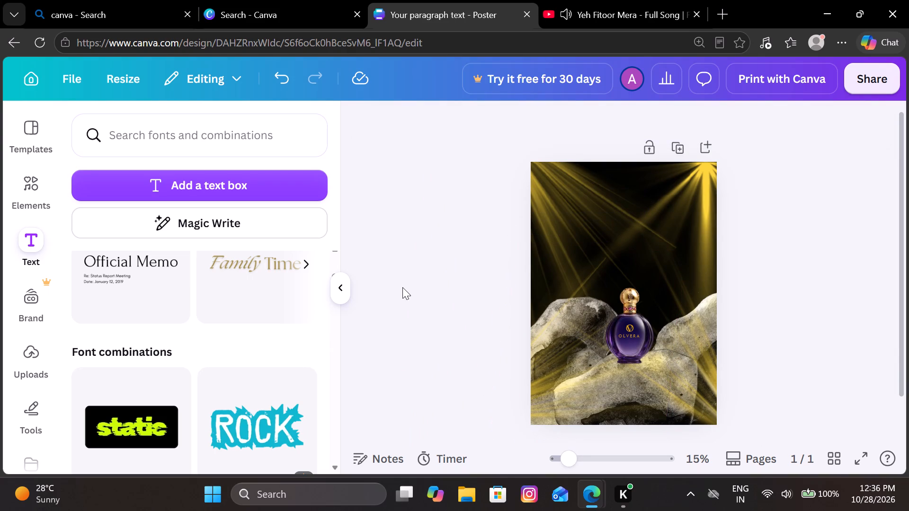
# Enlarge the perfume bottle slightly and reposition it so it stands on the front rock, centred behind its lettering.
pyautogui.click(619, 354)
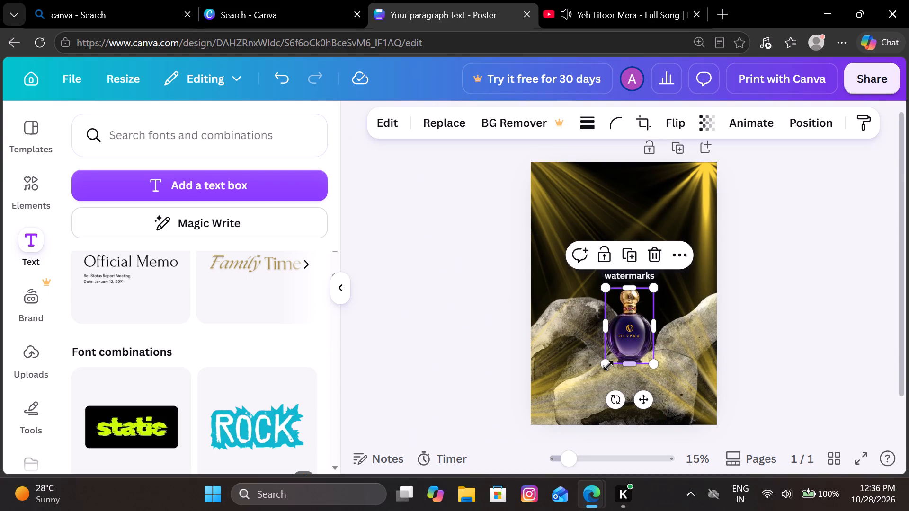
pyautogui.moveTo(607, 366); pyautogui.dragTo(604, 370)
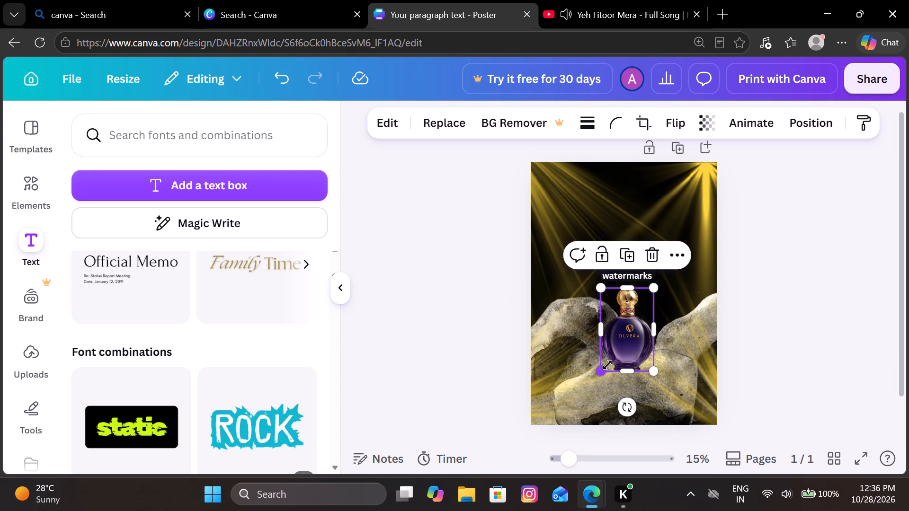
pyautogui.moveTo(613, 355); pyautogui.dragTo(617, 350)
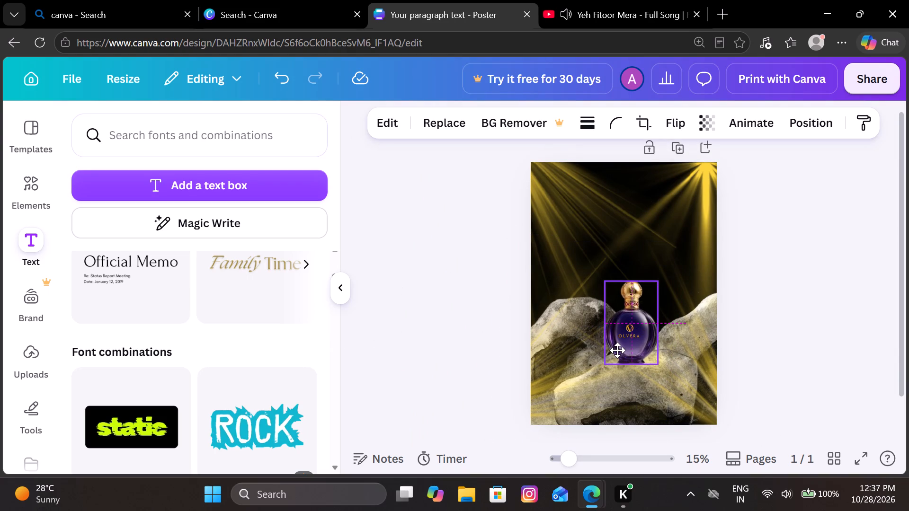
pyautogui.moveTo(617, 350); pyautogui.dragTo(617, 351)
pyautogui.click(622, 350)
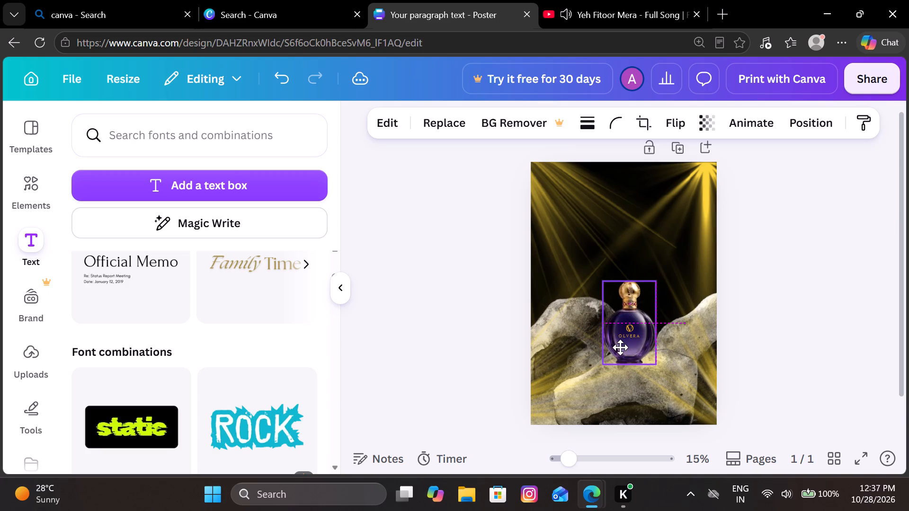
pyautogui.click(475, 361)
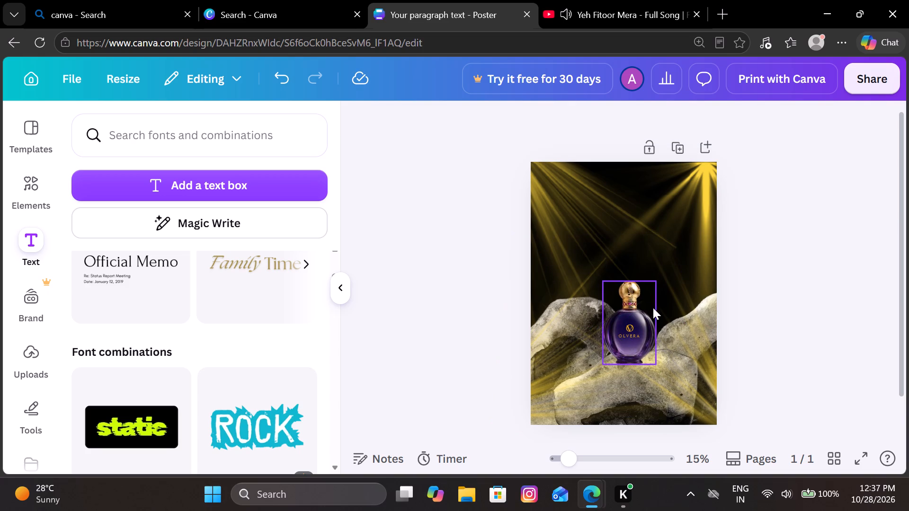
# Move the V and the O slightly higher on the enlarged bottle, keeping the V inside the O.
pyautogui.click(635, 326)
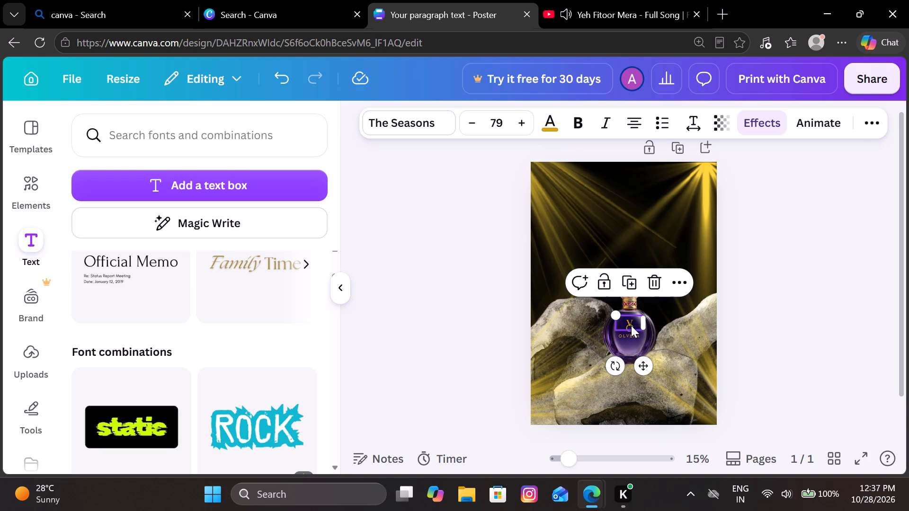
pyautogui.click(630, 327)
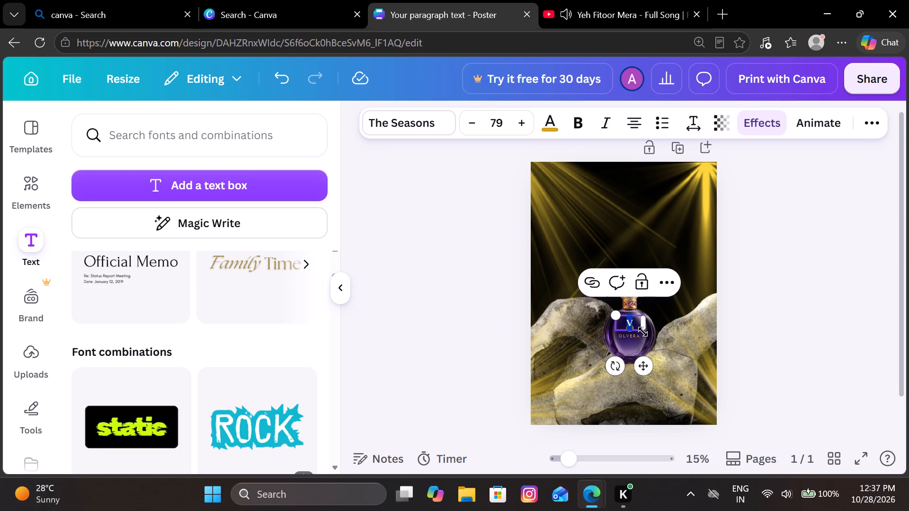
pyautogui.click(655, 335)
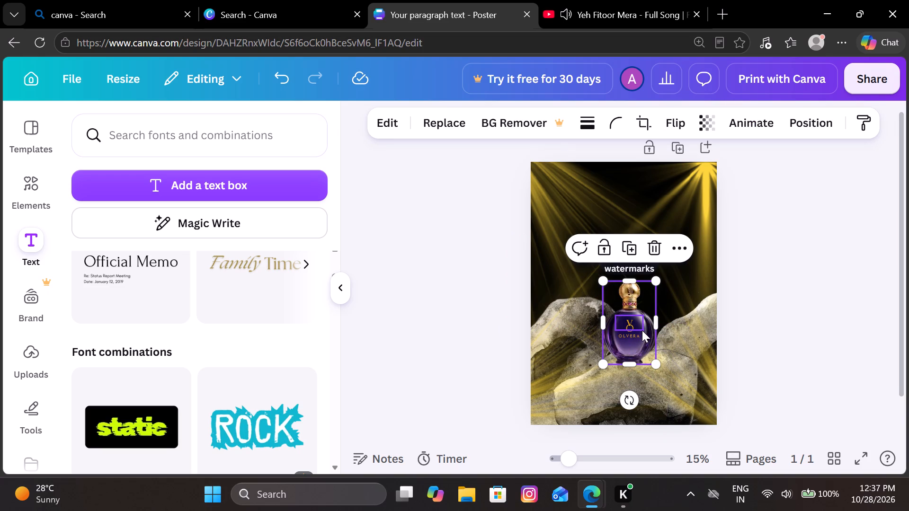
pyautogui.doubleClick(649, 332)
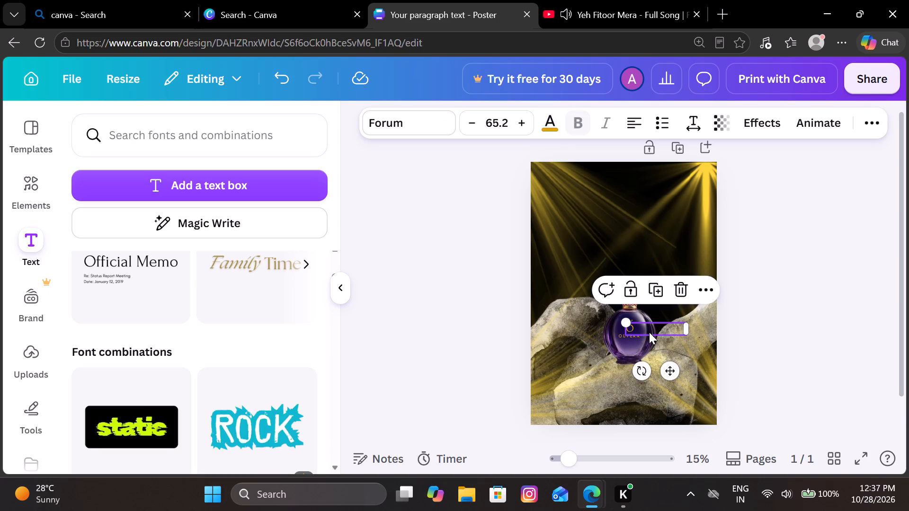
pyautogui.click(648, 328)
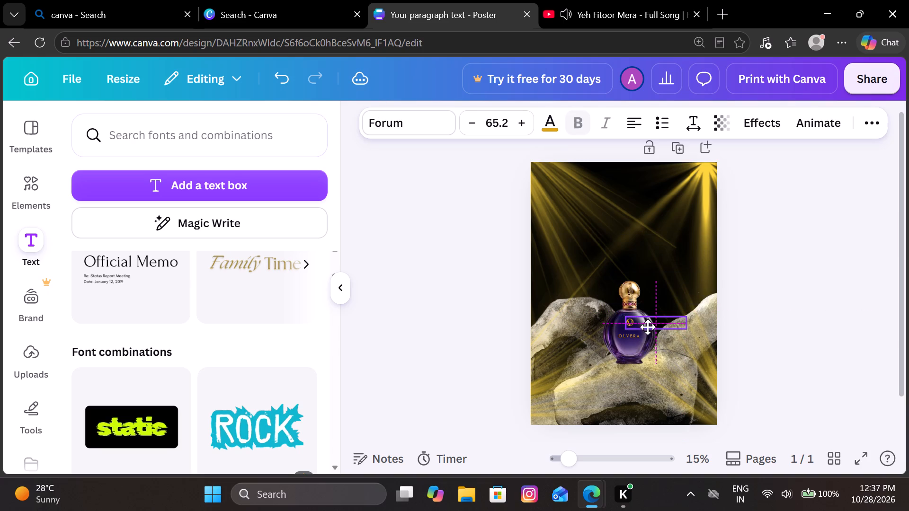
pyautogui.click(687, 346)
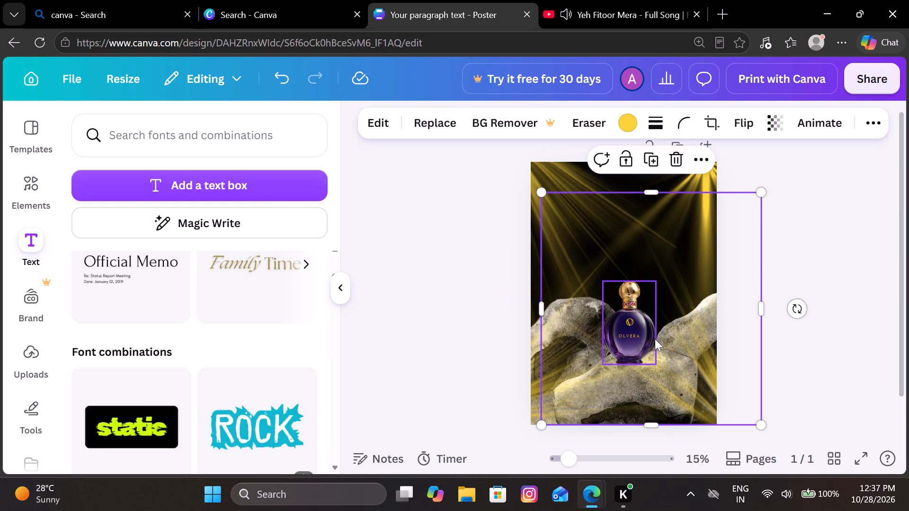
# Move the OLVERA label slightly up on the bottle so it sits closer beneath the O-V monogram.
pyautogui.moveTo(639, 335); pyautogui.dragTo(638, 330)
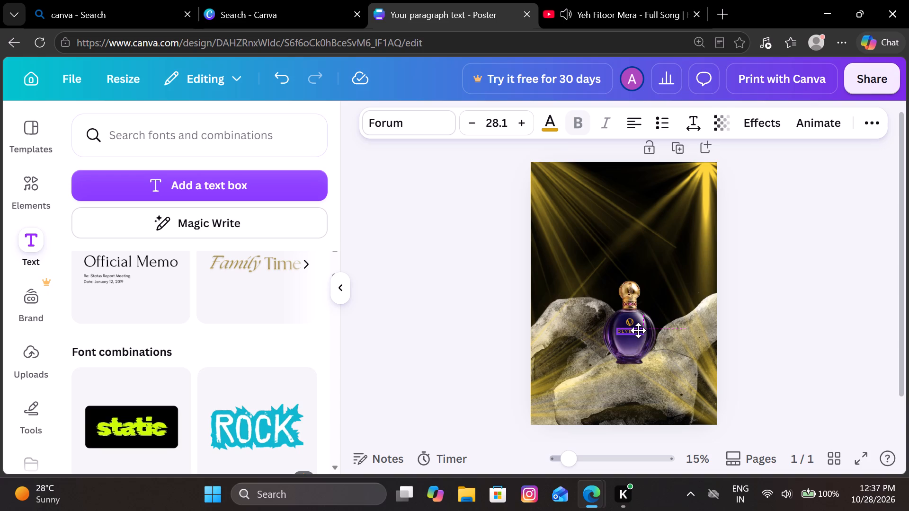
pyautogui.moveTo(638, 330); pyautogui.dragTo(638, 331)
pyautogui.click(676, 345)
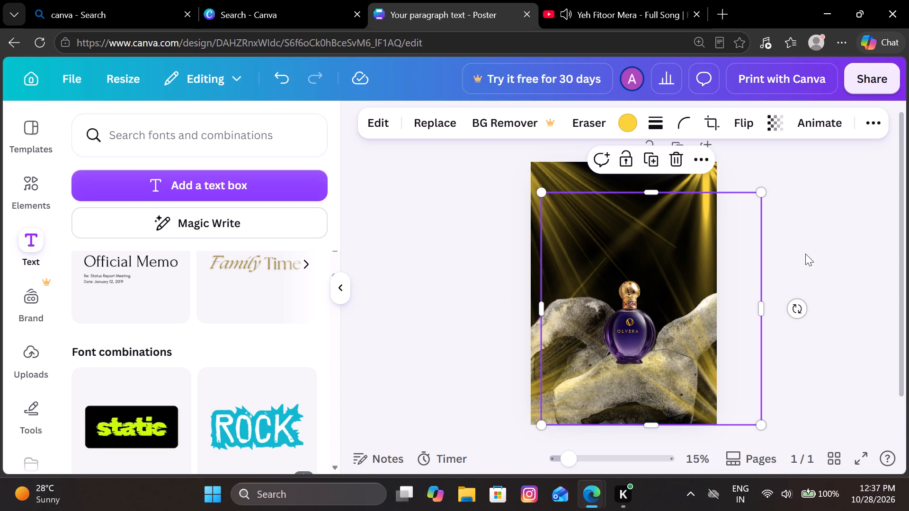
pyautogui.click(805, 254)
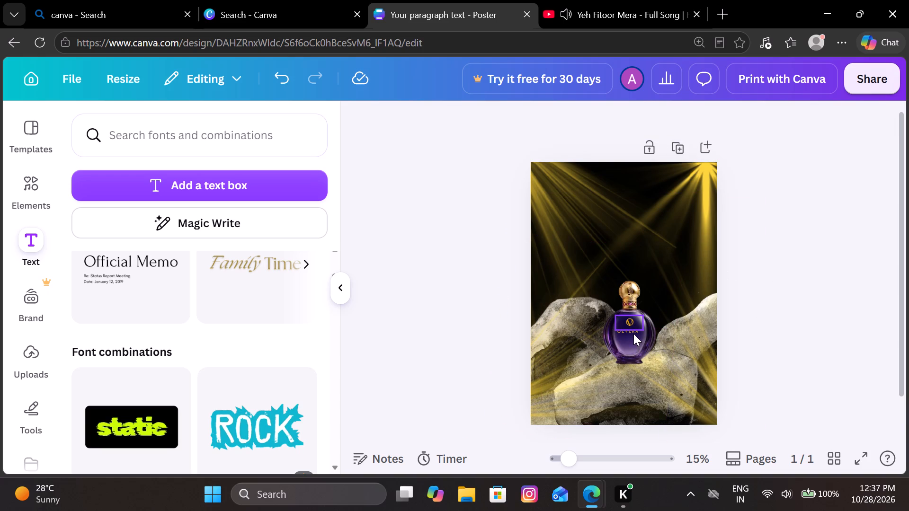
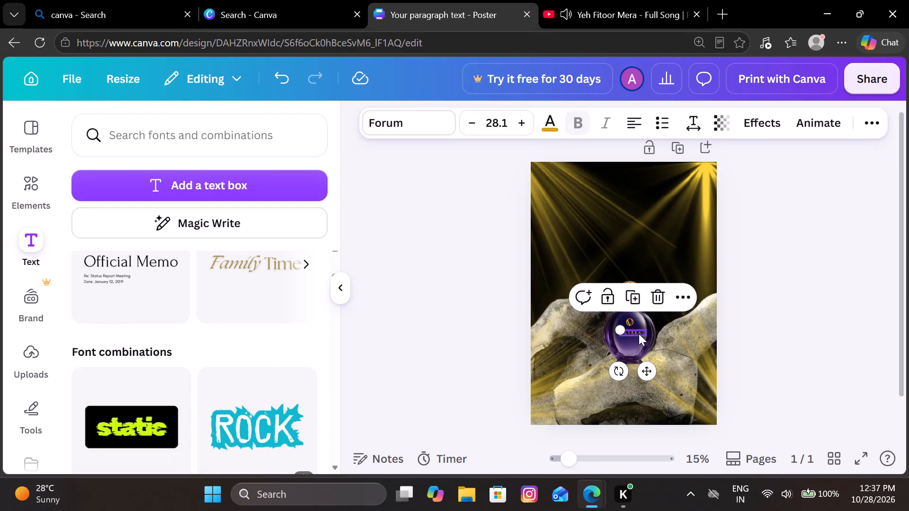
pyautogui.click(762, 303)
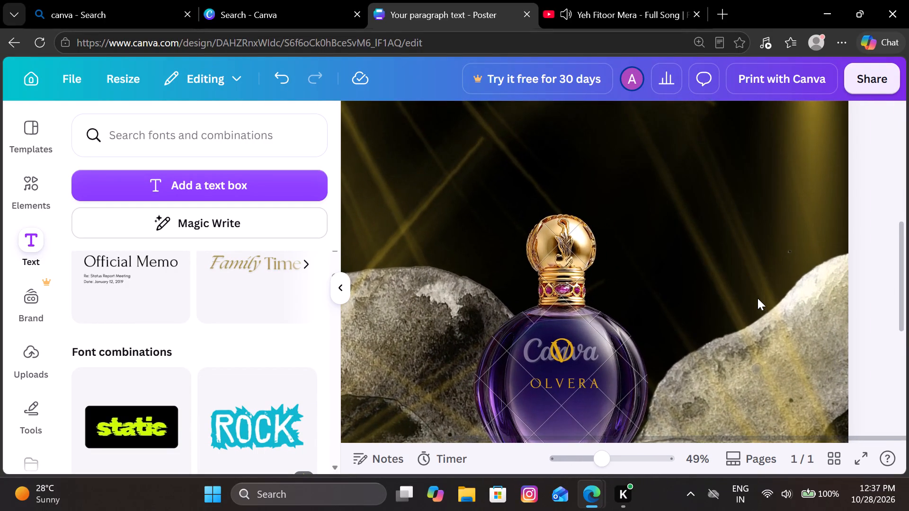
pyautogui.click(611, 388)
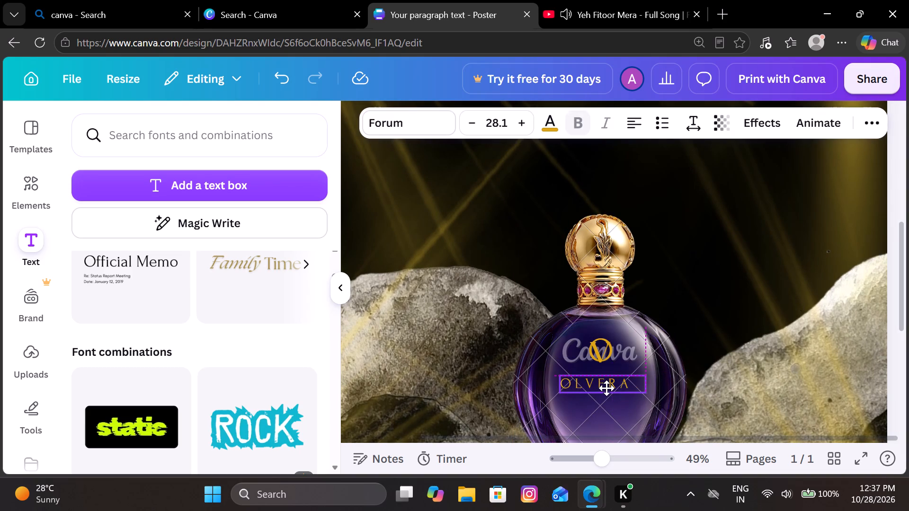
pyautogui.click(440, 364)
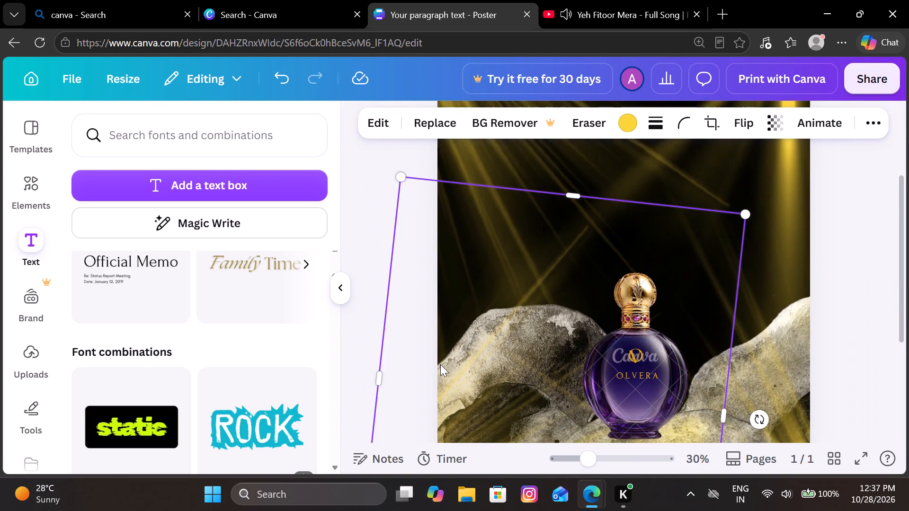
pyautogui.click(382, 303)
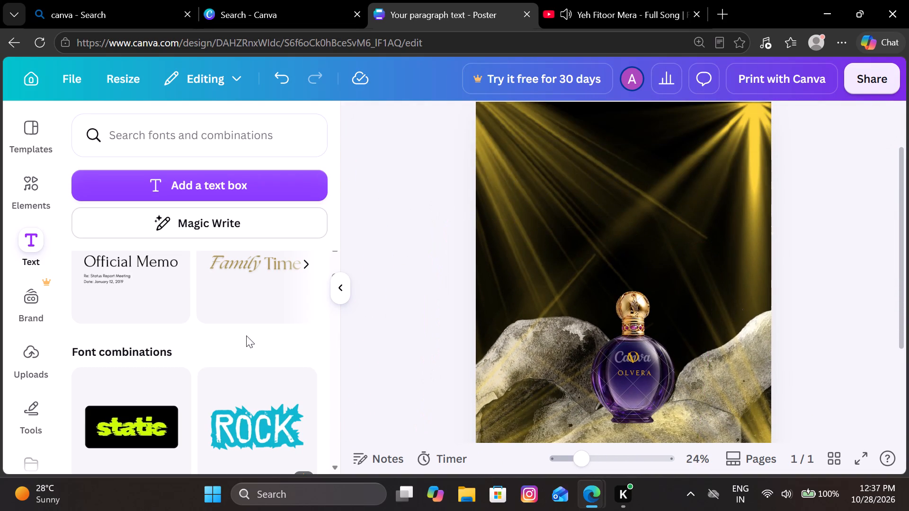
# Browse the font combinations and add the "Official Memo" text combination to the poster.
pyautogui.scroll(-10, 246, 335)
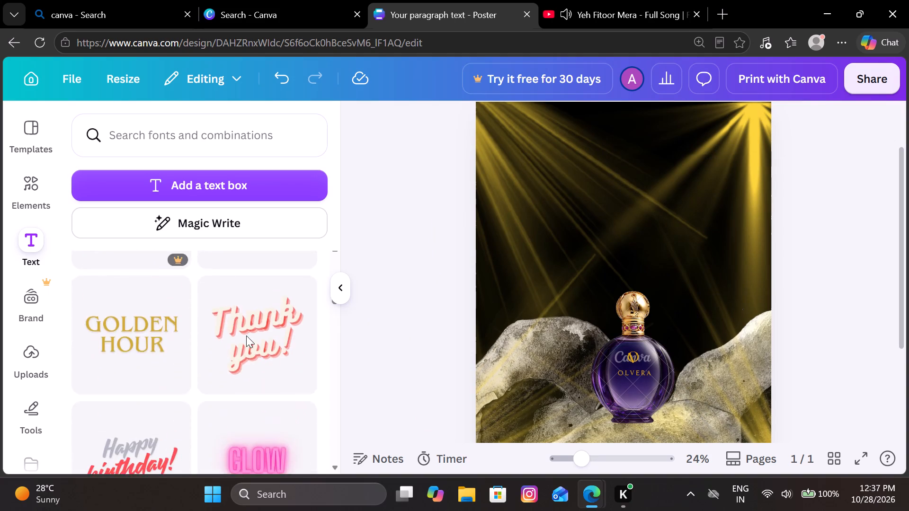
pyautogui.scroll(-8, 246, 335)
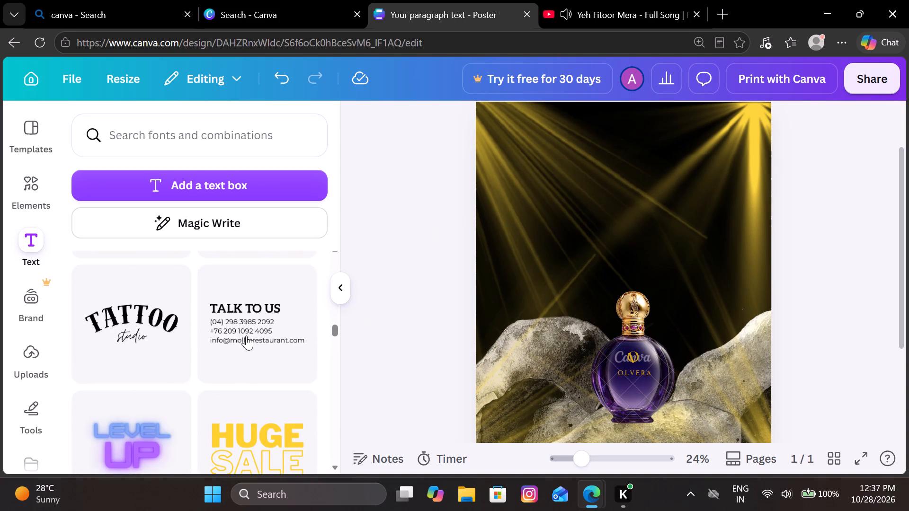
pyautogui.scroll(-6, 246, 335)
pyautogui.scroll(2, 246, 335)
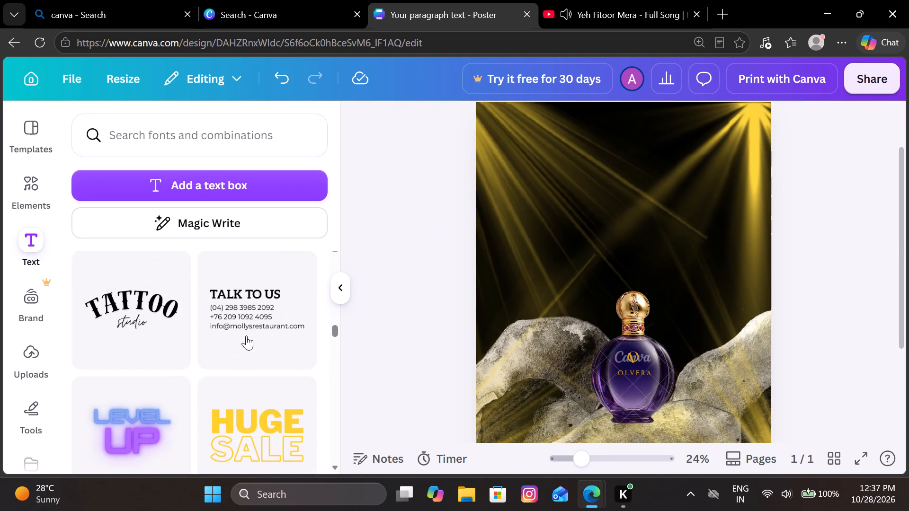
pyautogui.scroll(15, 246, 335)
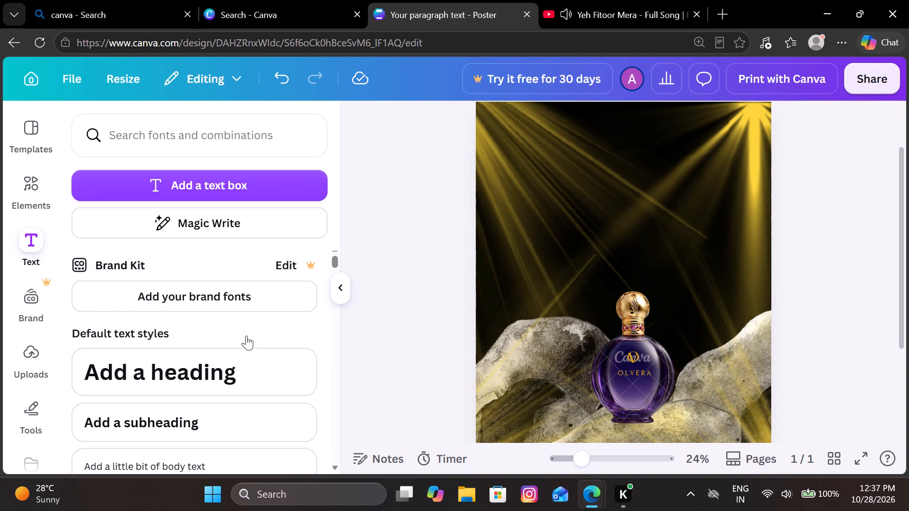
pyautogui.scroll(1, 246, 335)
pyautogui.scroll(-5, 246, 335)
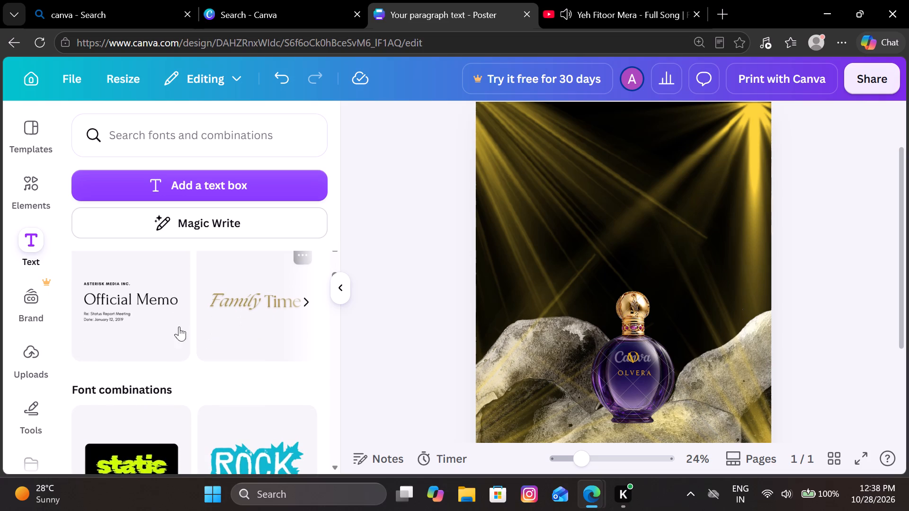
pyautogui.click(123, 305)
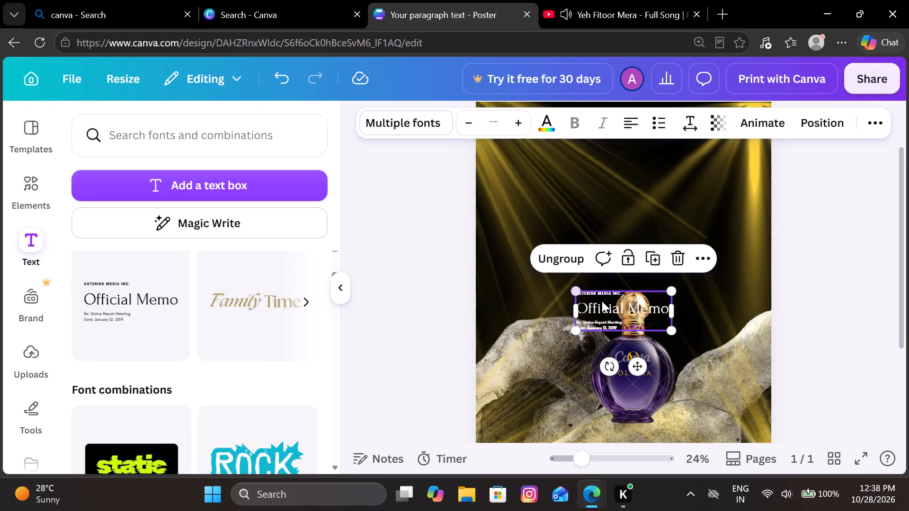
# Delete the small status report and date lines and the company name line from the added combination, keeping only the "Official Memo" heading.
pyautogui.click(611, 323)
pyautogui.click(661, 280)
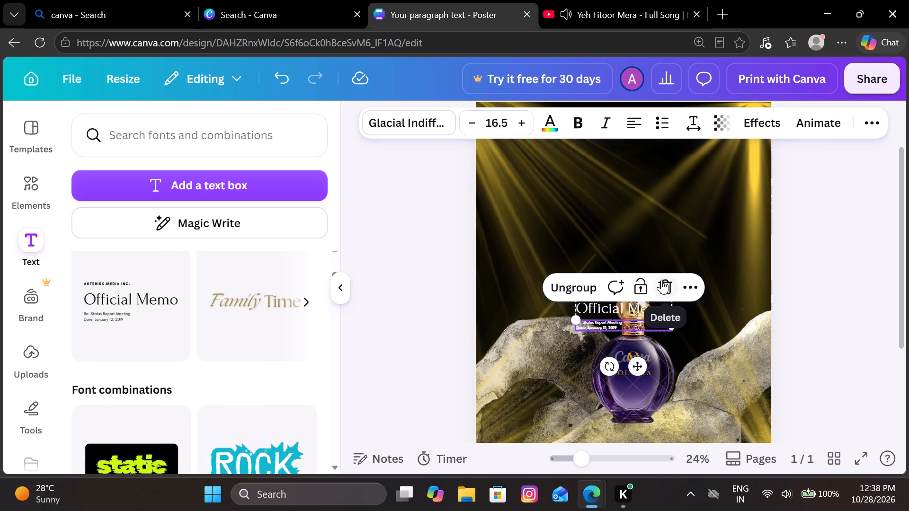
pyautogui.click(596, 291)
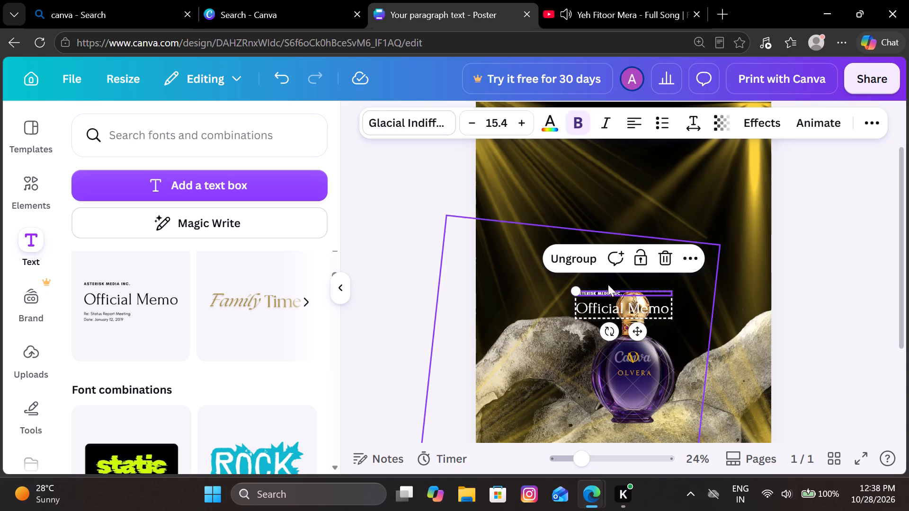
pyautogui.click(658, 255)
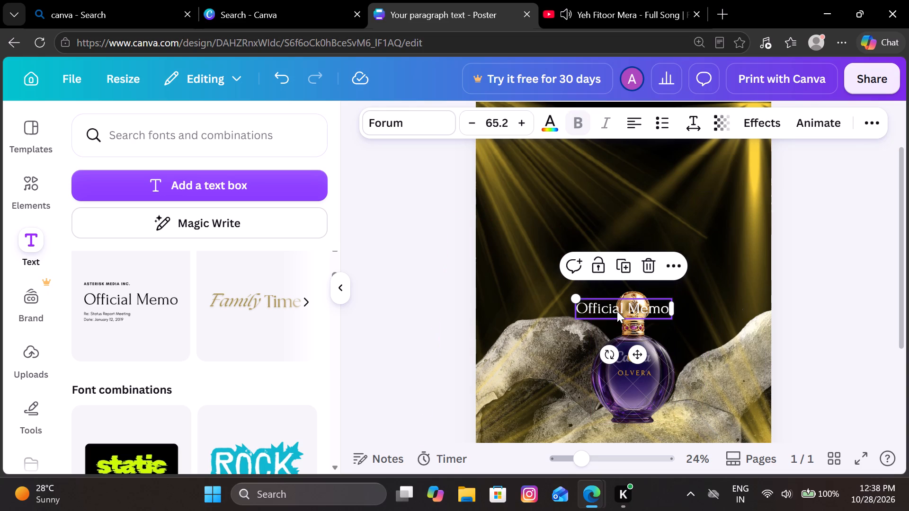
# Replace the "Official Memo" heading with EAU DE PERFUME and widen its text box so it fits on one line.
pyautogui.click(617, 311)
pyautogui.press('e')
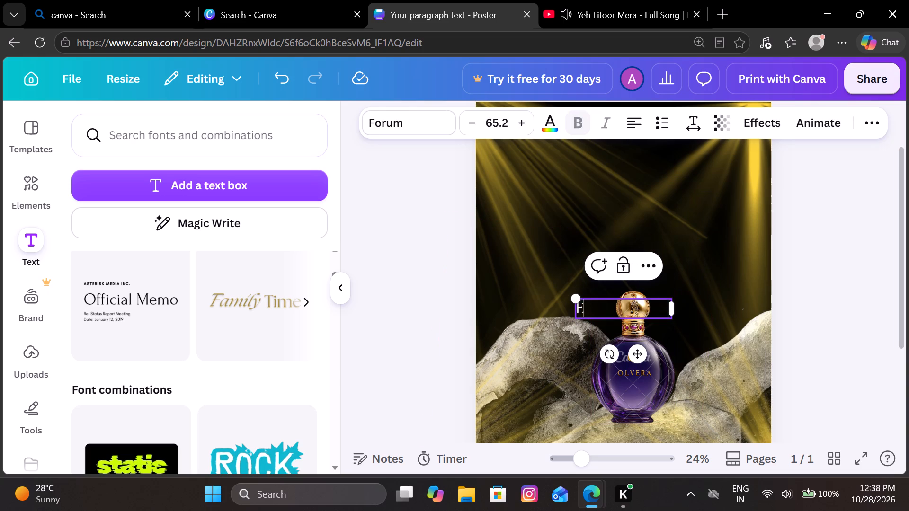
pyautogui.write('AU')
pyautogui.press('space')
pyautogui.write('DE')
pyautogui.press('space')
pyautogui.write('PERFUME')
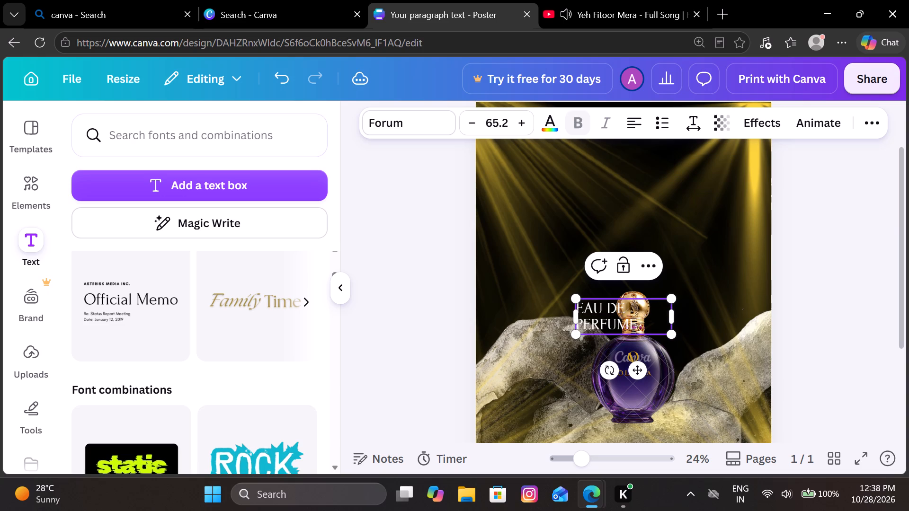
pyautogui.moveTo(675, 317); pyautogui.dragTo(700, 312)
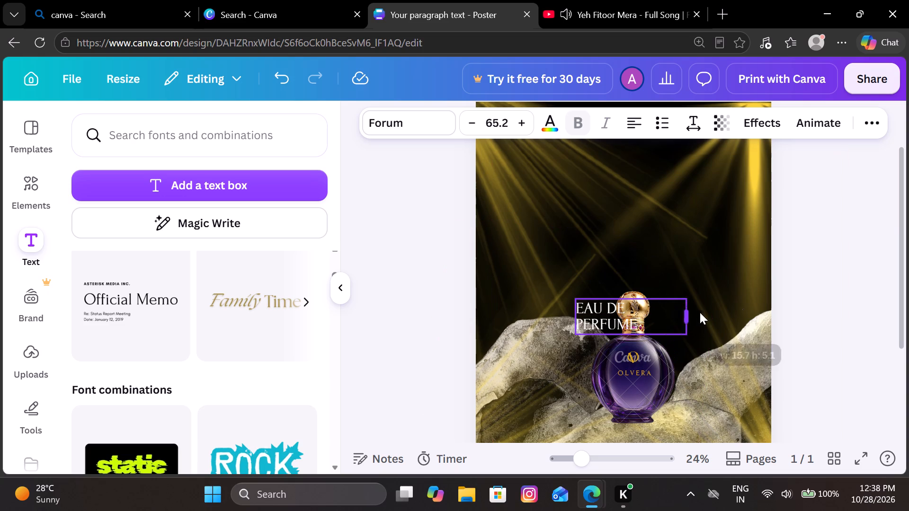
pyautogui.moveTo(700, 312); pyautogui.dragTo(707, 311)
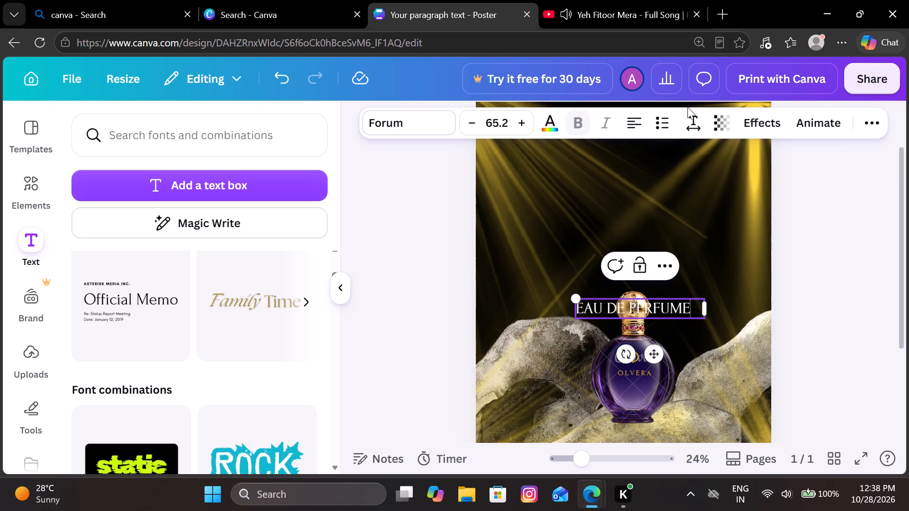
# Slightly increase the letter spacing of EAU DE PERFUME while keeping the text on one line.
pyautogui.click(691, 123)
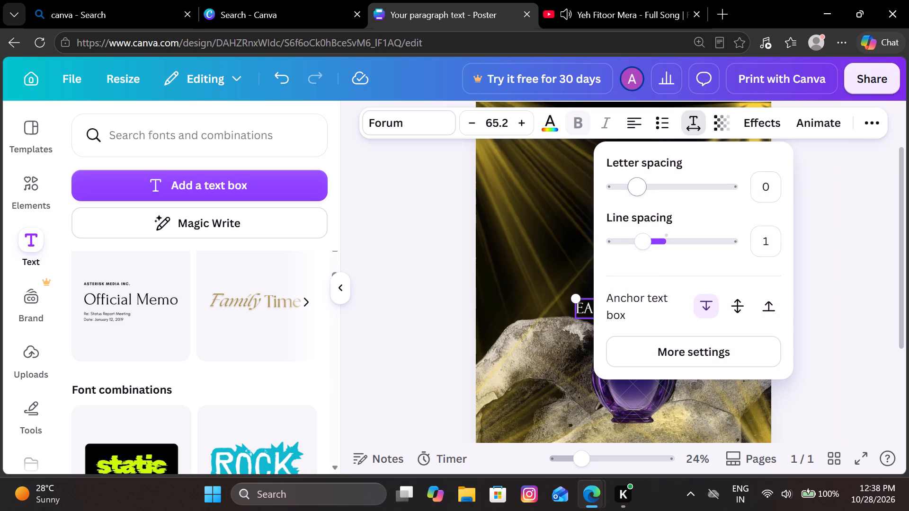
pyautogui.click(643, 182)
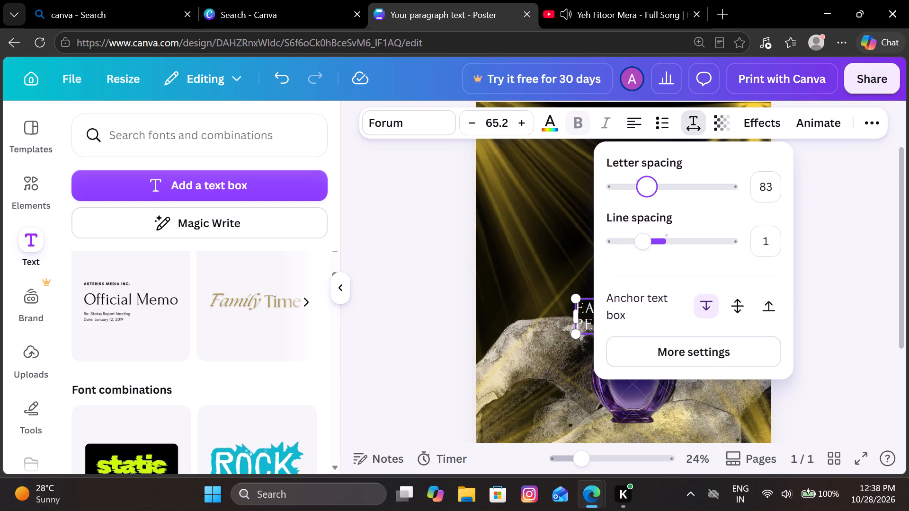
pyautogui.click(646, 182)
pyautogui.moveTo(651, 182); pyautogui.dragTo(649, 182)
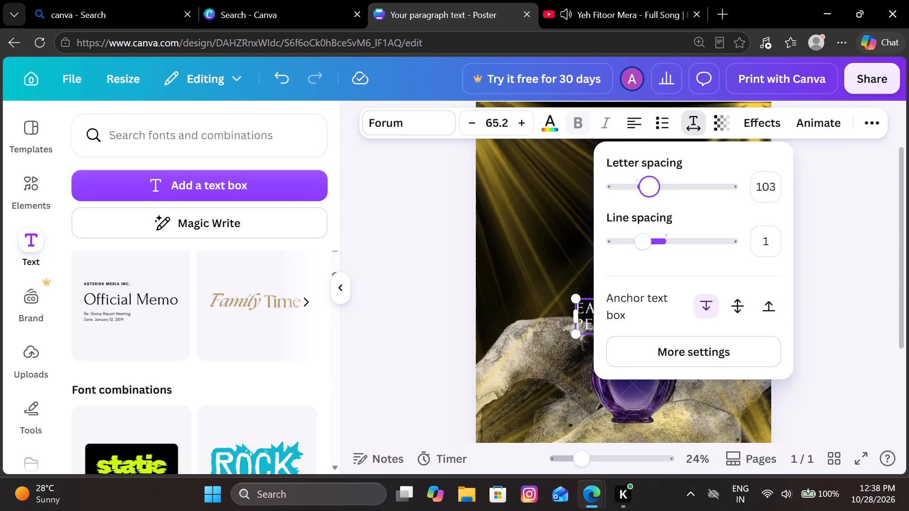
pyautogui.moveTo(649, 182); pyautogui.dragTo(652, 182)
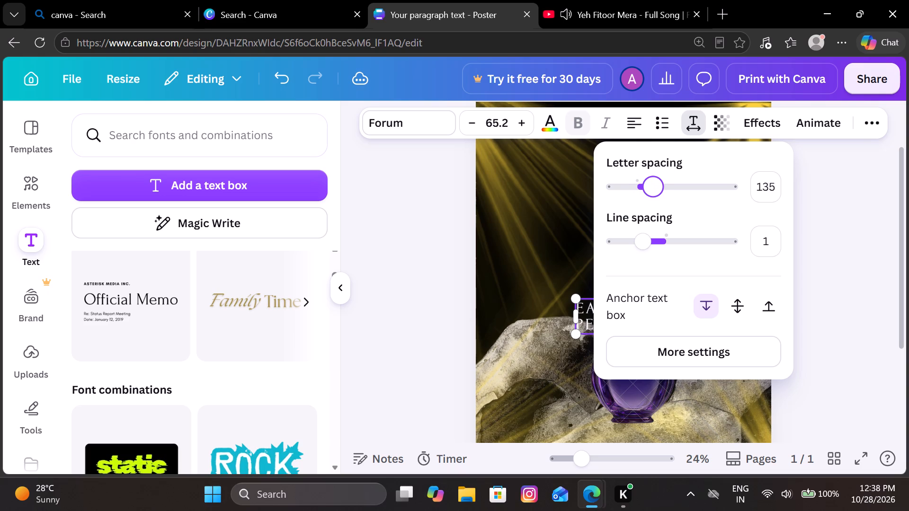
pyautogui.moveTo(652, 182); pyautogui.dragTo(642, 183)
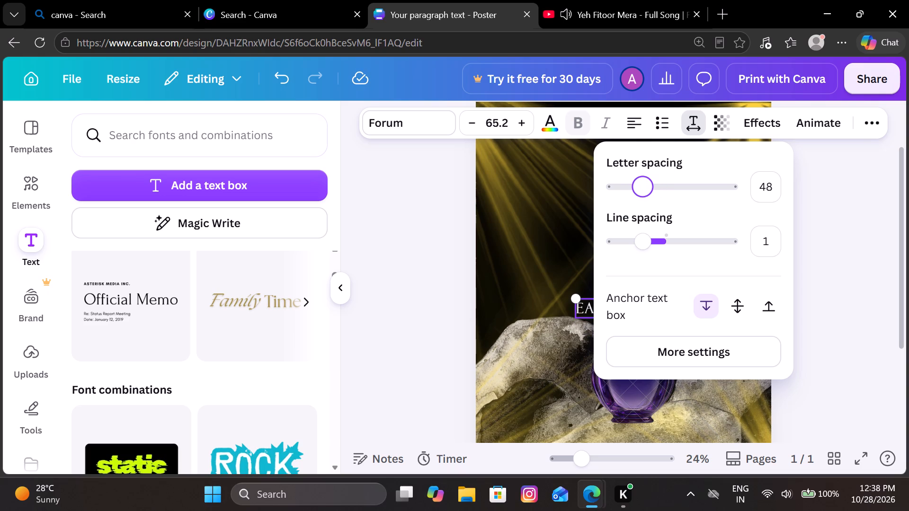
pyautogui.moveTo(642, 183); pyautogui.dragTo(643, 183)
pyautogui.click(445, 229)
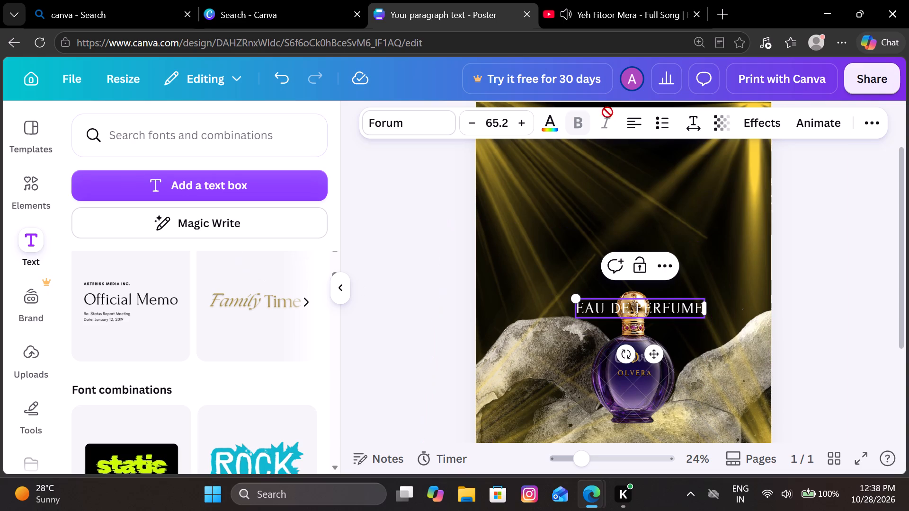
# Colour the EAU DE PERFUME text with the gold already used in the design, applying the change to all matching colours.
pyautogui.click(550, 122)
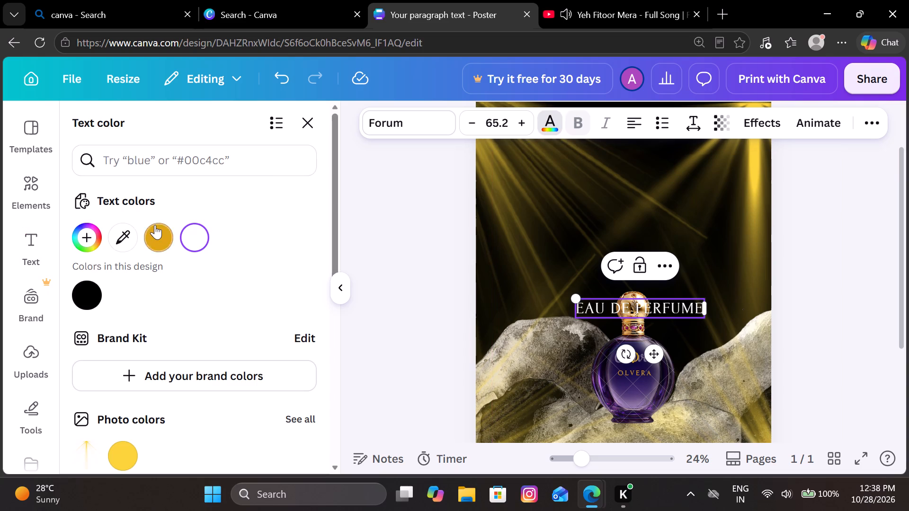
pyautogui.click(154, 225)
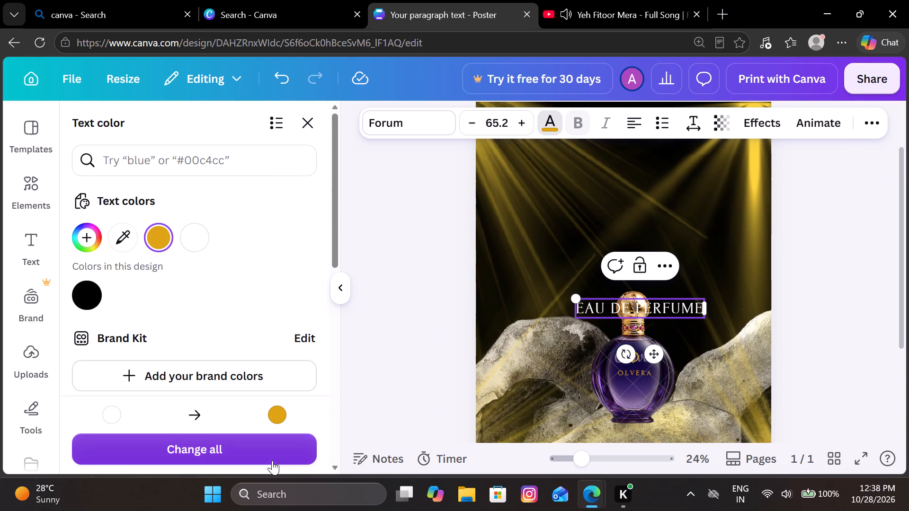
pyautogui.click(272, 460)
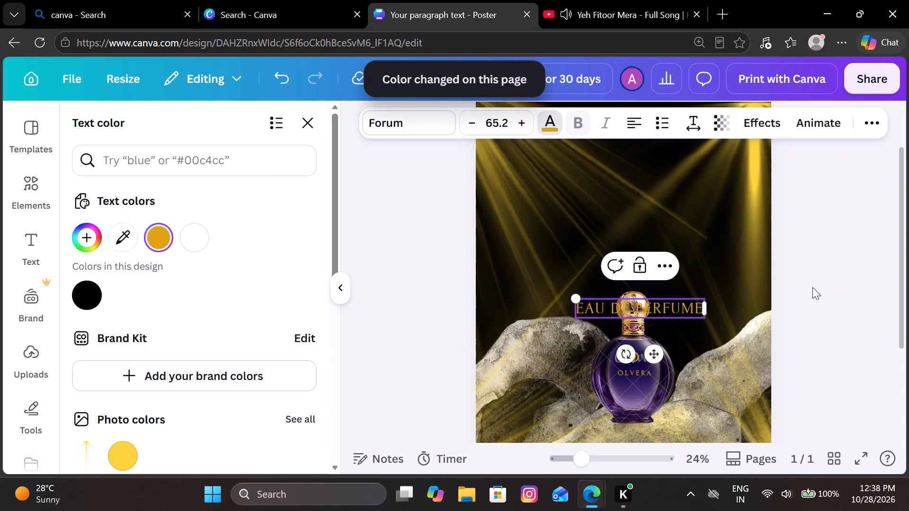
pyautogui.click(709, 313)
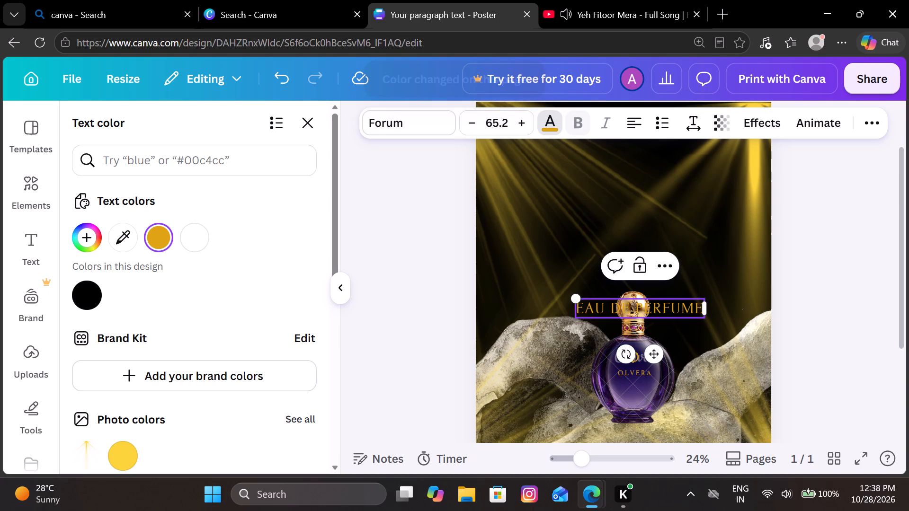
# Move the EAU DE PERFUME text onto the lower part of the bottle and scale it down to font size 21.2.
pyautogui.moveTo(681, 296); pyautogui.dragTo(680, 379)
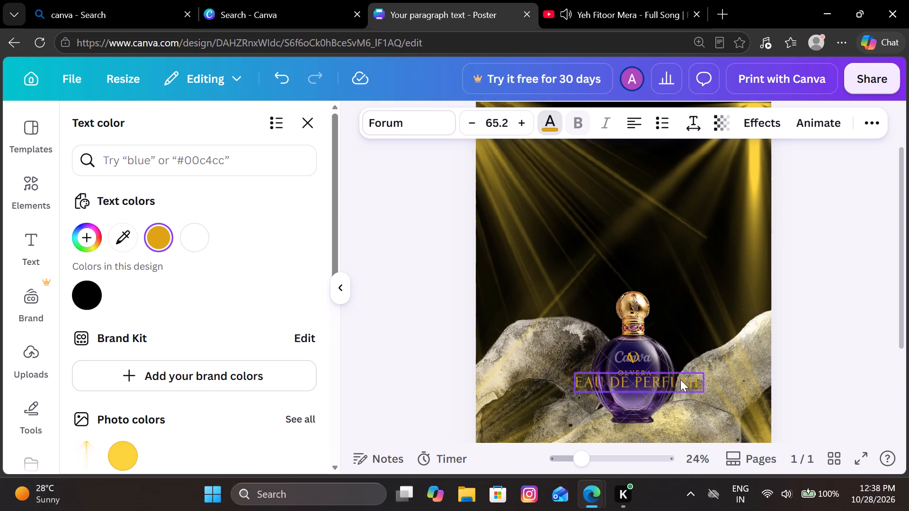
pyautogui.moveTo(680, 379); pyautogui.dragTo(679, 380)
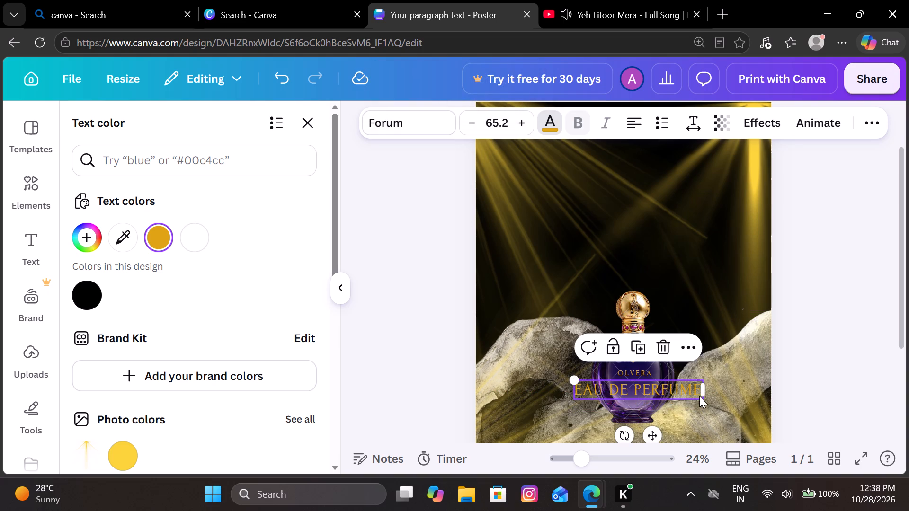
pyautogui.moveTo(574, 379); pyautogui.dragTo(655, 405)
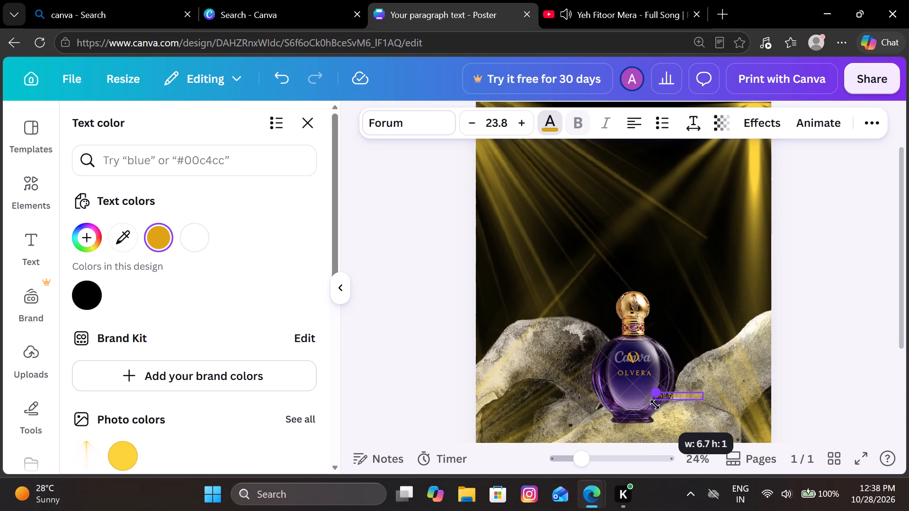
pyautogui.moveTo(655, 405); pyautogui.dragTo(649, 404)
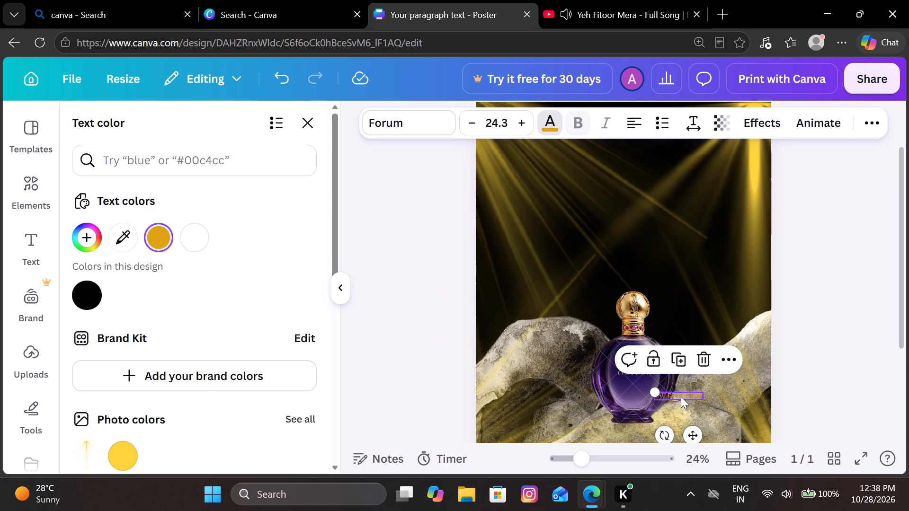
pyautogui.moveTo(681, 396); pyautogui.dragTo(635, 396)
pyautogui.moveTo(609, 390); pyautogui.dragTo(616, 392)
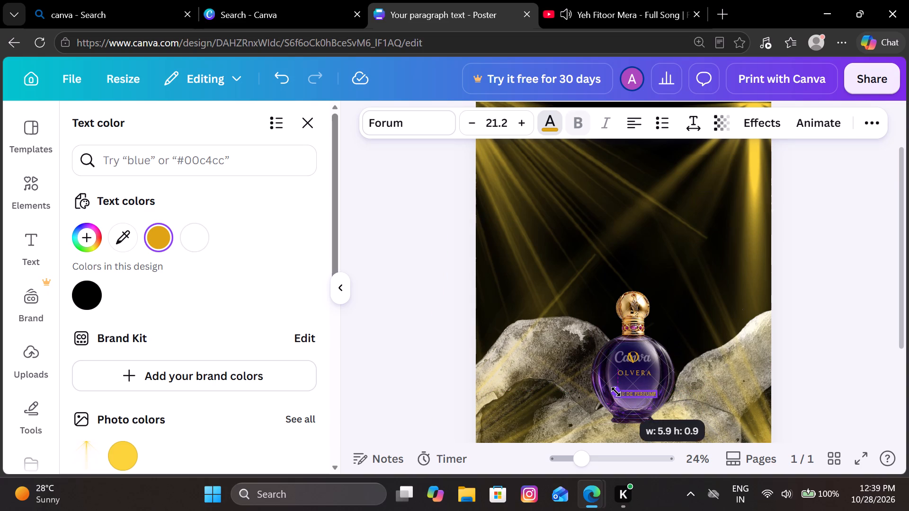
pyautogui.moveTo(616, 392); pyautogui.dragTo(623, 394)
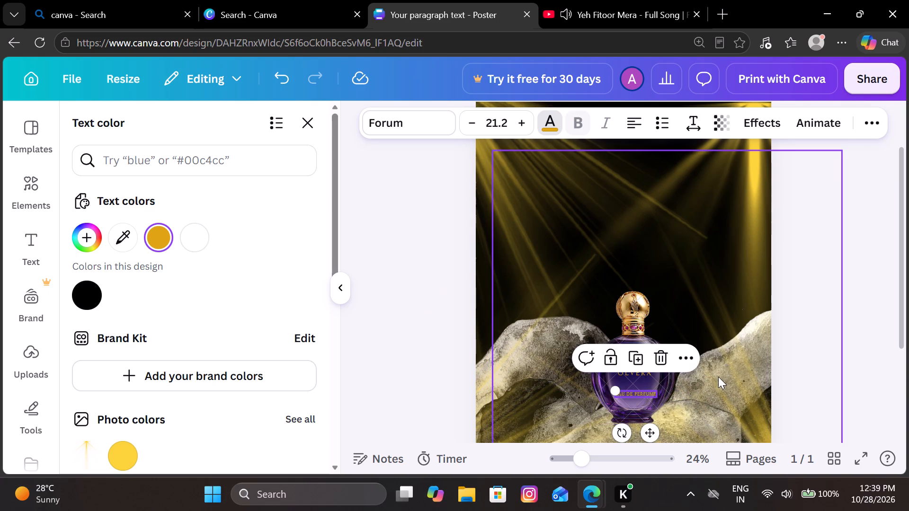
# Shrink EAU DE PERFUME to font size 16.4 and centre it on the bottle beneath OLVERA, matching that word's width.
pyautogui.scroll(-1, 719, 376)
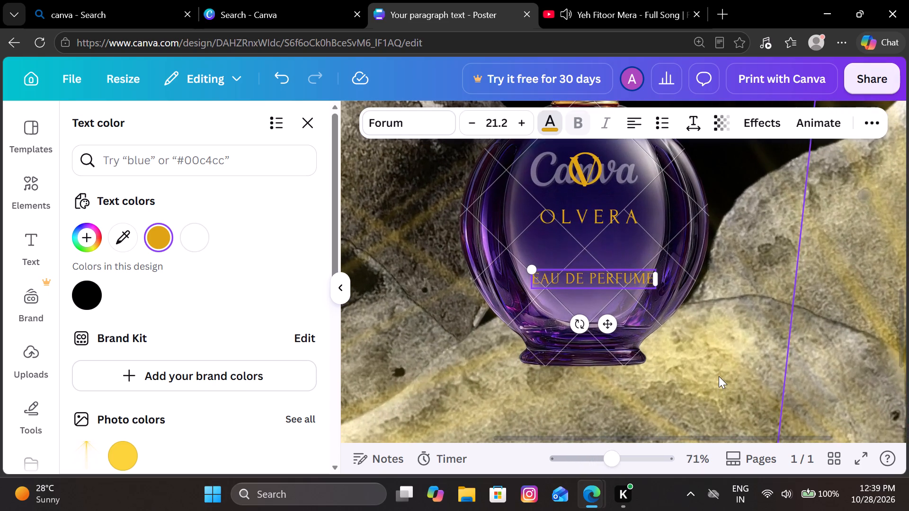
pyautogui.moveTo(600, 282); pyautogui.dragTo(591, 269)
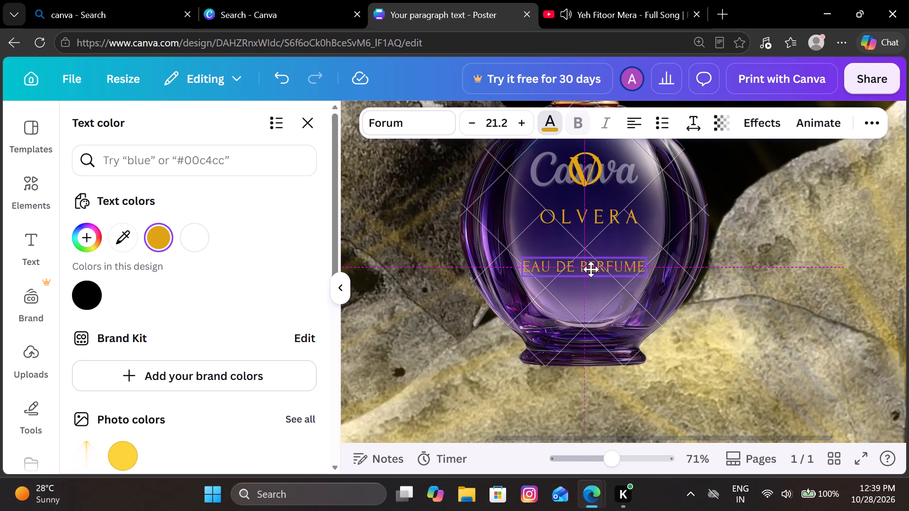
pyautogui.moveTo(591, 269); pyautogui.dragTo(590, 269)
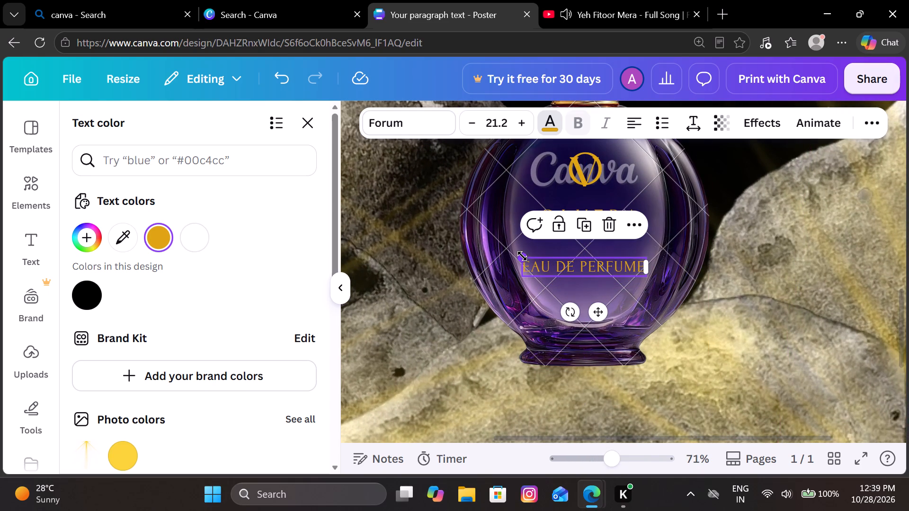
pyautogui.moveTo(522, 256); pyautogui.dragTo(549, 264)
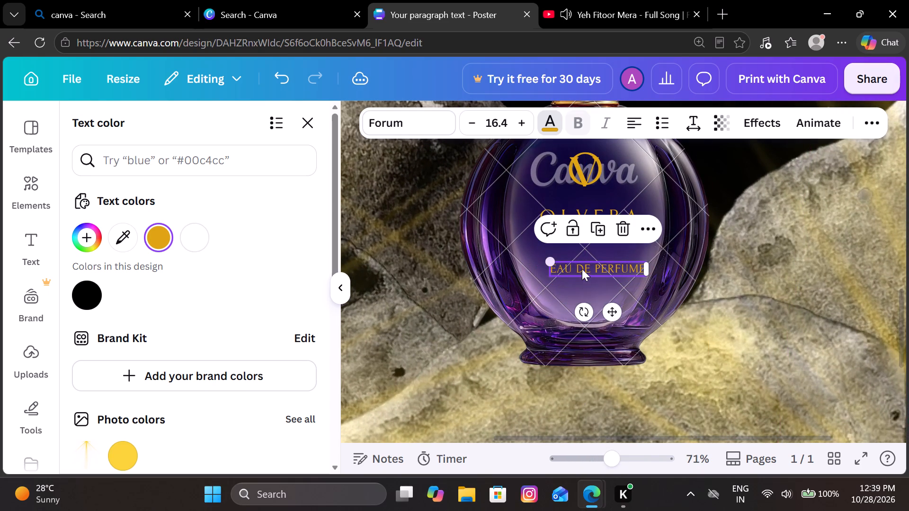
pyautogui.moveTo(588, 272); pyautogui.dragTo(578, 274)
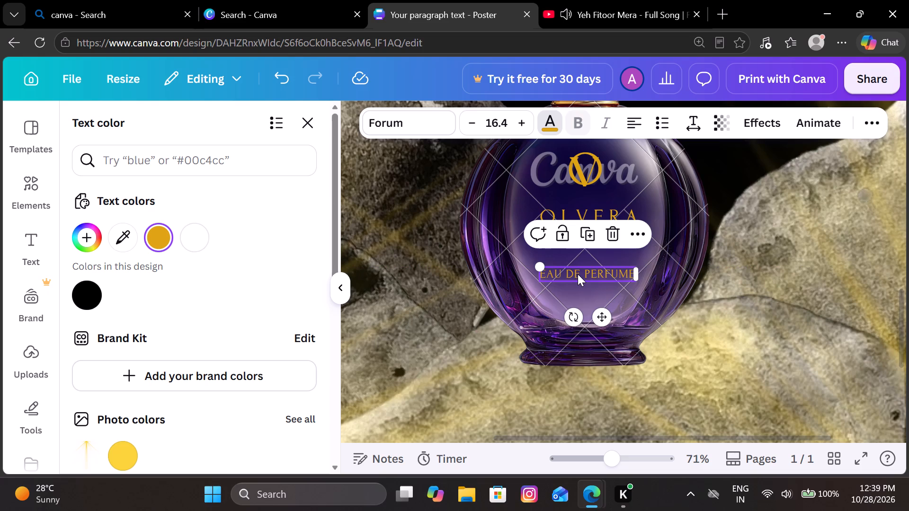
pyautogui.click(809, 247)
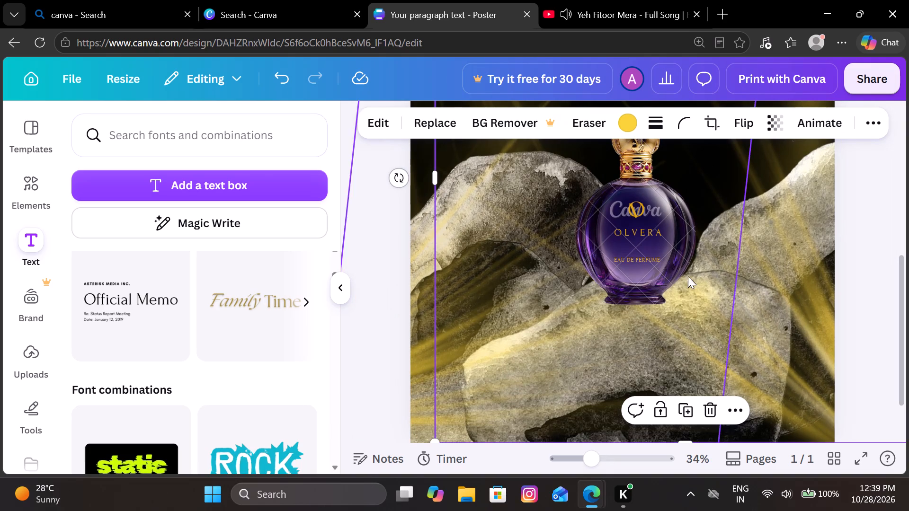
# Add the recently used "Official Memo" font combination to the poster again.
pyautogui.scroll(-3, 194, 365)
pyautogui.scroll(2, 194, 365)
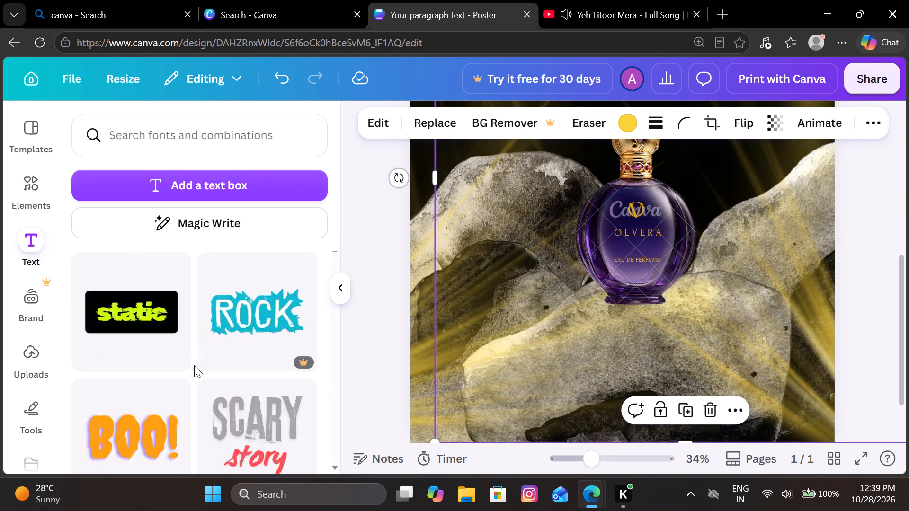
pyautogui.scroll(2, 194, 365)
pyautogui.scroll(-4, 194, 365)
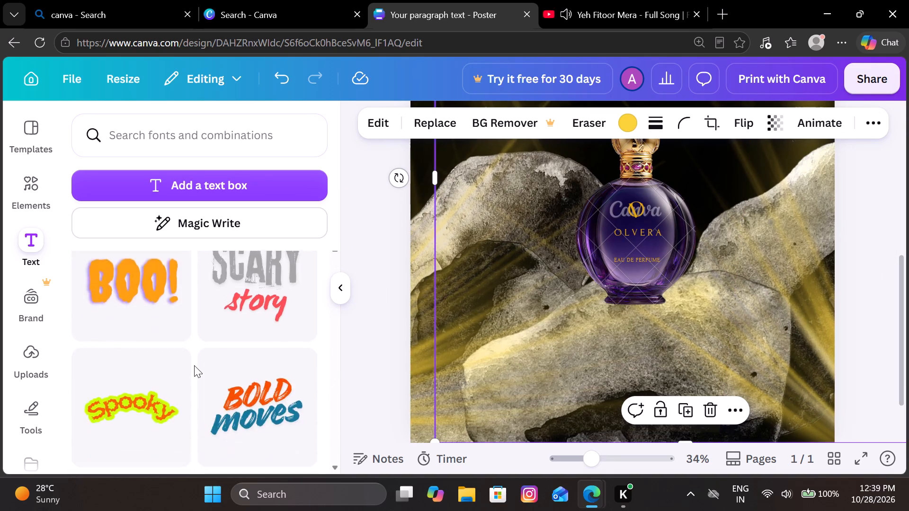
pyautogui.scroll(-8, 194, 365)
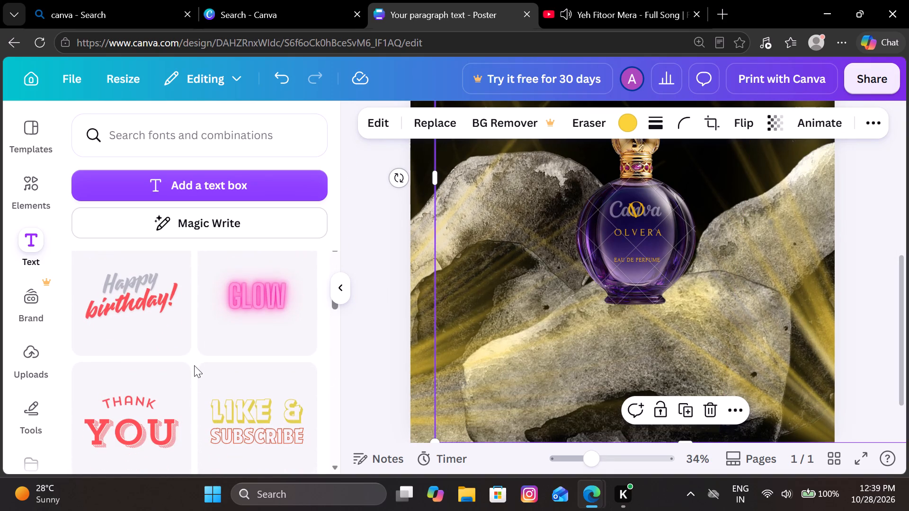
pyautogui.scroll(4, 194, 365)
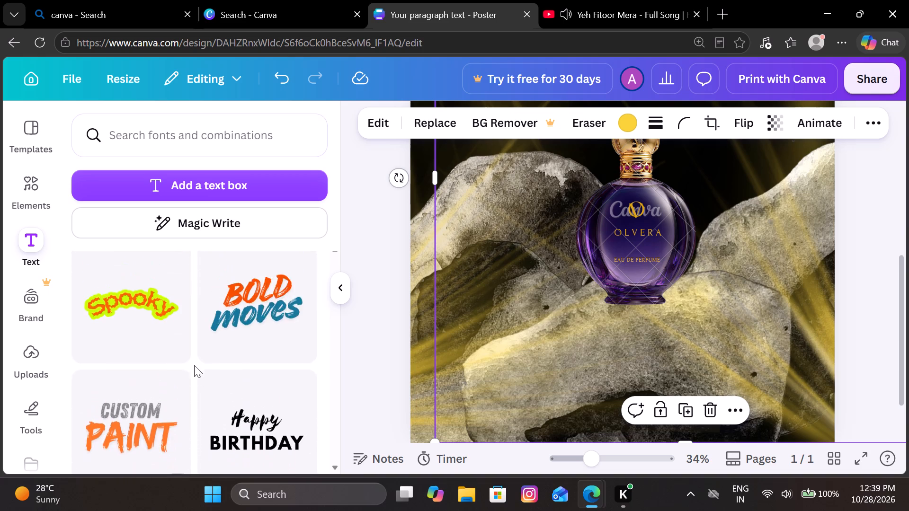
pyautogui.scroll(3, 194, 365)
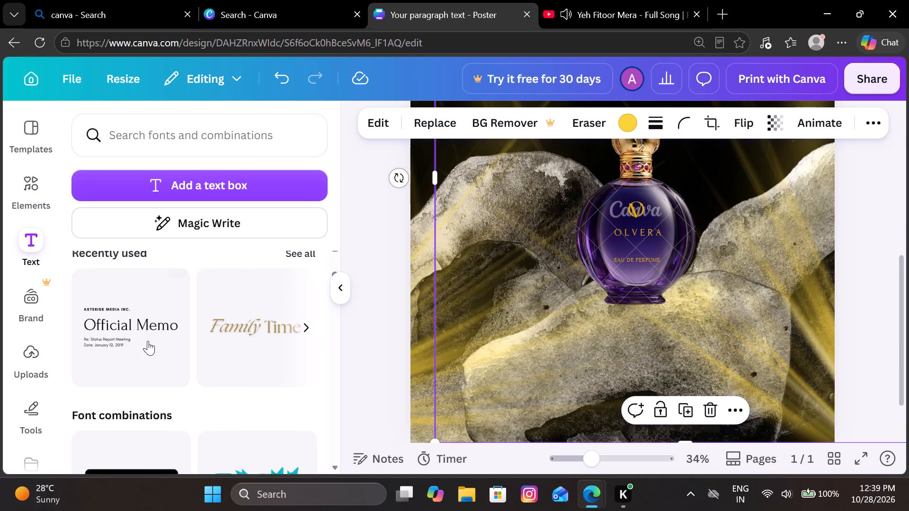
pyautogui.click(146, 341)
# Delete the company name line and the status report and date lines from the new combination, keeping the "Official Memo" heading.
pyautogui.scroll(1, 623, 240)
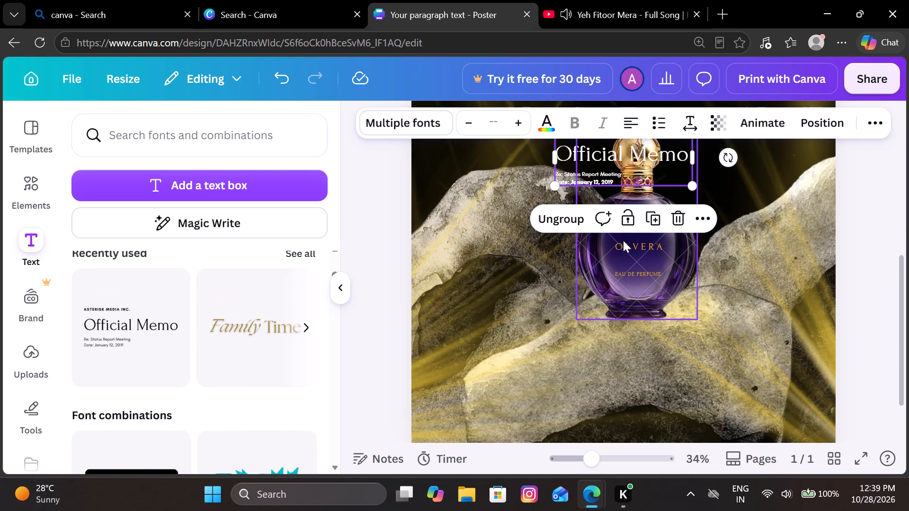
pyautogui.scroll(1, 623, 240)
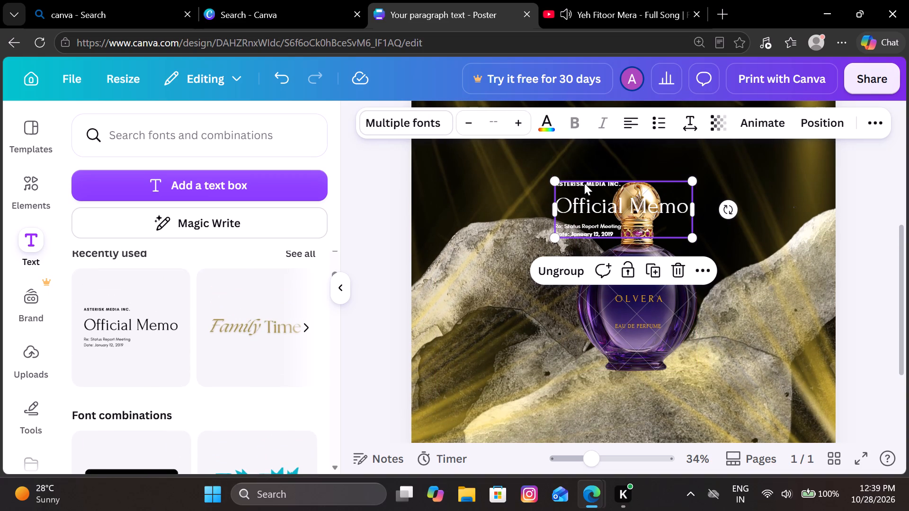
pyautogui.click(584, 183)
pyautogui.click(668, 216)
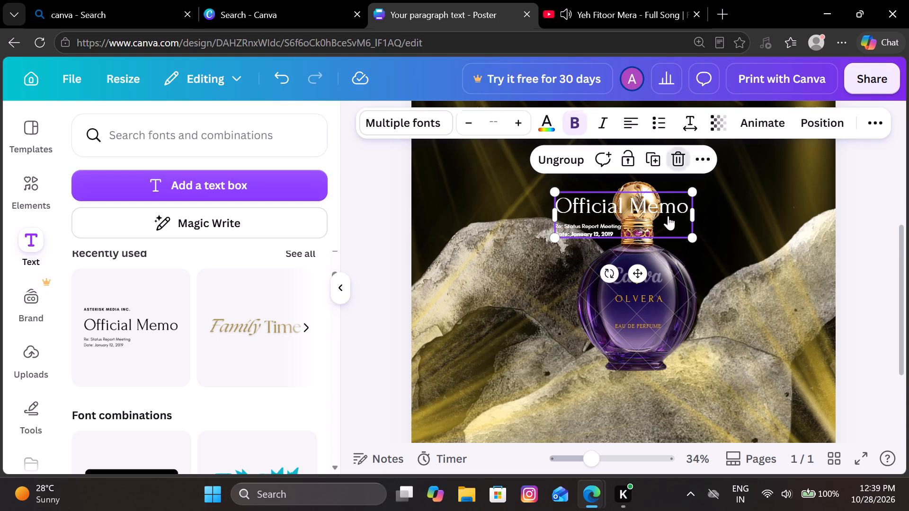
pyautogui.click(609, 226)
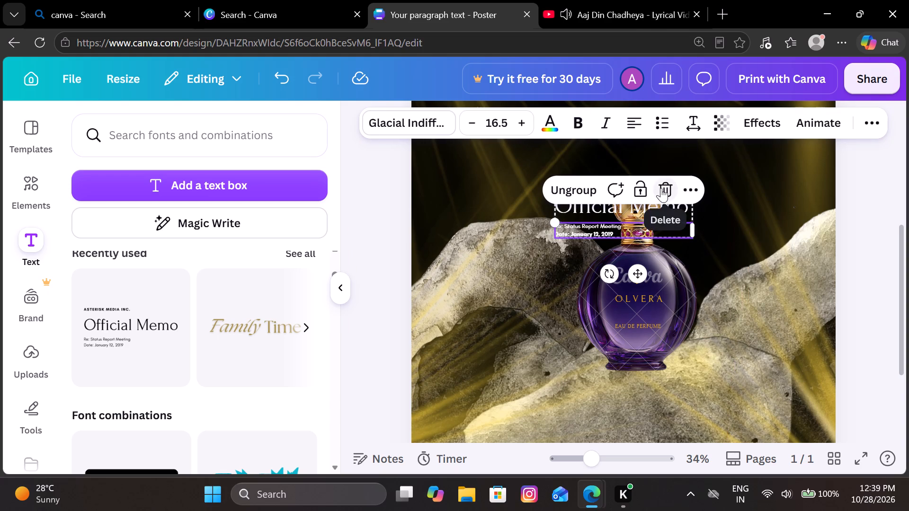
pyautogui.click(661, 188)
# Replace the "Official Memo" heading with 100 ML.
pyautogui.click(628, 210)
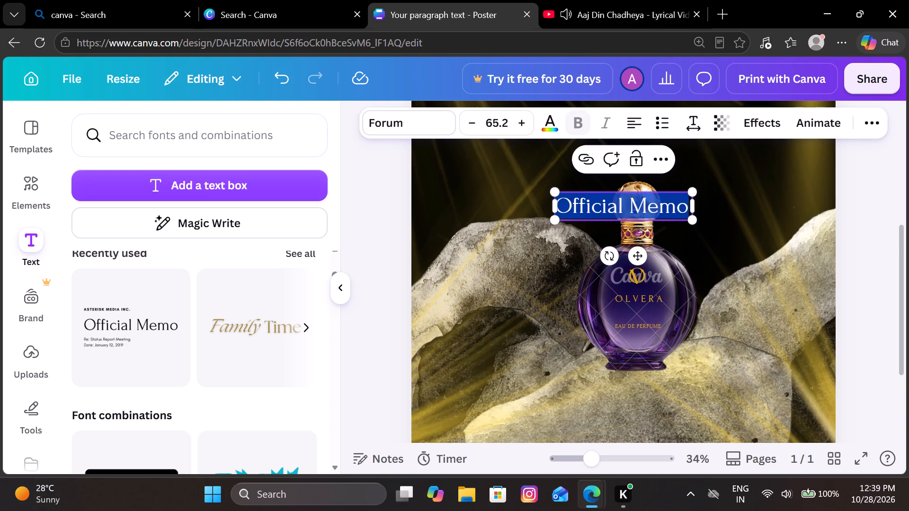
pyautogui.write('100')
pyautogui.press('space')
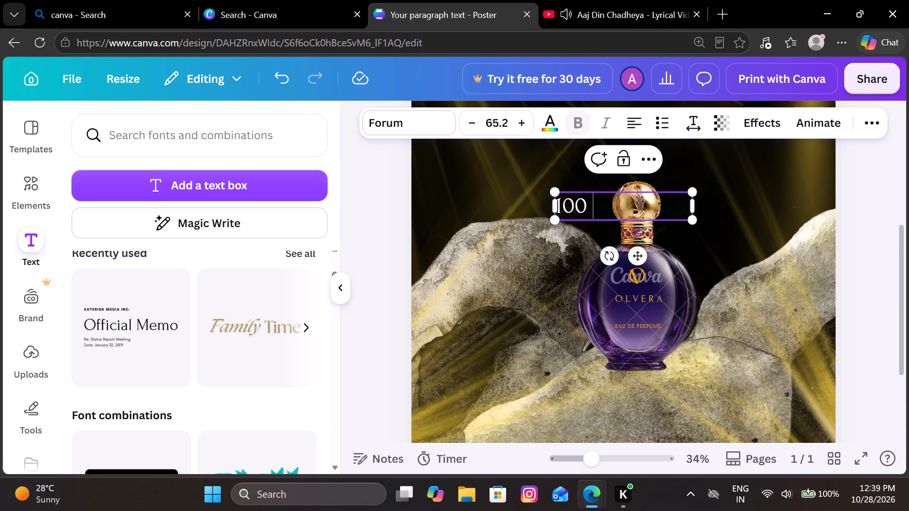
pyautogui.press('m')
pyautogui.press('BackSpace')
pyautogui.write('ML')
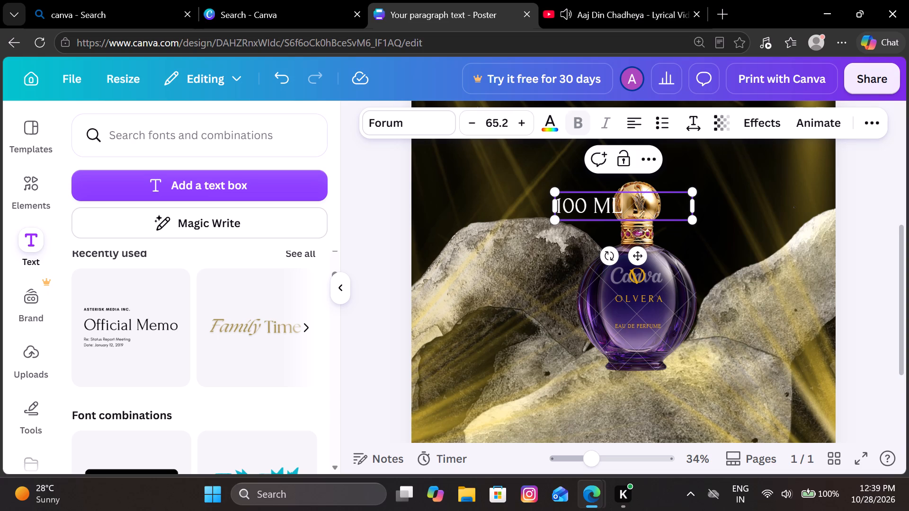
# Colour the 100 ML text with the gold already used in the design, applying the change to all matching colours.
pyautogui.click(557, 125)
pyautogui.click(149, 230)
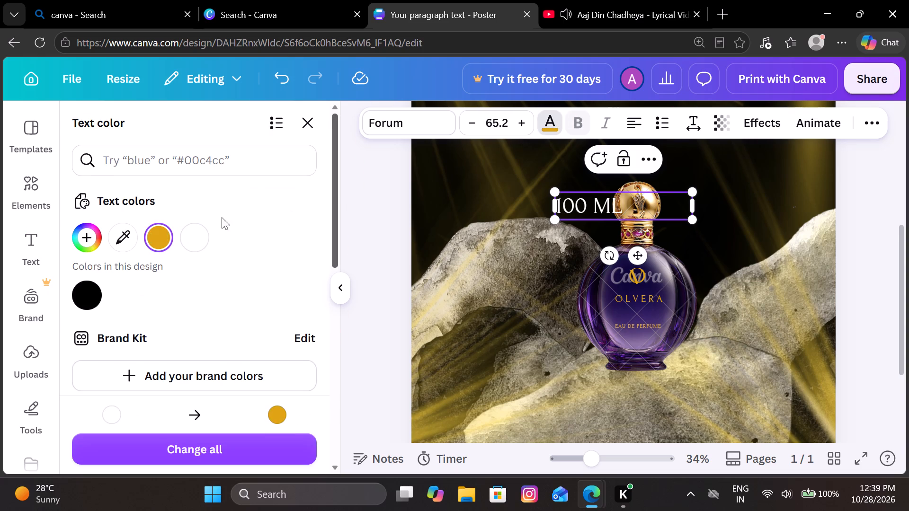
pyautogui.click(267, 452)
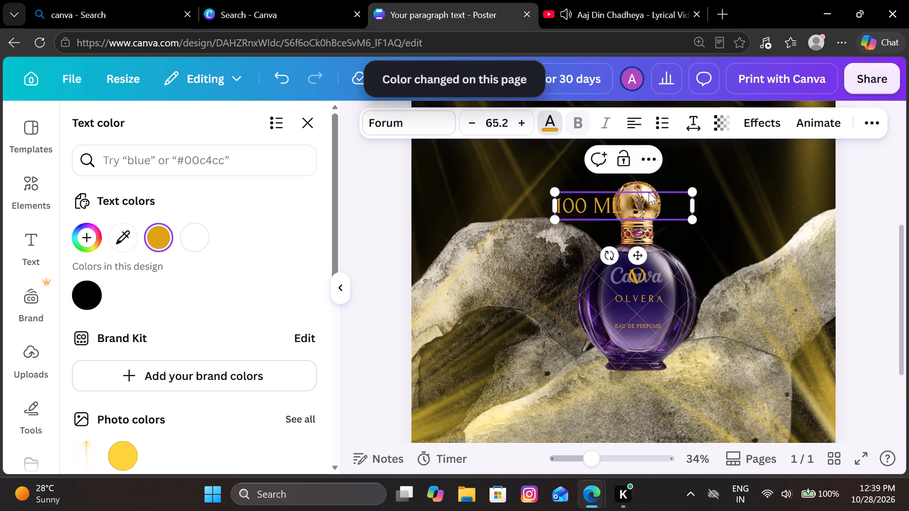
# Shrink the 100 ML text to about size 16.6 and centre it beneath EAU DE PERFUME on the bottle.
pyautogui.moveTo(649, 192); pyautogui.dragTo(672, 221)
pyautogui.moveTo(672, 221); pyautogui.dragTo(722, 352)
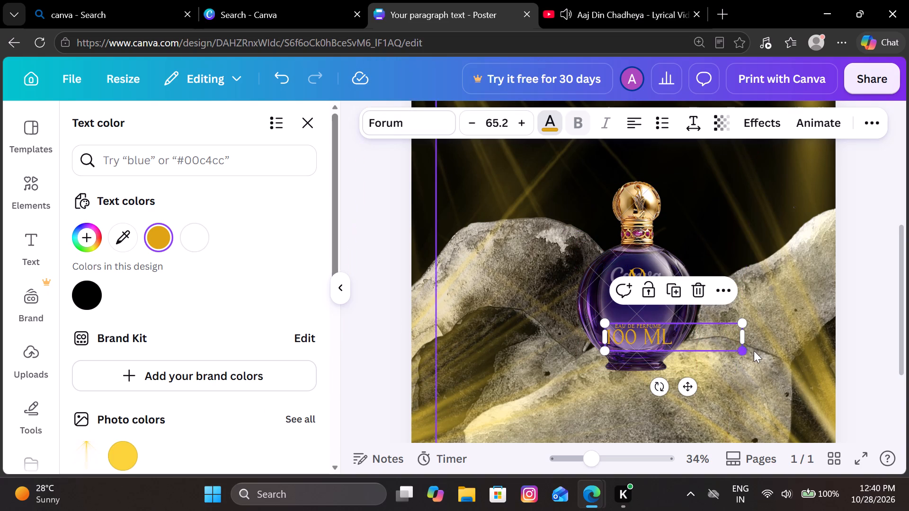
pyautogui.moveTo(745, 353); pyautogui.dragTo(664, 333)
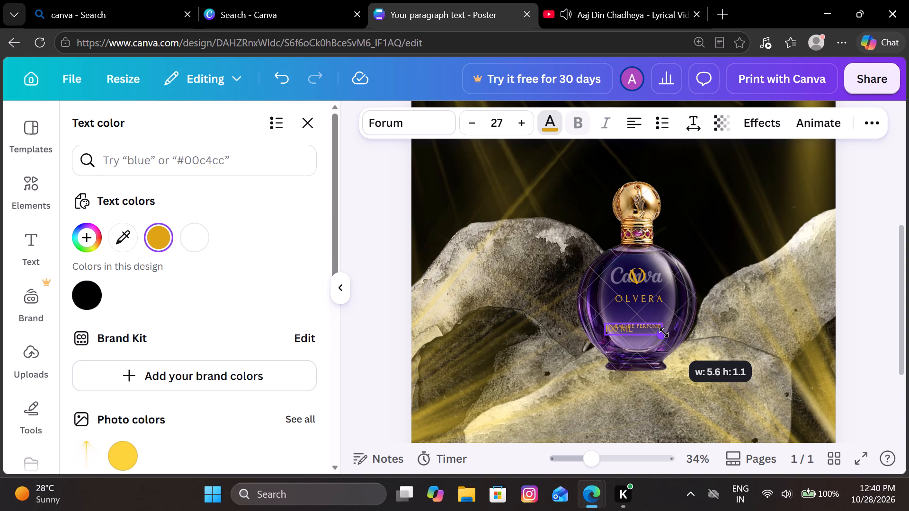
pyautogui.moveTo(664, 333); pyautogui.dragTo(657, 330)
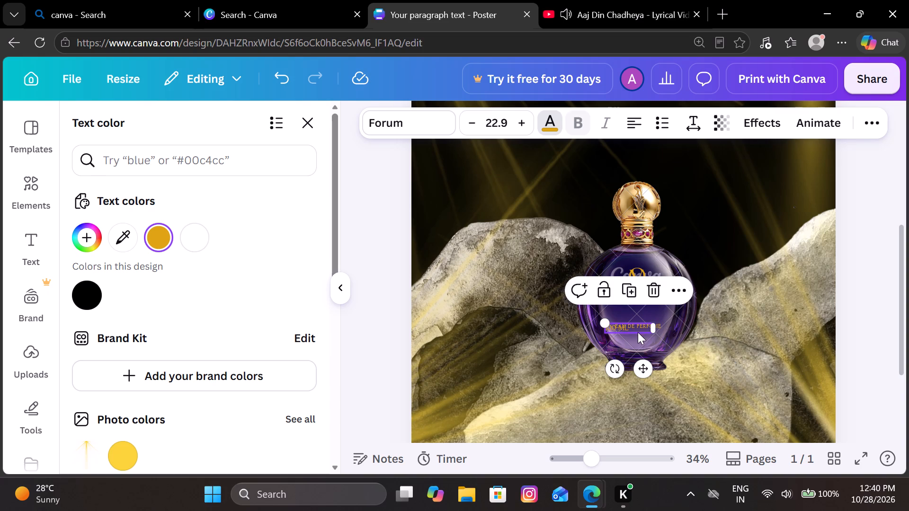
pyautogui.moveTo(636, 332); pyautogui.dragTo(656, 342)
pyautogui.moveTo(624, 334); pyautogui.dragTo(633, 334)
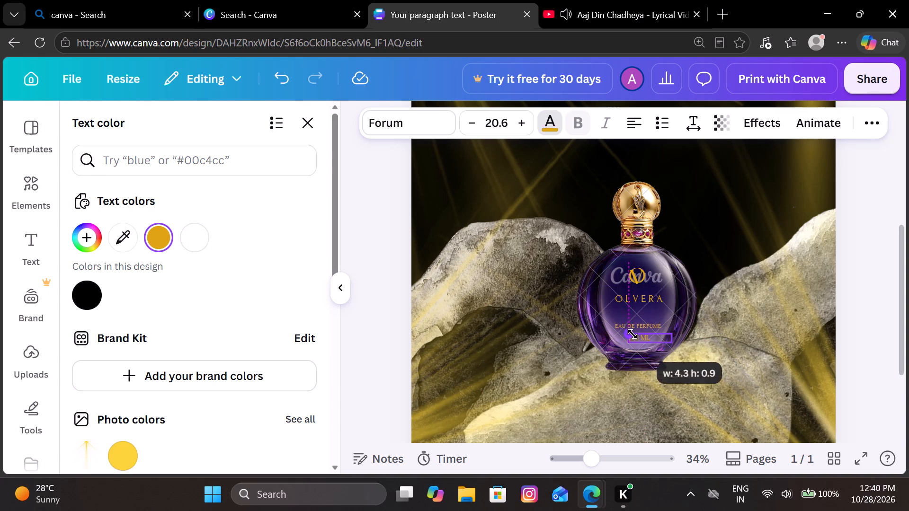
pyautogui.moveTo(633, 334); pyautogui.dragTo(638, 336)
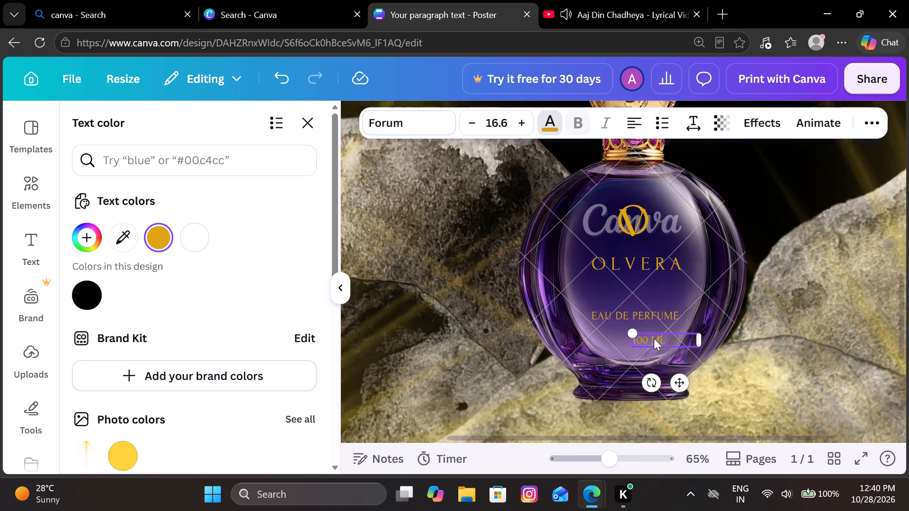
pyautogui.moveTo(675, 346); pyautogui.dragTo(656, 341)
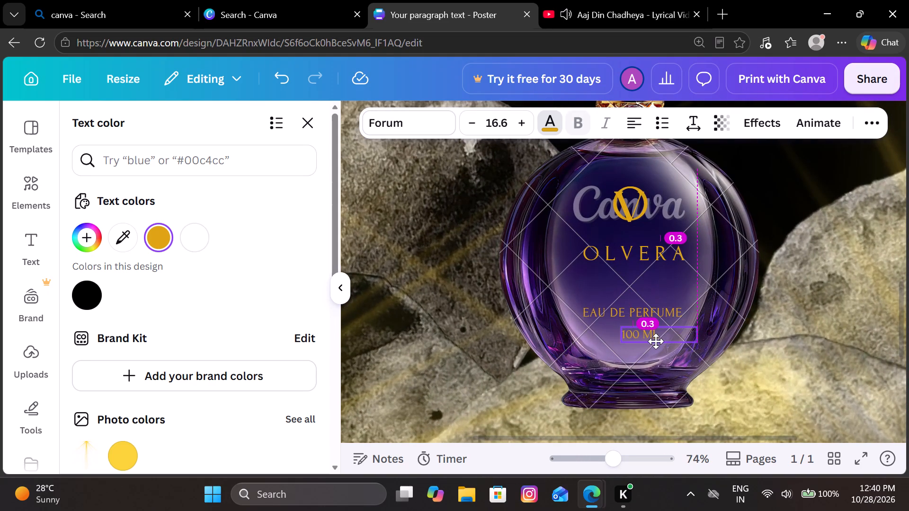
pyautogui.moveTo(656, 341); pyautogui.dragTo(656, 345)
pyautogui.click(767, 315)
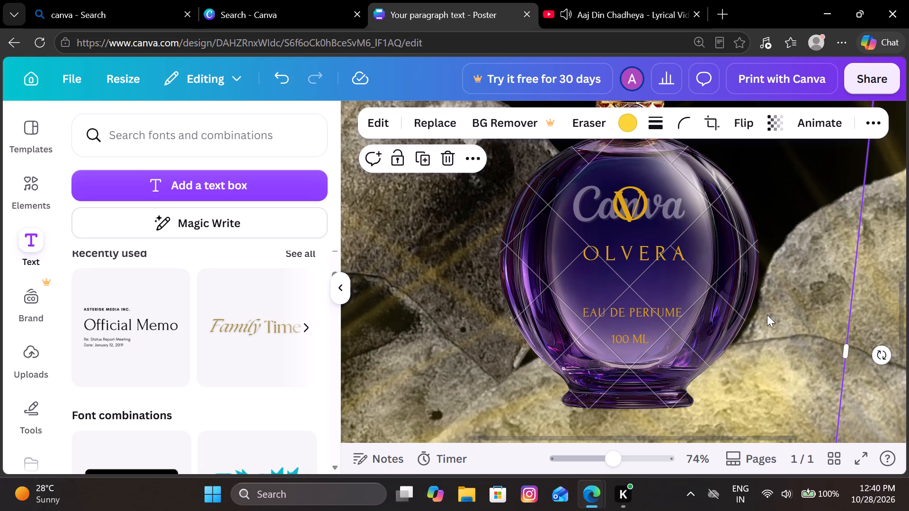
# Insert a space between the M and L so the volume text reads 100 M L.
pyautogui.click(642, 341)
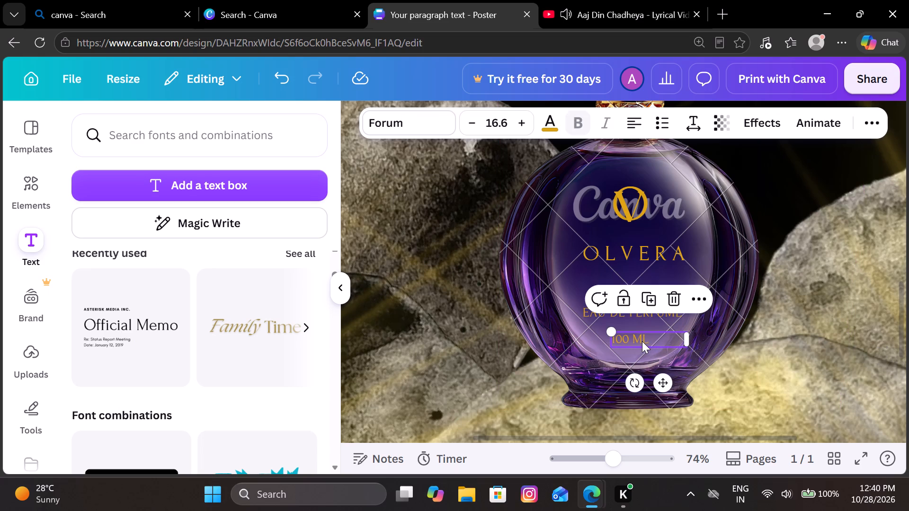
pyautogui.click(642, 341)
pyautogui.press('space')
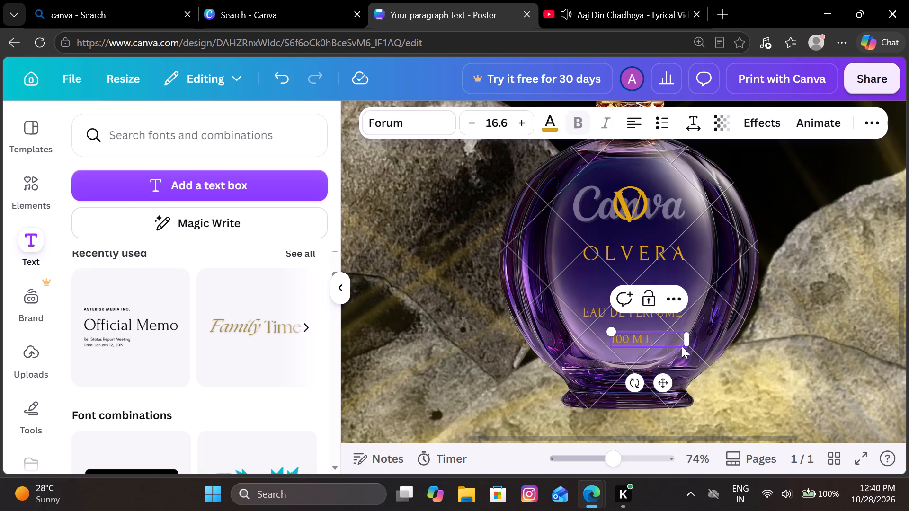
pyautogui.click(807, 312)
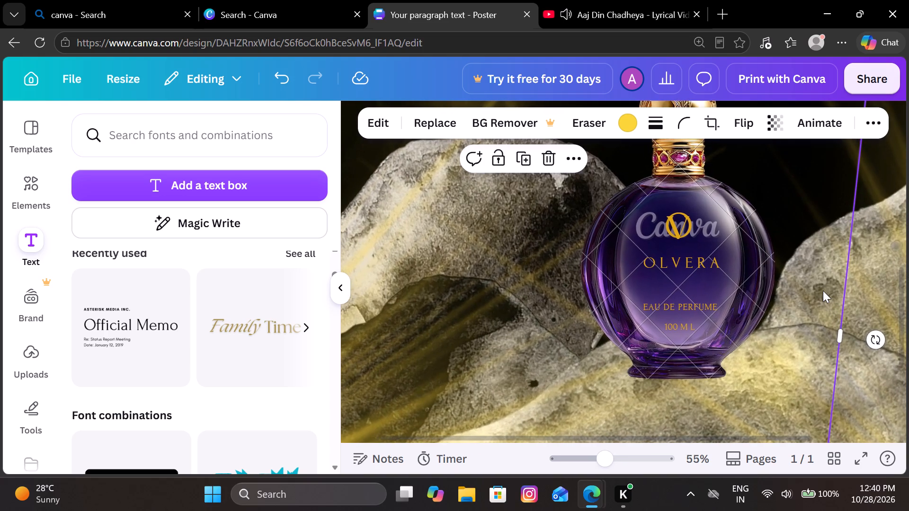
# Move the EAU DE PERFUME text slightly down, closer to the 100 M L line.
pyautogui.moveTo(707, 306); pyautogui.dragTo(707, 311)
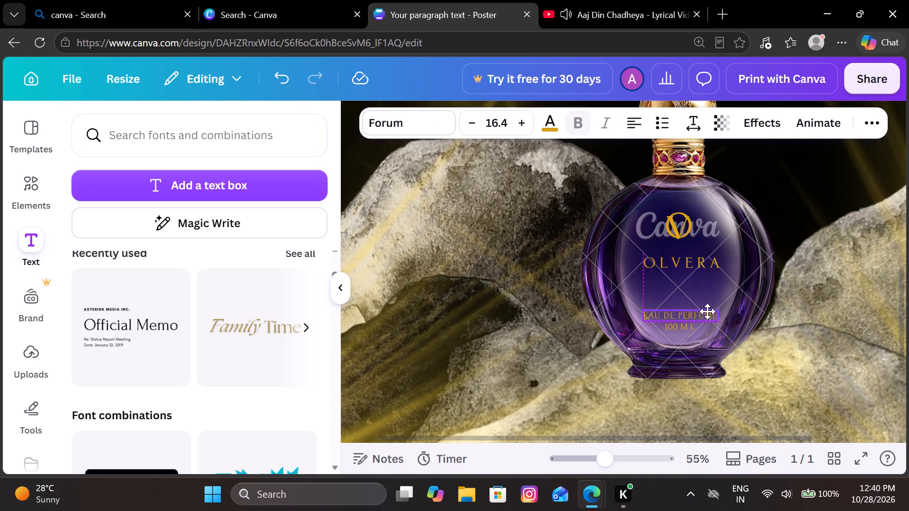
pyautogui.moveTo(707, 311); pyautogui.dragTo(708, 312)
pyautogui.click(870, 280)
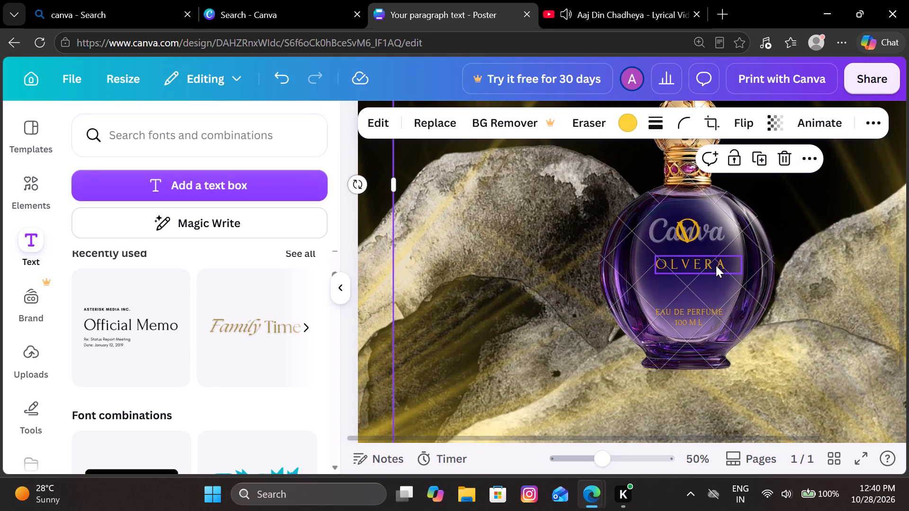
# Move the OLVERA text slightly up, closer to the O-V monogram, keeping it aligned with EAU DE PERFUME.
pyautogui.moveTo(716, 265); pyautogui.dragTo(713, 271)
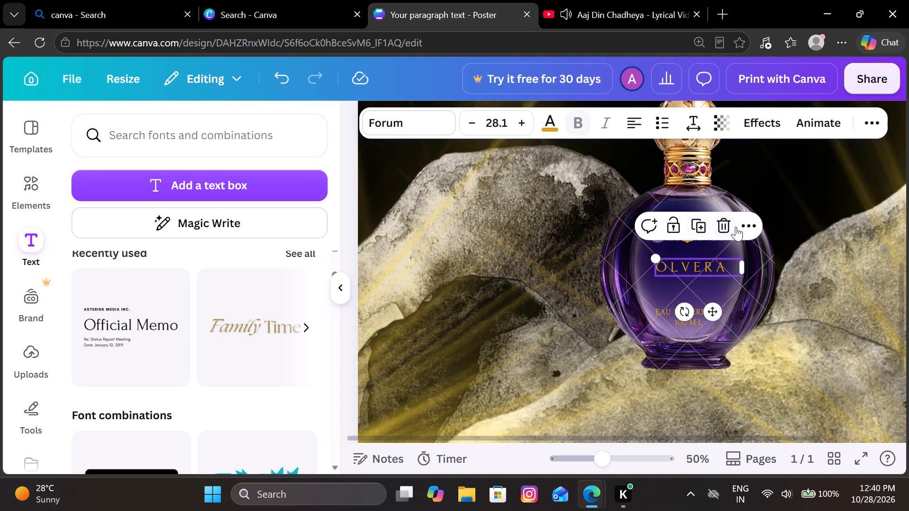
pyautogui.click(816, 187)
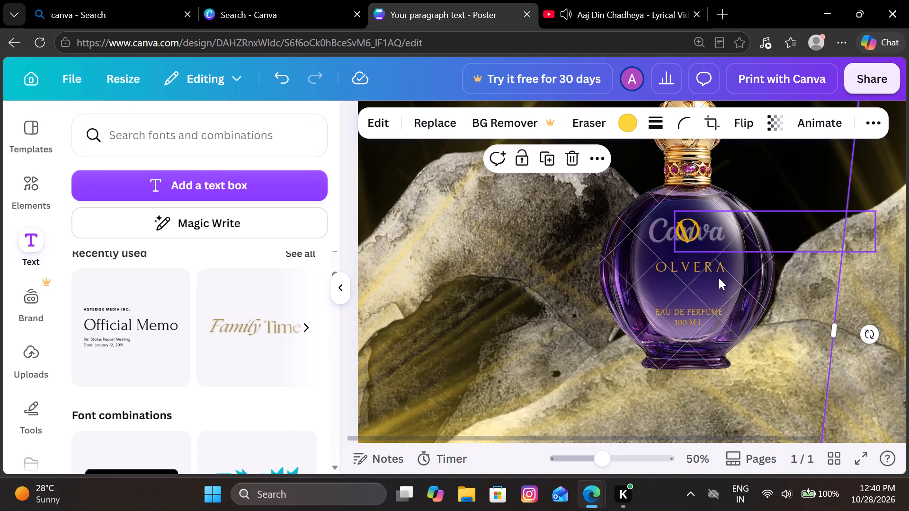
pyautogui.moveTo(709, 267); pyautogui.dragTo(705, 260)
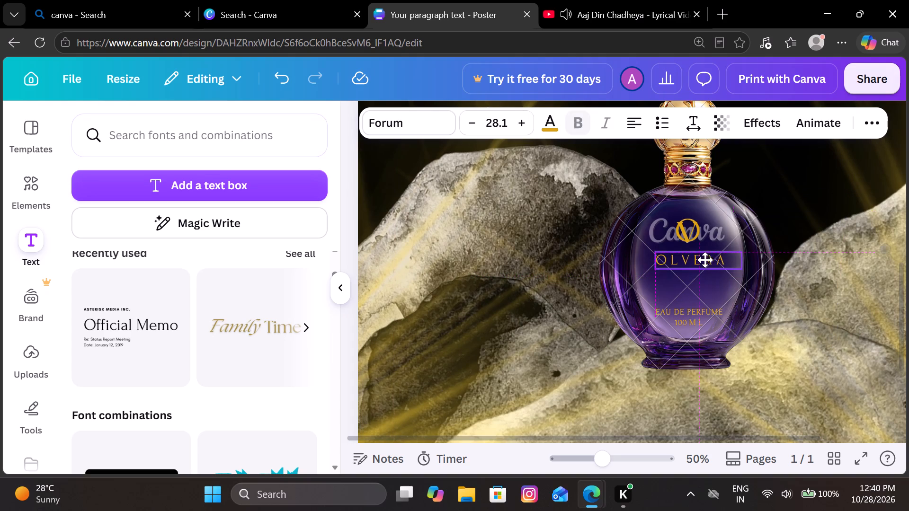
pyautogui.moveTo(705, 260); pyautogui.dragTo(708, 259)
pyautogui.moveTo(708, 259); pyautogui.dragTo(708, 259)
pyautogui.click(807, 211)
pyautogui.click(499, 242)
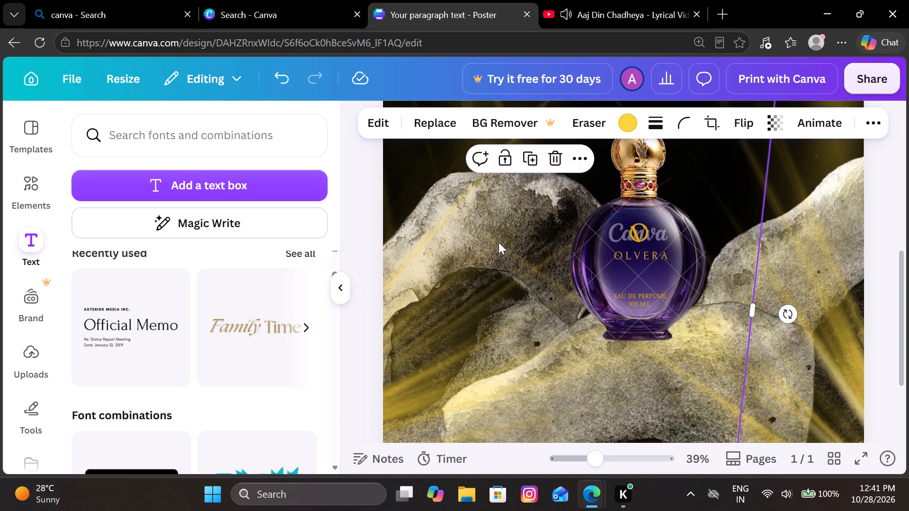
pyautogui.click(428, 237)
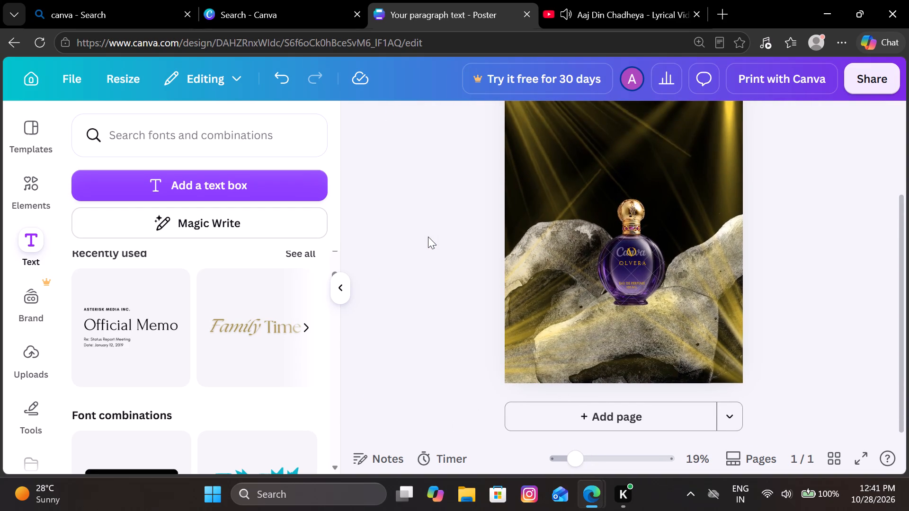
# Shrink the monogram's V to about size 57.9 and centre it inside the O.
pyautogui.scroll(2, 428, 237)
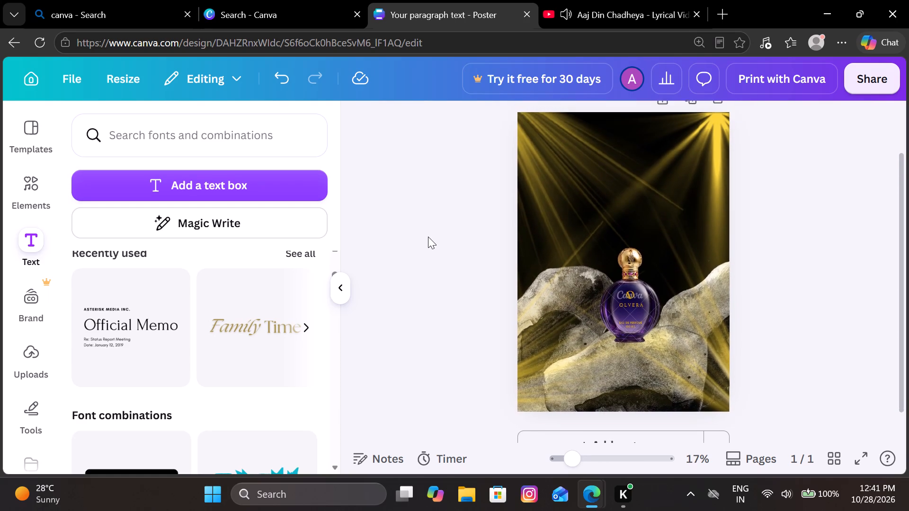
pyautogui.scroll(1, 428, 237)
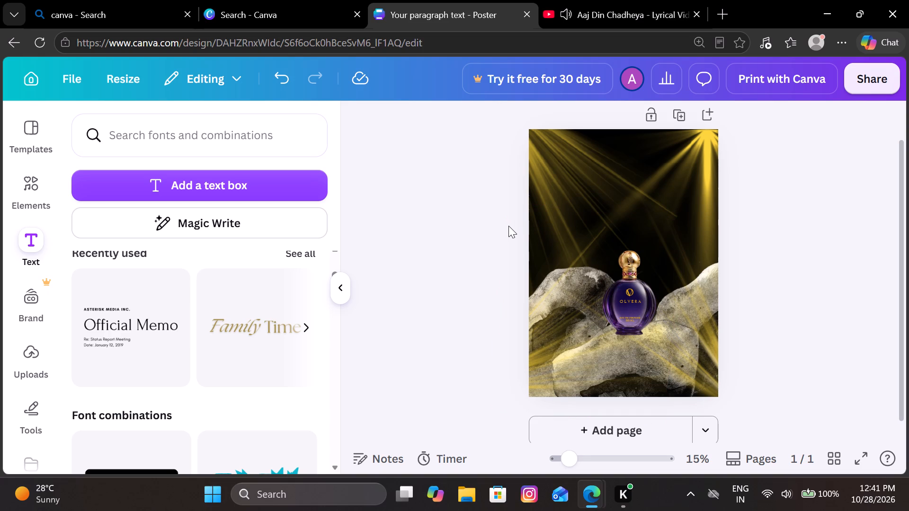
pyautogui.scroll(-1, 508, 226)
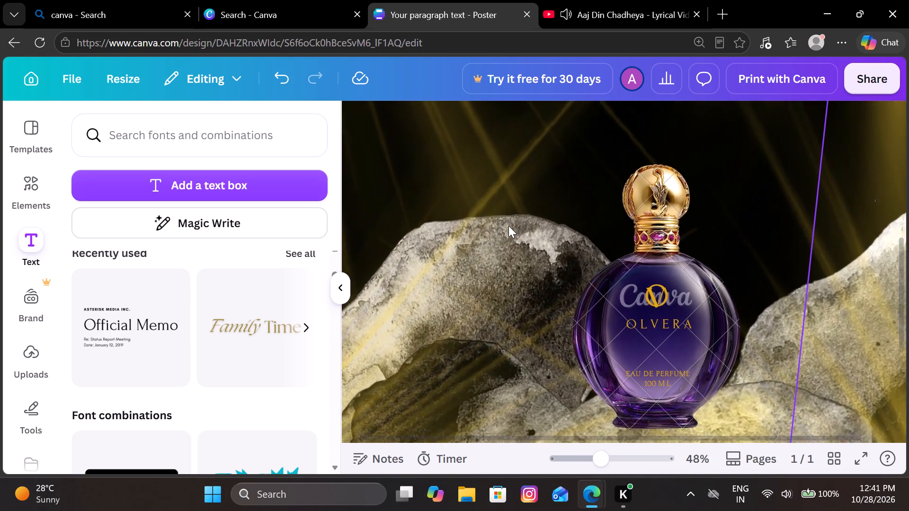
pyautogui.click(736, 326)
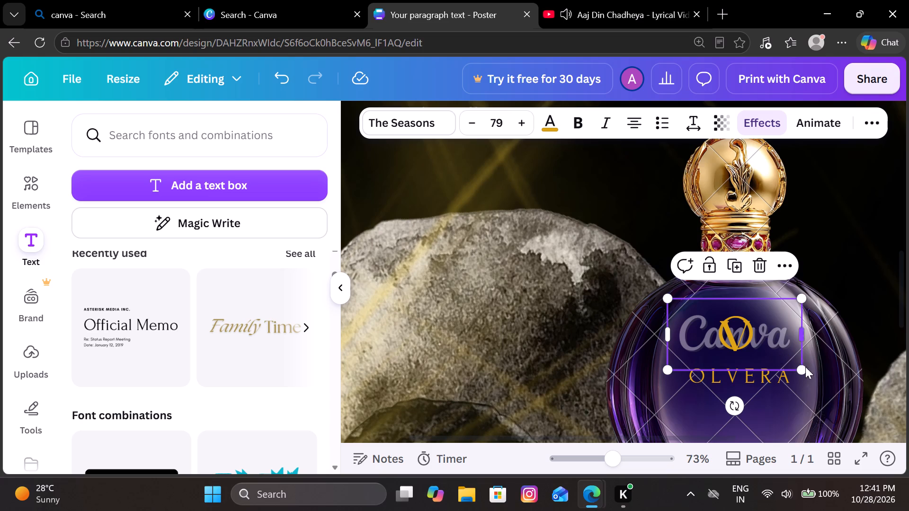
pyautogui.moveTo(805, 369); pyautogui.dragTo(777, 347)
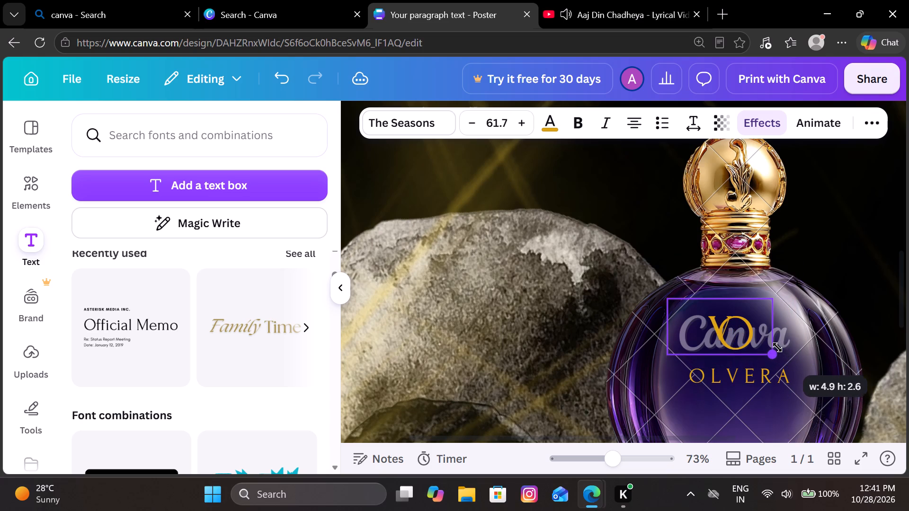
pyautogui.moveTo(777, 347); pyautogui.dragTo(772, 344)
pyautogui.moveTo(696, 339); pyautogui.dragTo(713, 347)
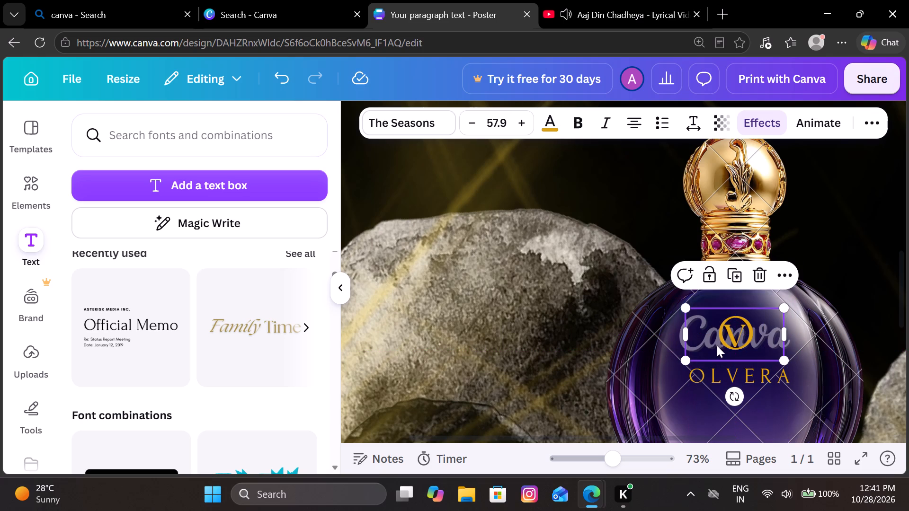
pyautogui.click(722, 341)
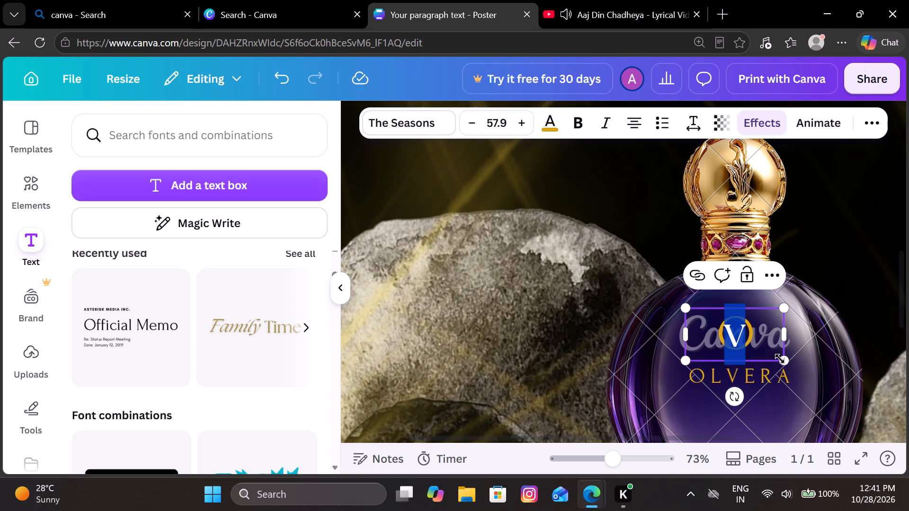
# Enlarge the monogram's O to about size 69.5.
pyautogui.click(799, 346)
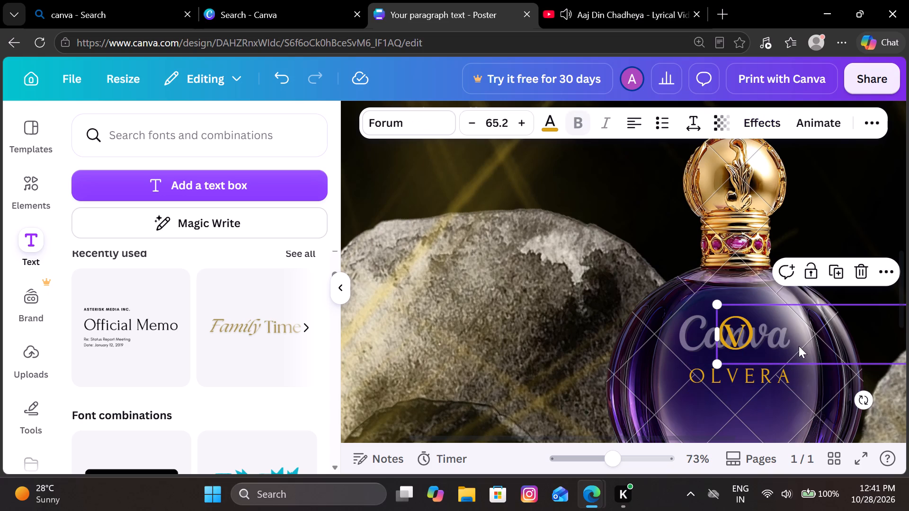
pyautogui.moveTo(717, 365); pyautogui.dragTo(707, 371)
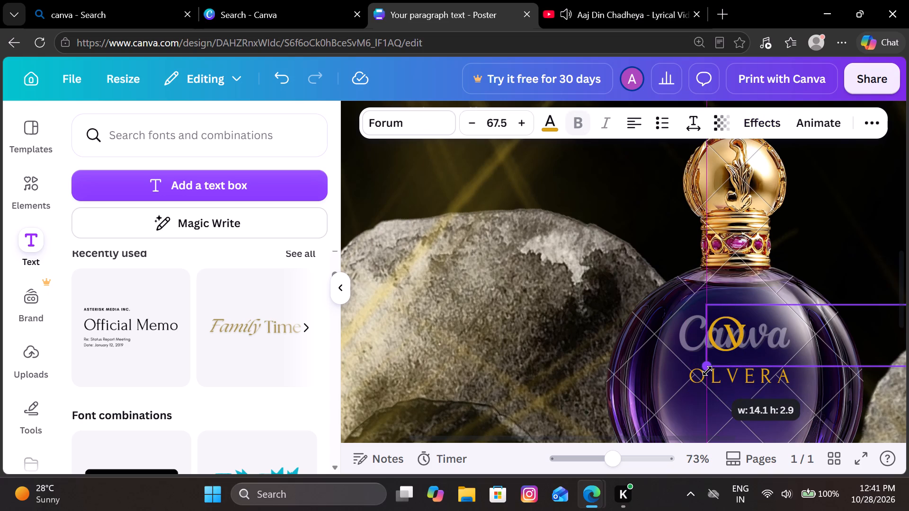
pyautogui.moveTo(707, 371); pyautogui.dragTo(700, 378)
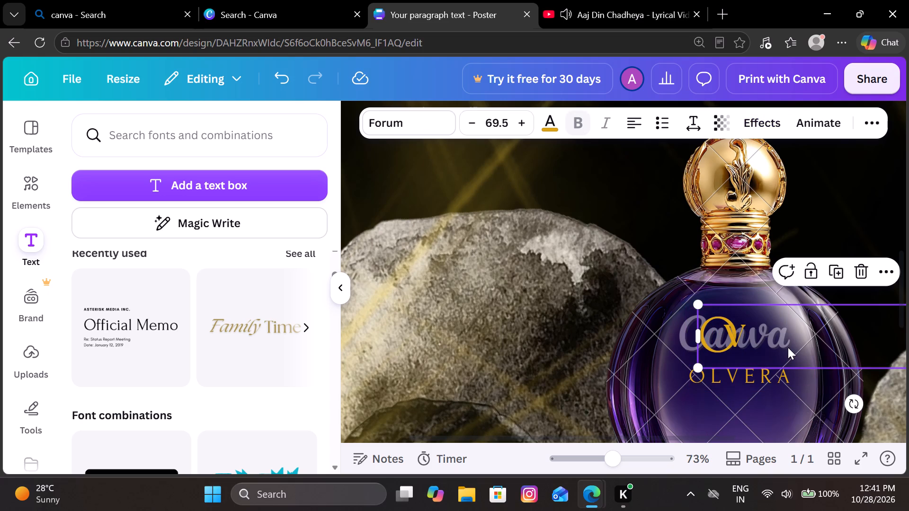
# Nudge the V slightly and move the enlarged O so it encircles the V, centred above OLVERA.
pyautogui.click(754, 337)
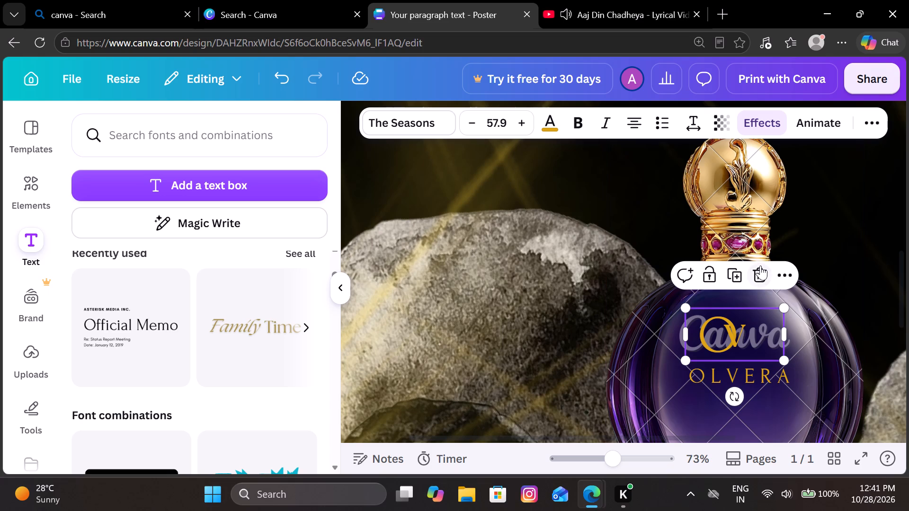
pyautogui.moveTo(754, 338); pyautogui.dragTo(755, 337)
pyautogui.moveTo(755, 337); pyautogui.dragTo(758, 338)
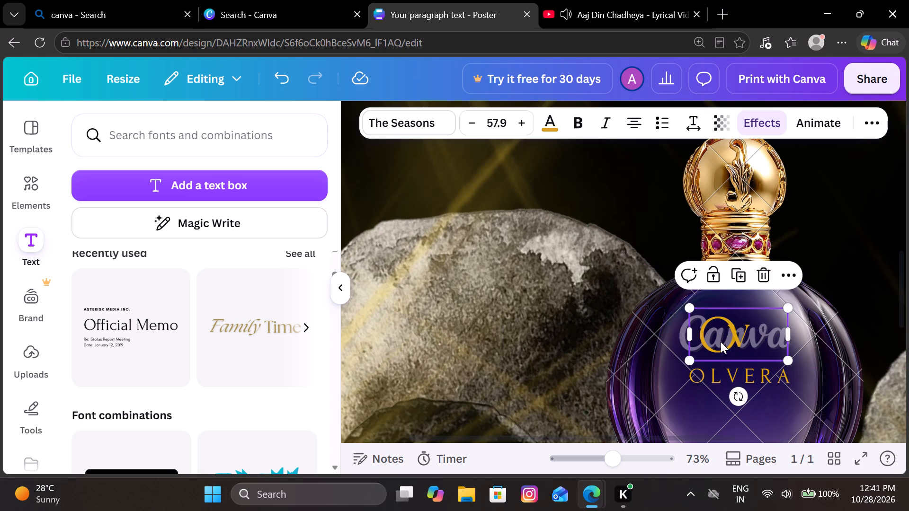
pyautogui.click(721, 342)
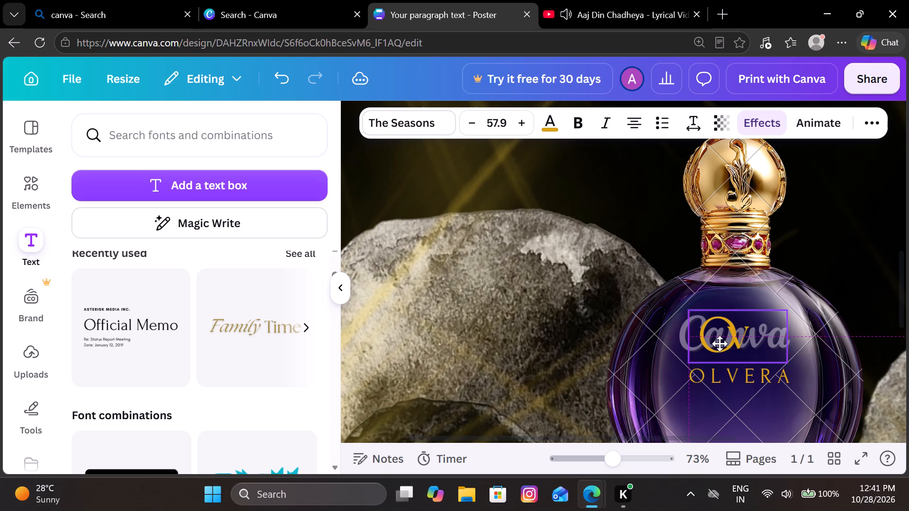
pyautogui.moveTo(822, 359); pyautogui.dragTo(843, 359)
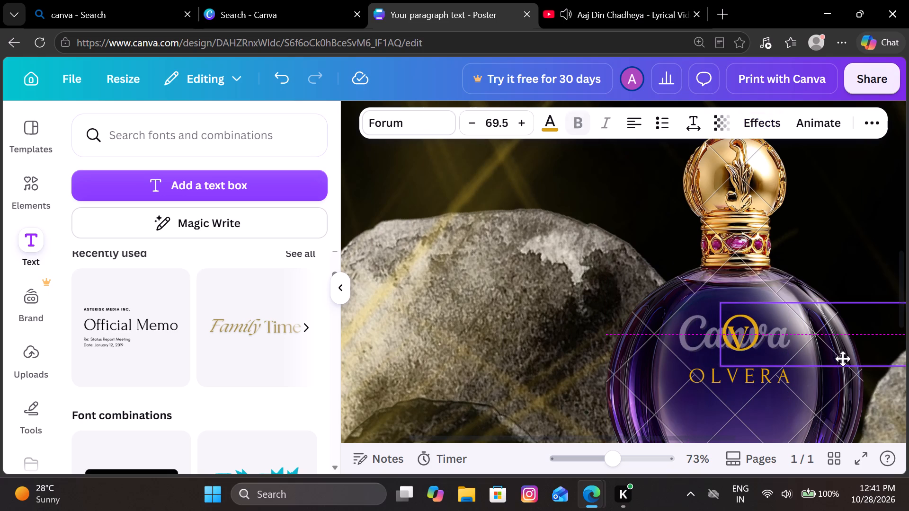
pyautogui.moveTo(843, 359); pyautogui.dragTo(842, 358)
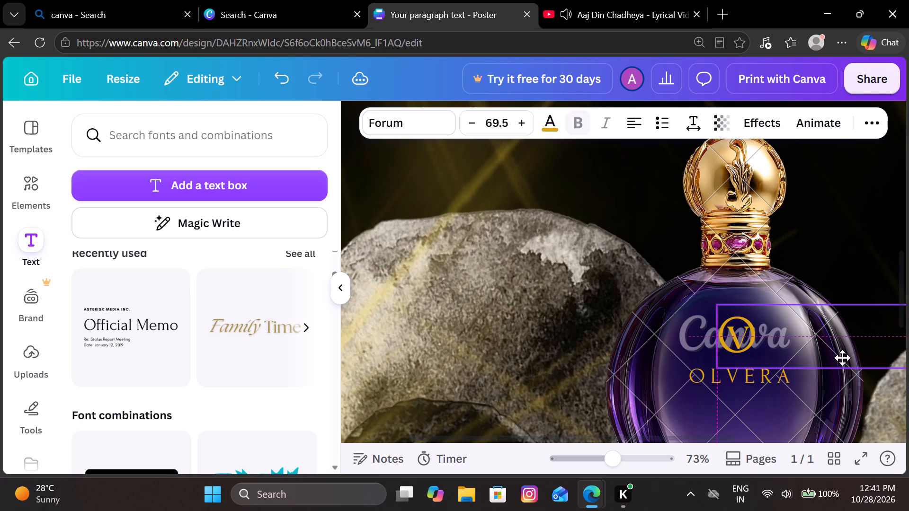
# Enlarge the monogram's O to about size 73.7 and reposition it centred around the V.
pyautogui.moveTo(842, 358); pyautogui.dragTo(842, 358)
pyautogui.moveTo(842, 358); pyautogui.dragTo(842, 358)
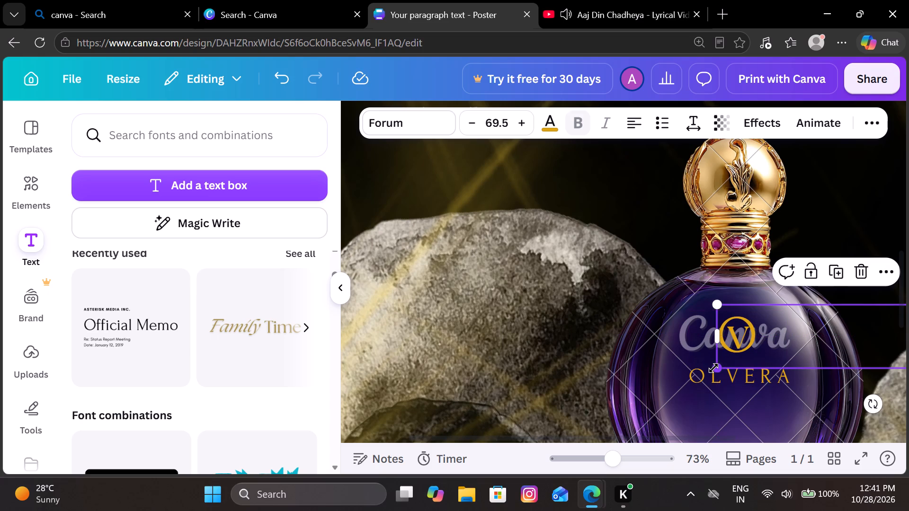
pyautogui.moveTo(713, 368); pyautogui.dragTo(696, 380)
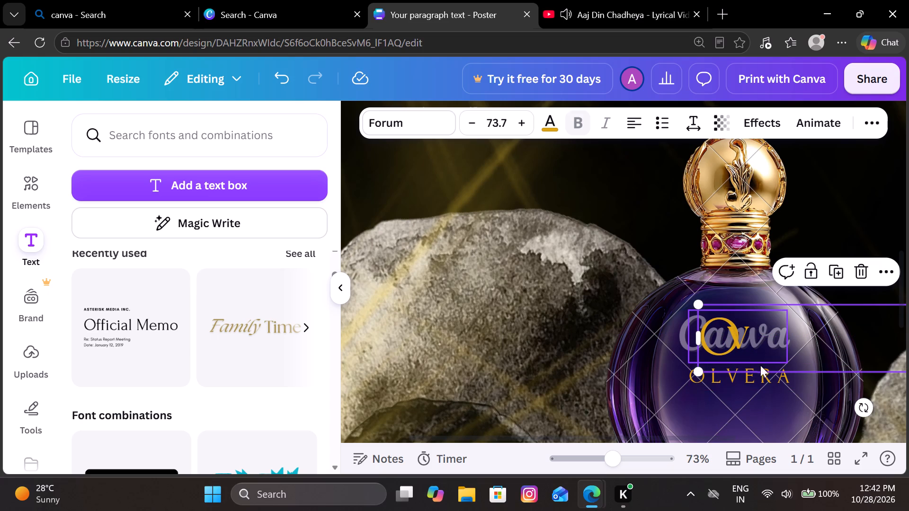
pyautogui.moveTo(805, 360); pyautogui.dragTo(823, 359)
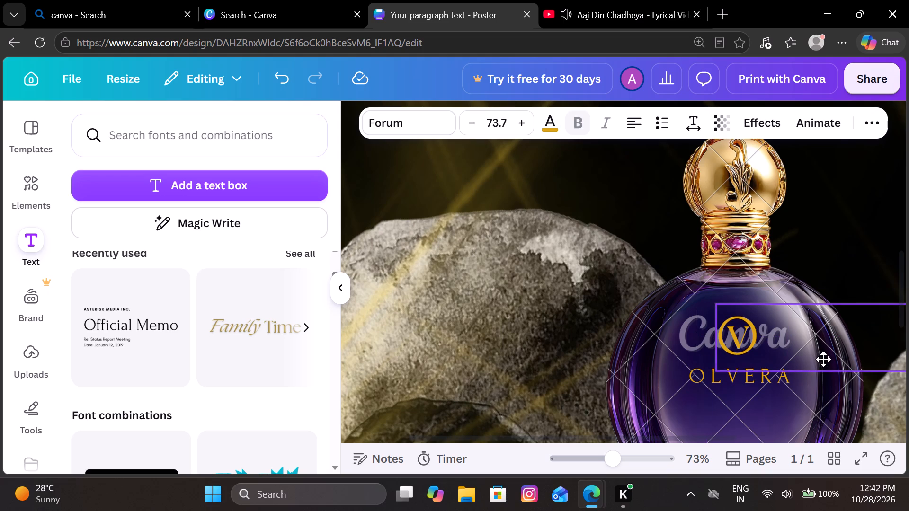
pyautogui.moveTo(823, 359); pyautogui.dragTo(823, 360)
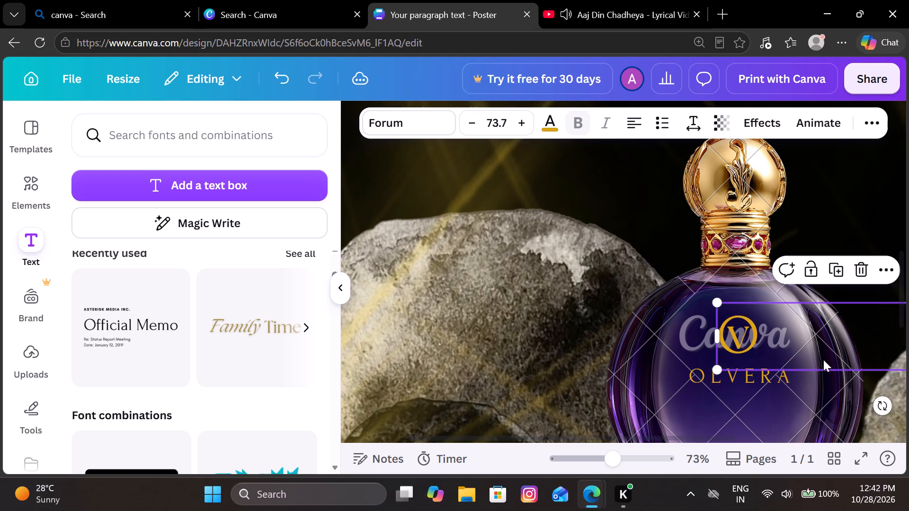
pyautogui.click(577, 325)
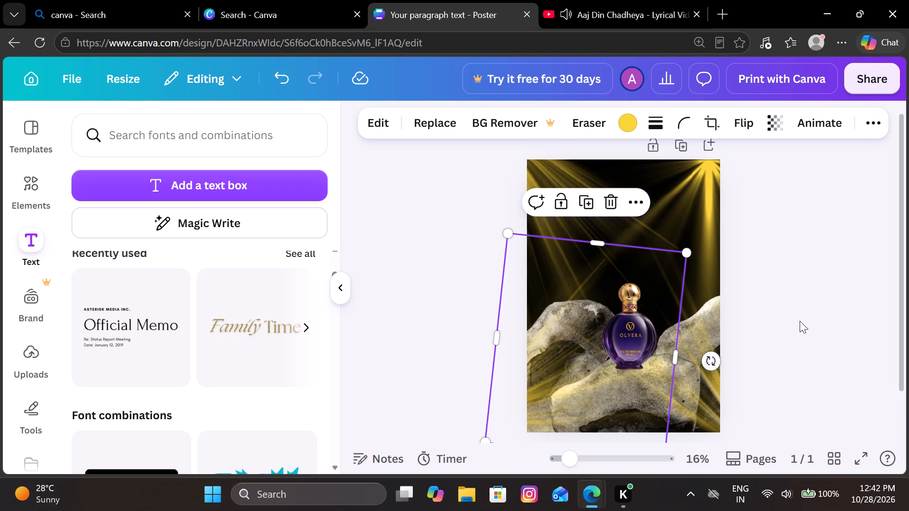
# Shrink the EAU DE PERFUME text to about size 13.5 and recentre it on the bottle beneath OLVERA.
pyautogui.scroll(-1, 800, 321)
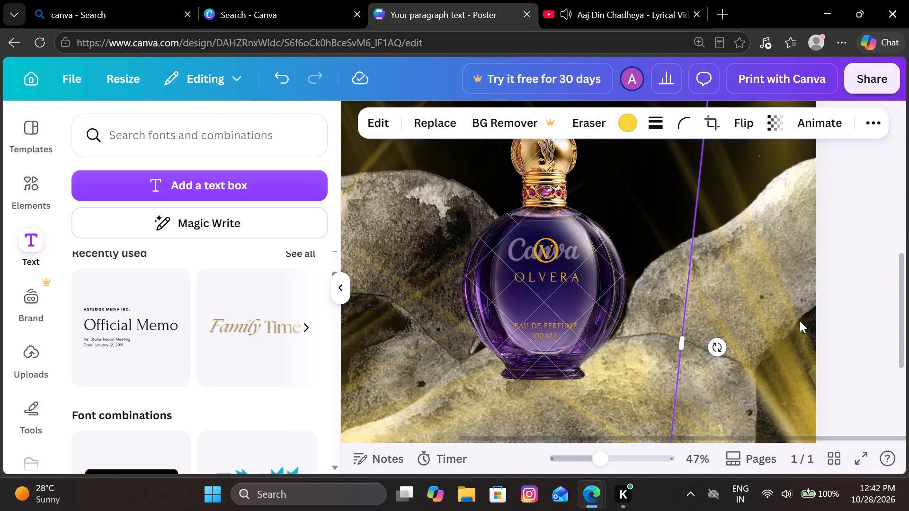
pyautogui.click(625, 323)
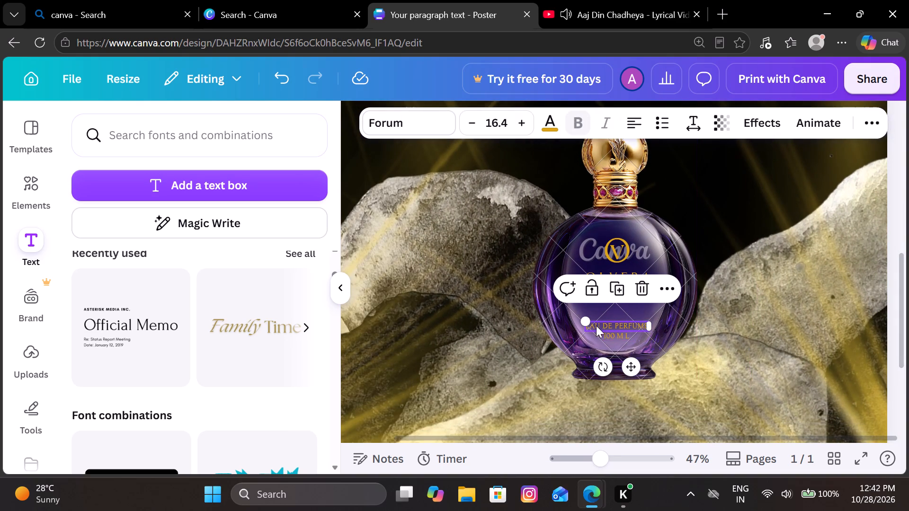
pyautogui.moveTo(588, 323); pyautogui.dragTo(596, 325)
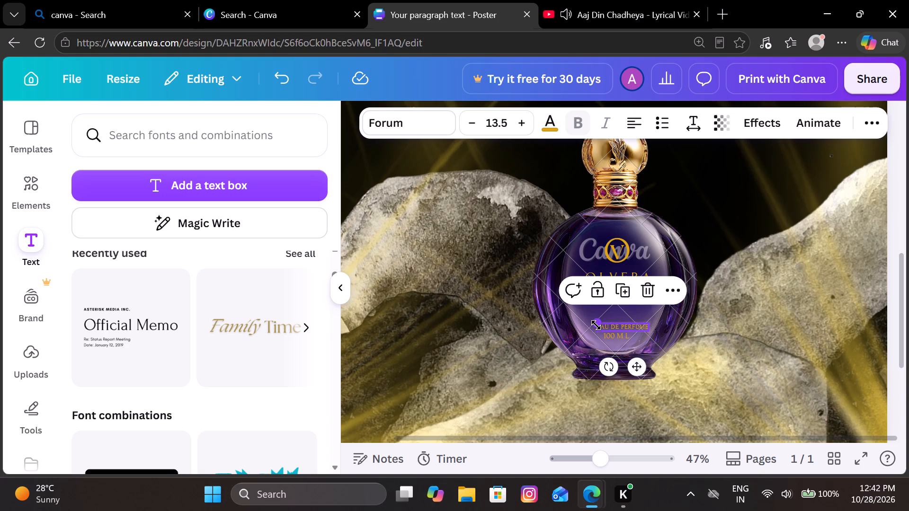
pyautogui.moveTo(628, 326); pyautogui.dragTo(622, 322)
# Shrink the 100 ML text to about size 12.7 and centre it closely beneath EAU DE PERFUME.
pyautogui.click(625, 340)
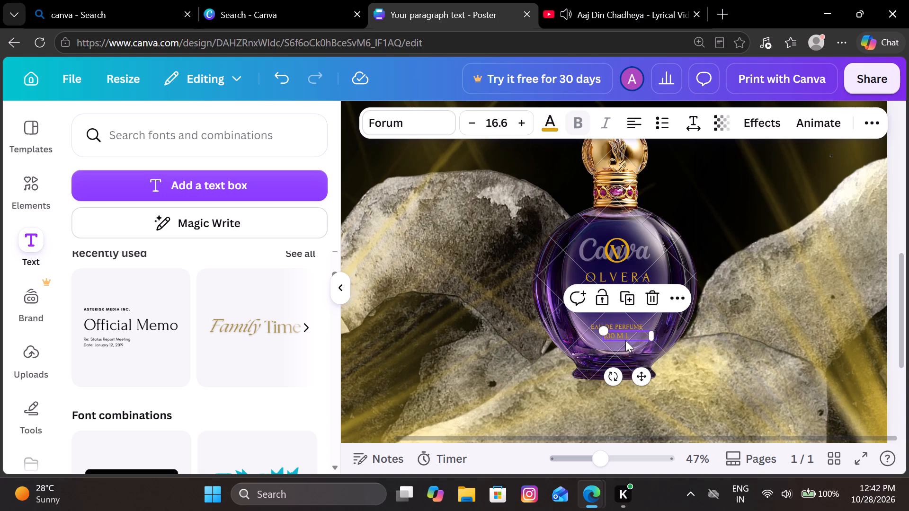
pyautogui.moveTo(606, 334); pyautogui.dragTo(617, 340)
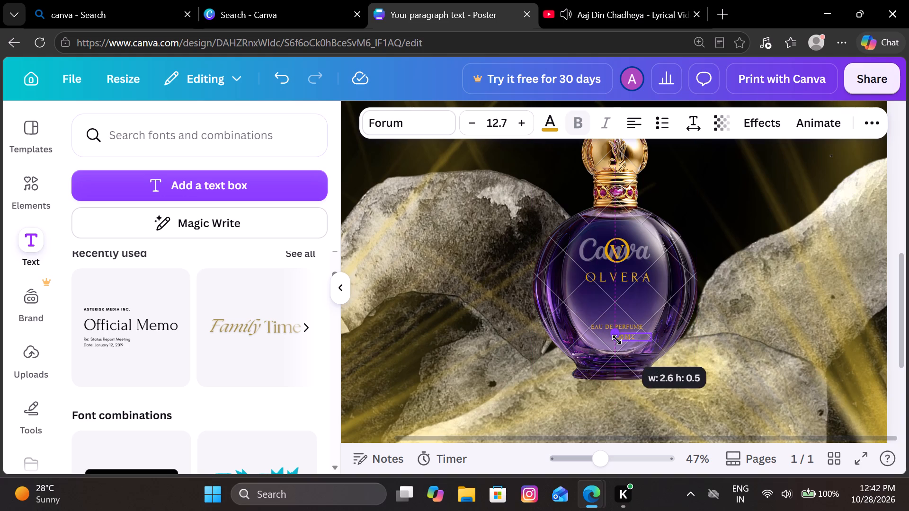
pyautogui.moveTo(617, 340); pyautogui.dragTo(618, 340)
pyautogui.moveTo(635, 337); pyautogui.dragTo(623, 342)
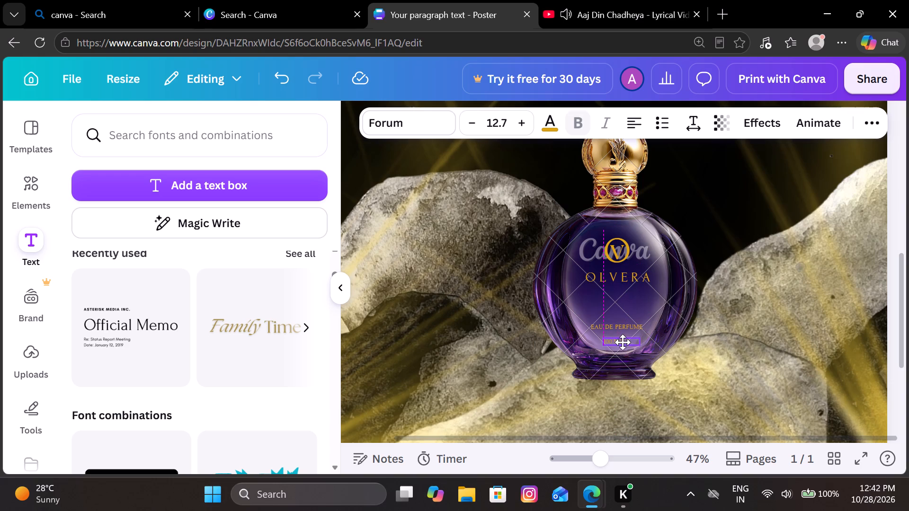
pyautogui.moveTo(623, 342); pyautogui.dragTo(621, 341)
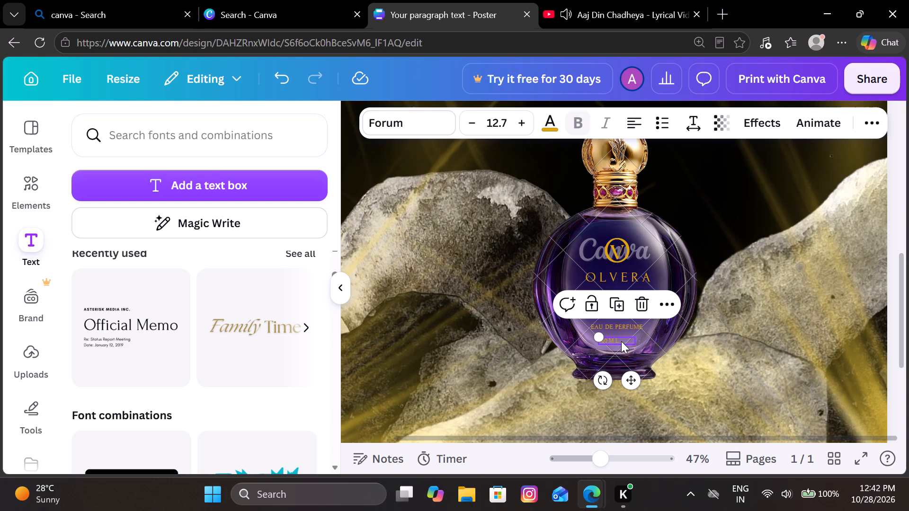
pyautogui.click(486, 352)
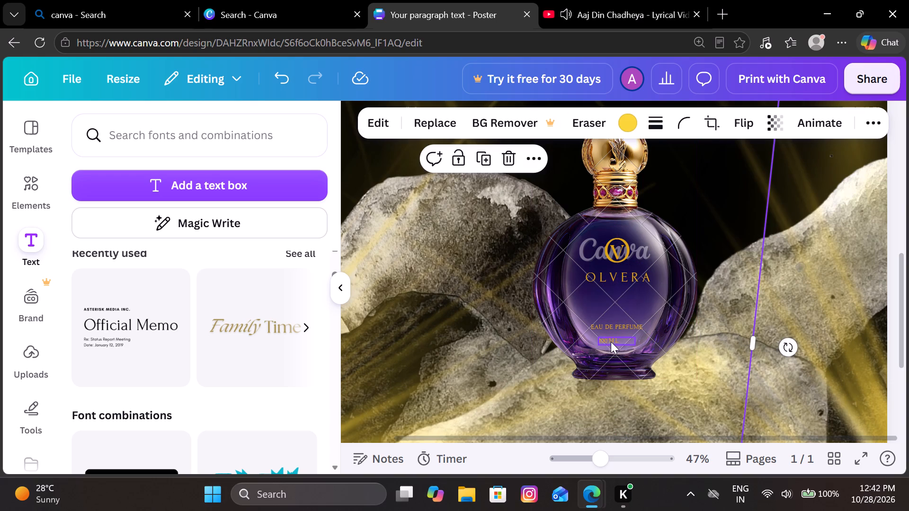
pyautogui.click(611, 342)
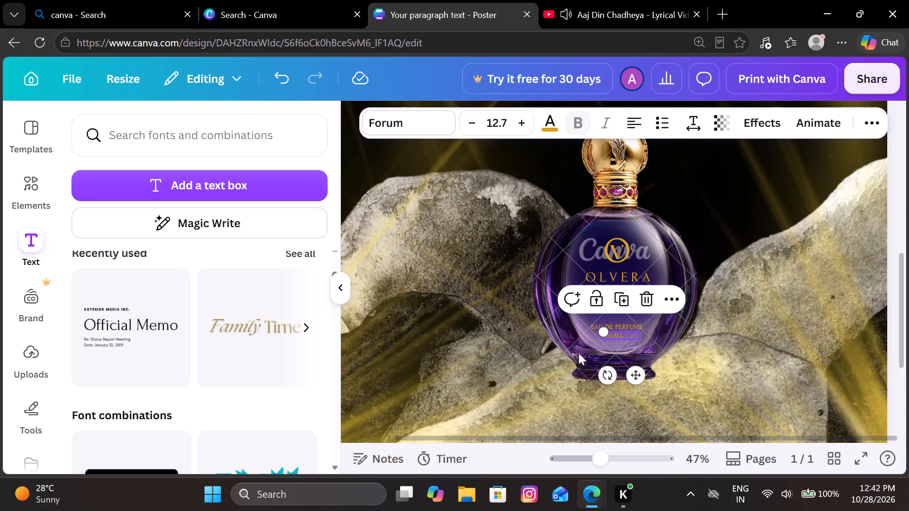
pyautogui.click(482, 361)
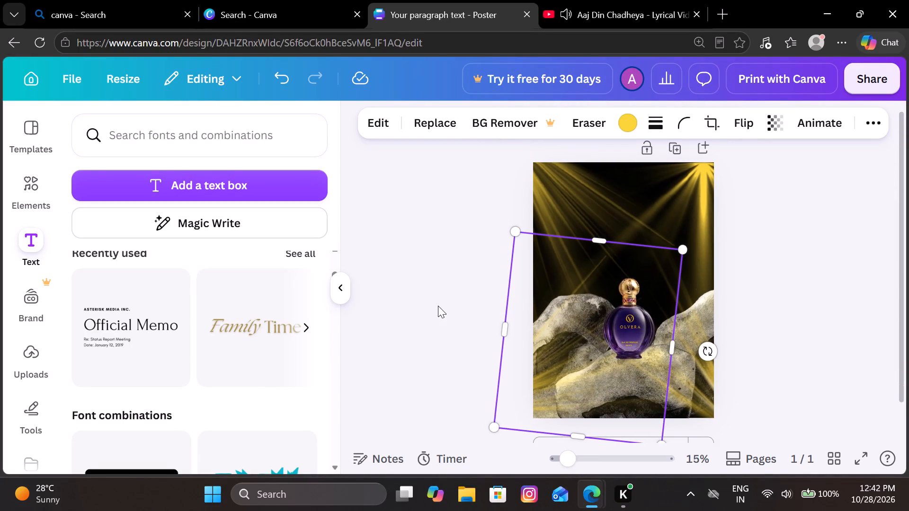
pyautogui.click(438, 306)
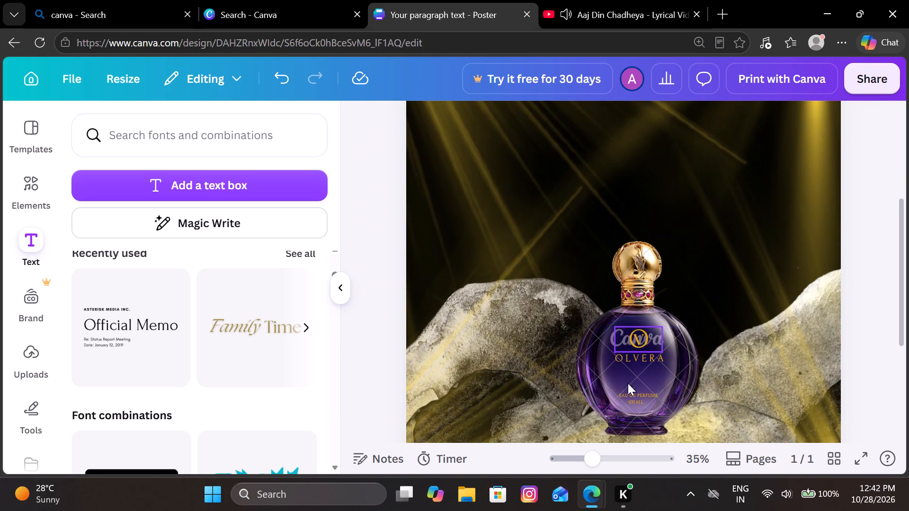
# Delete the EAU DE PERFUME and 100 ML texts from the bottle.
pyautogui.click(637, 398)
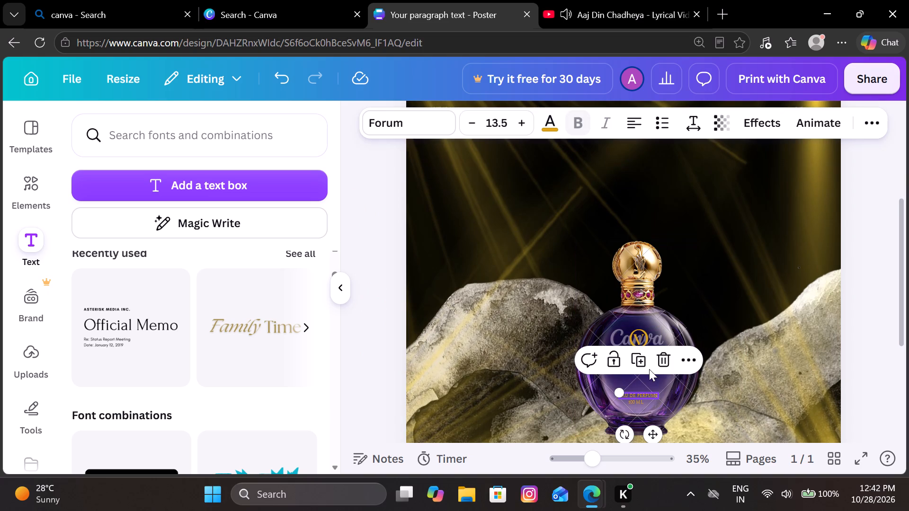
pyautogui.click(664, 361)
pyautogui.click(640, 404)
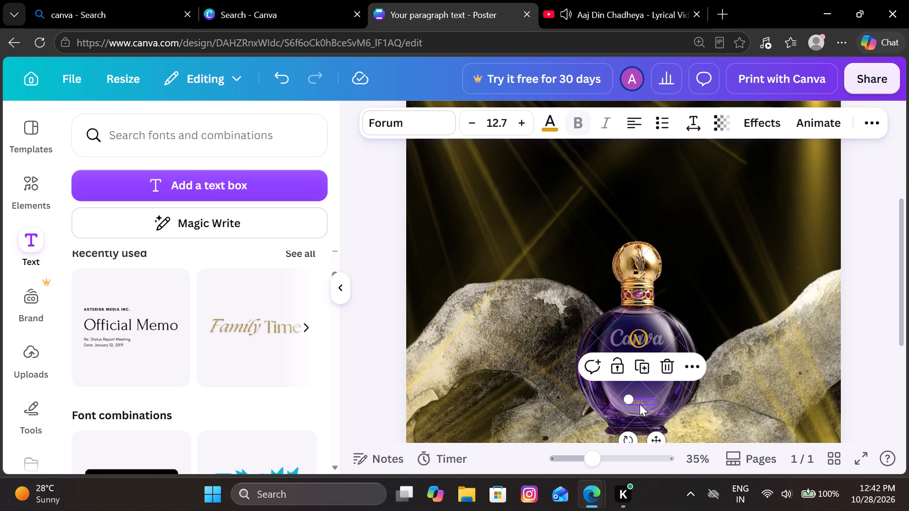
pyautogui.click(665, 372)
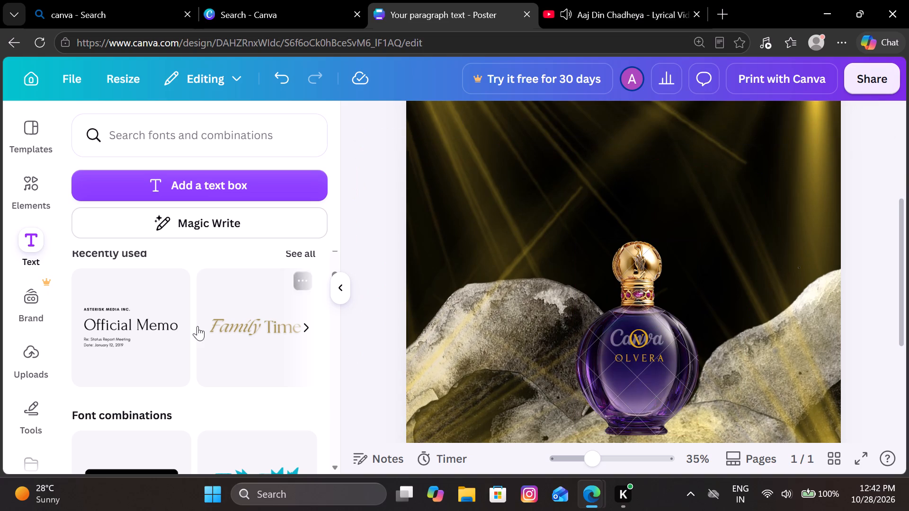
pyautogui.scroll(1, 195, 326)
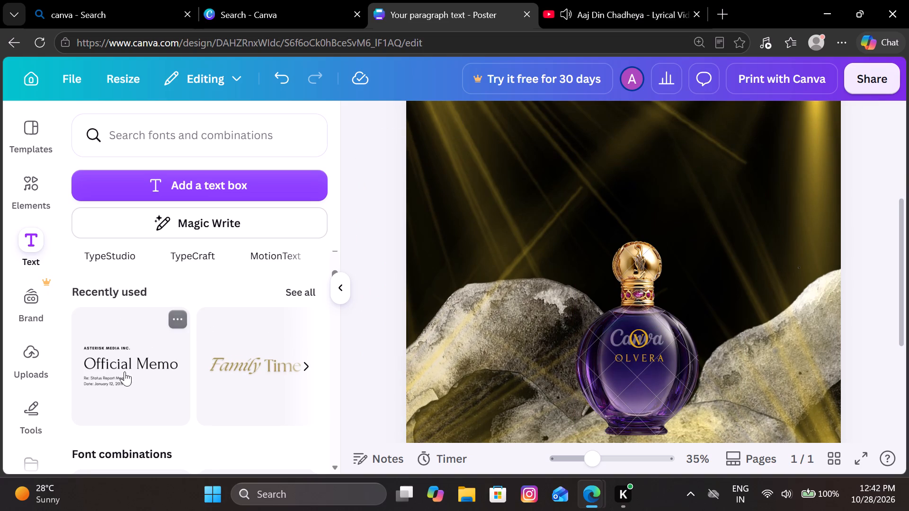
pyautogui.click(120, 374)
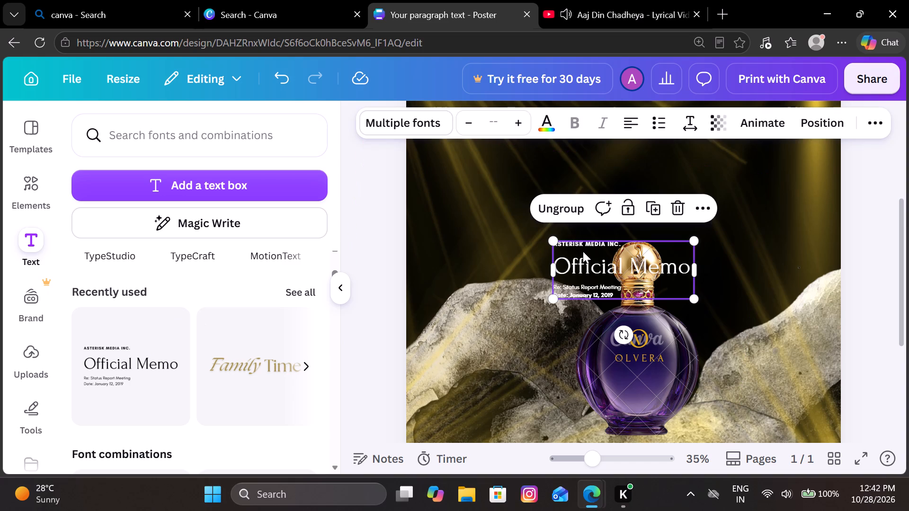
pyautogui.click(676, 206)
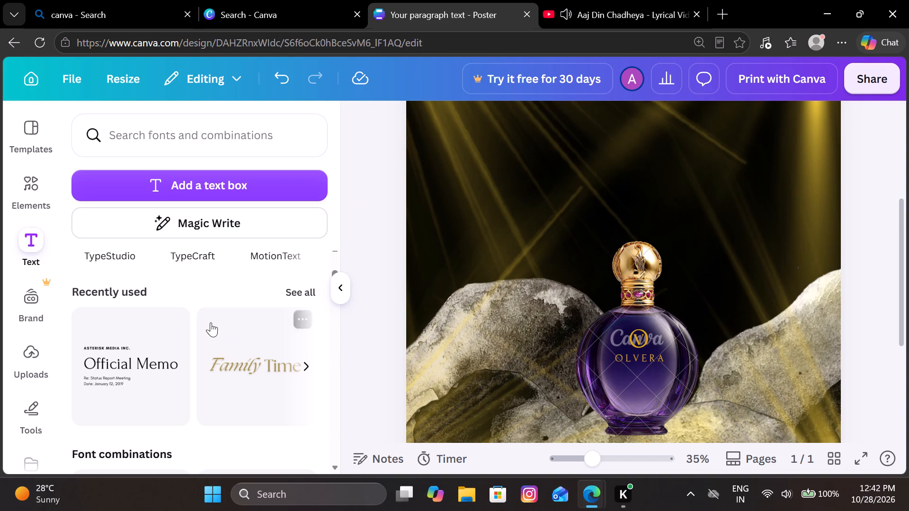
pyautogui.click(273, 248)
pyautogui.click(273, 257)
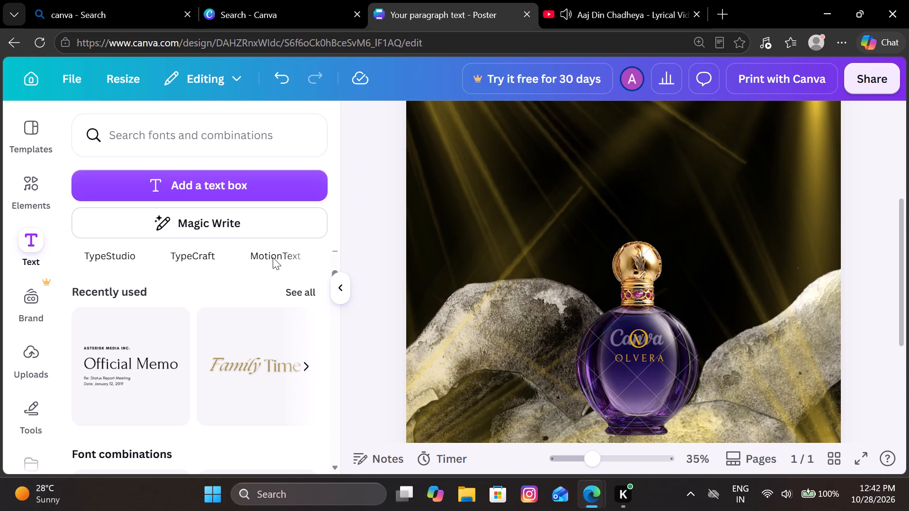
# Add the EST. 2012 / DAPPER / Premium Quality Goods font combination to the poster.
pyautogui.scroll(-4, 213, 352)
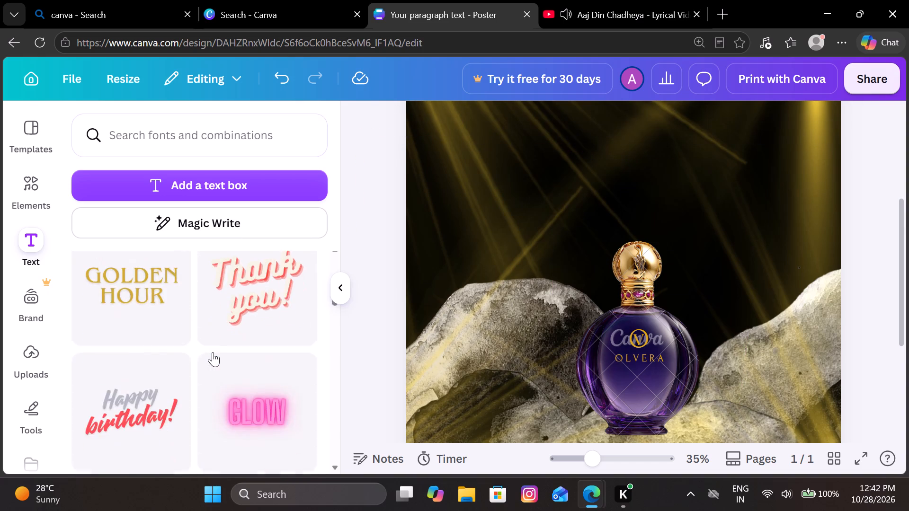
pyautogui.scroll(-6, 213, 352)
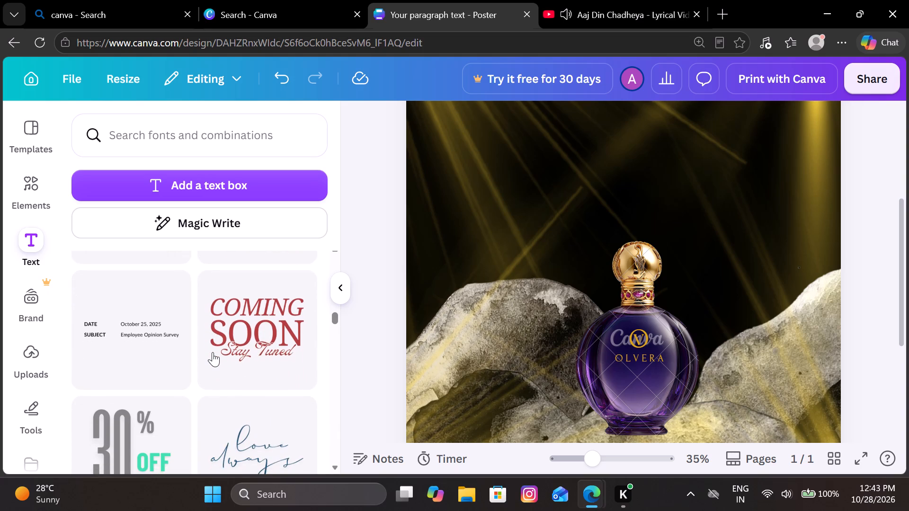
pyautogui.scroll(-3, 213, 352)
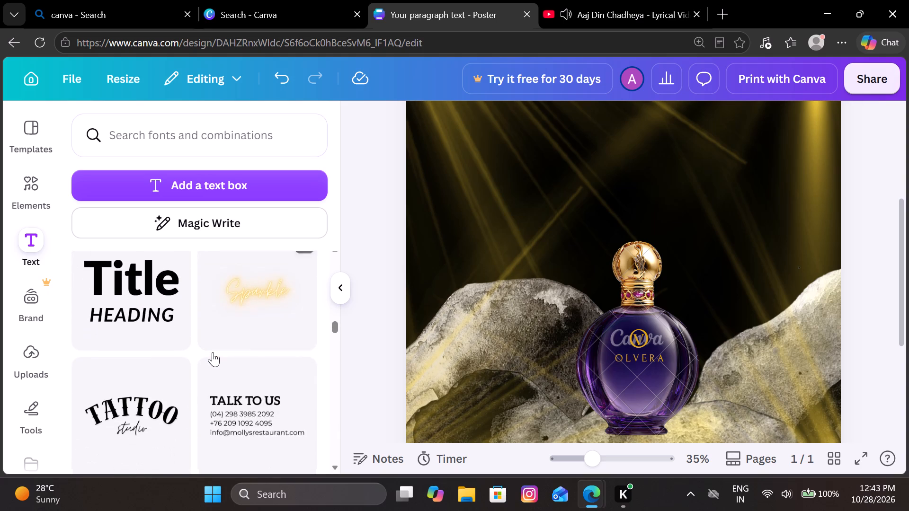
pyautogui.scroll(-2, 213, 352)
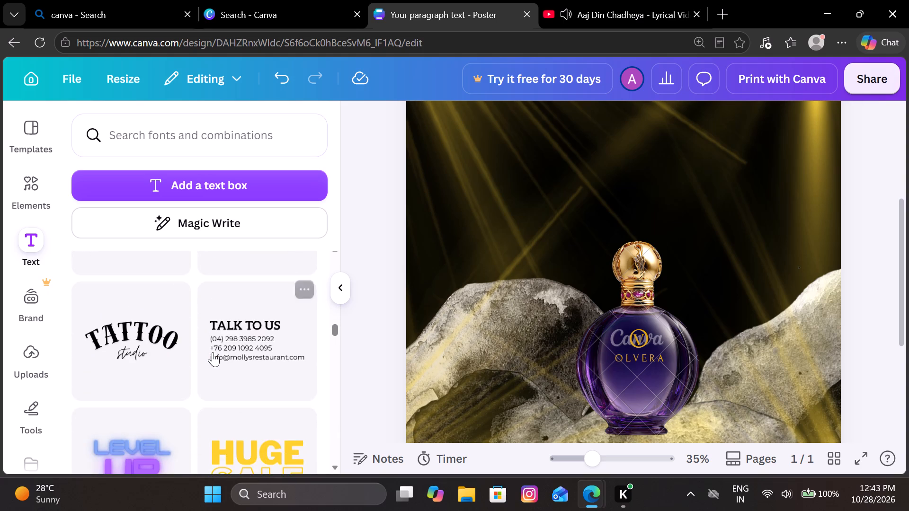
pyautogui.scroll(-3, 213, 352)
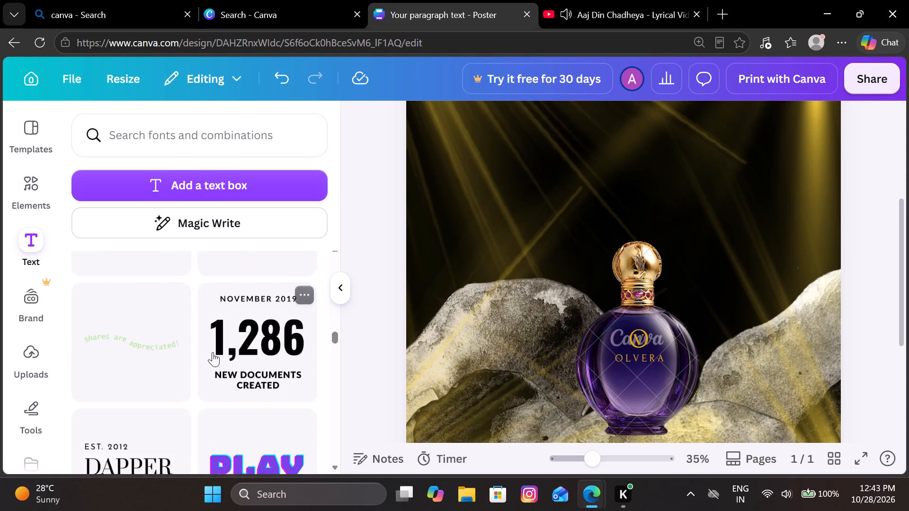
pyautogui.scroll(-1, 213, 352)
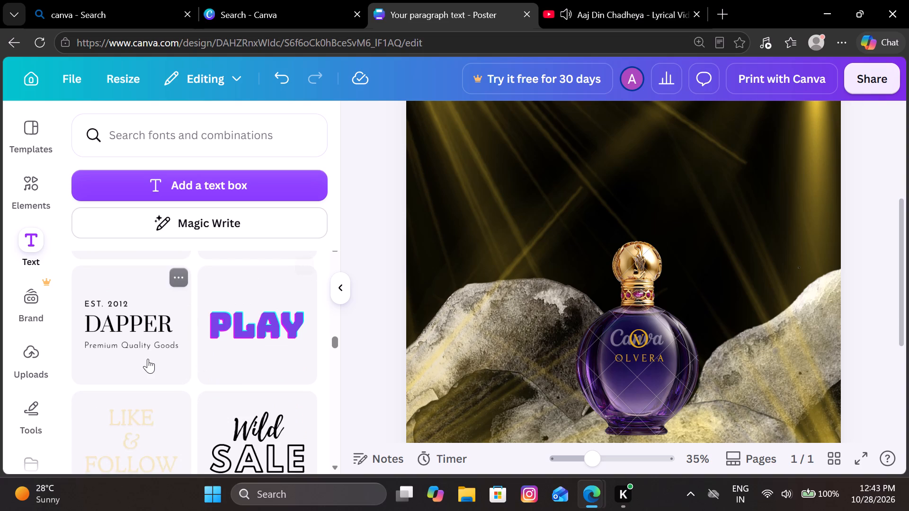
pyautogui.click(148, 359)
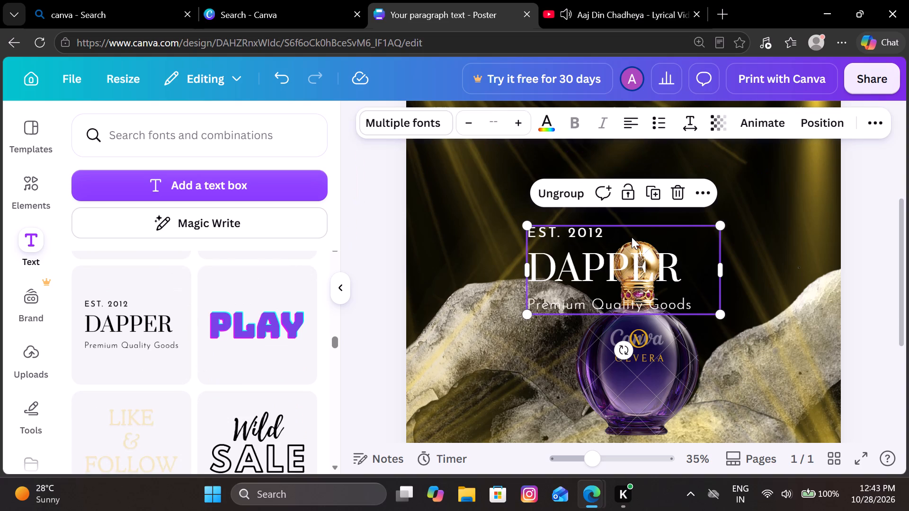
# Delete the DAPPER and EST. 2012 lines from the added font combination, keeping the Premium Quality Goods line.
pyautogui.click(597, 259)
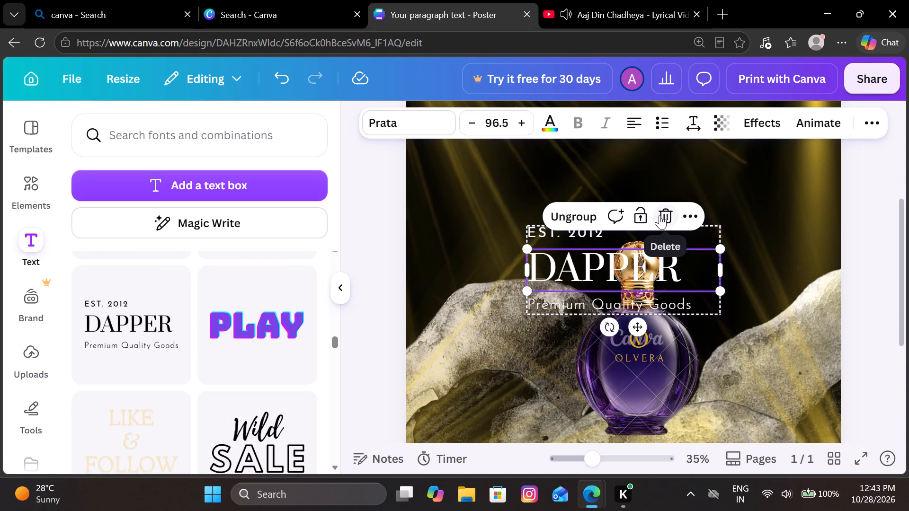
pyautogui.click(659, 215)
pyautogui.click(582, 234)
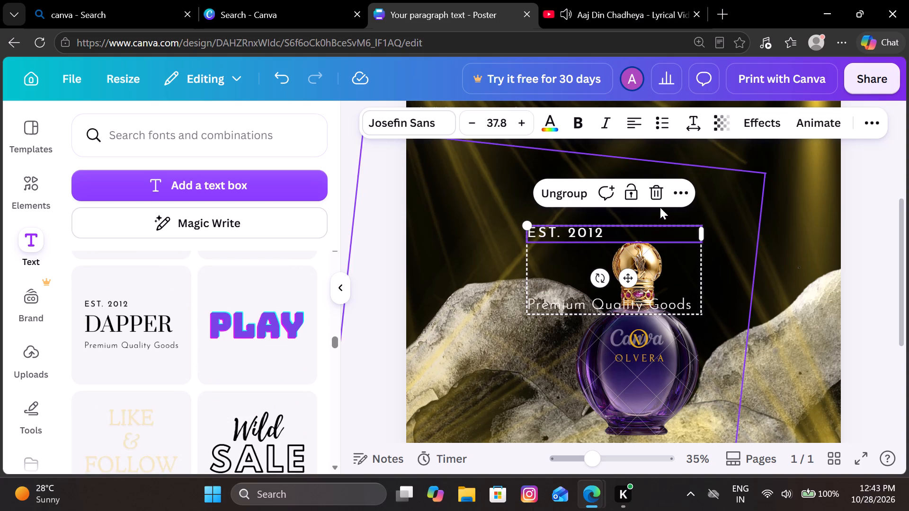
pyautogui.click(657, 199)
# Replace the Premium Quality Goods text with EAU DE PERFUME.
pyautogui.click(630, 296)
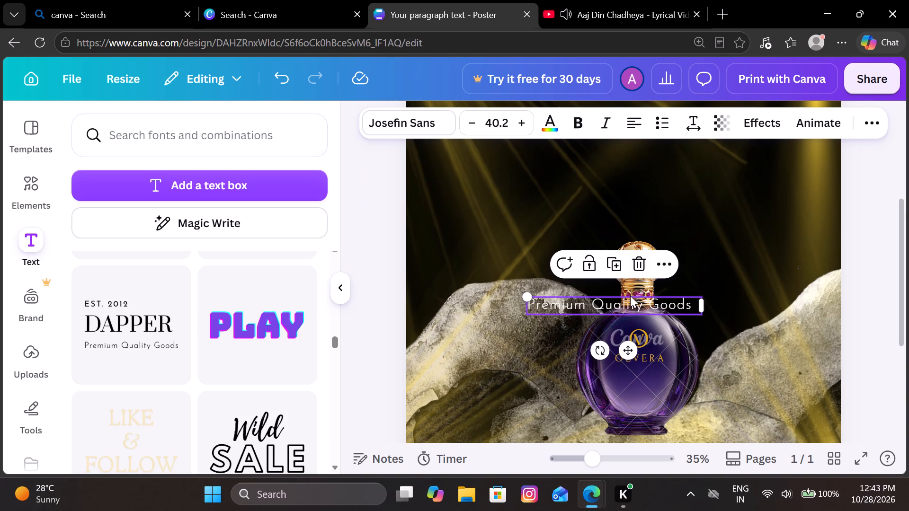
pyautogui.press('e')
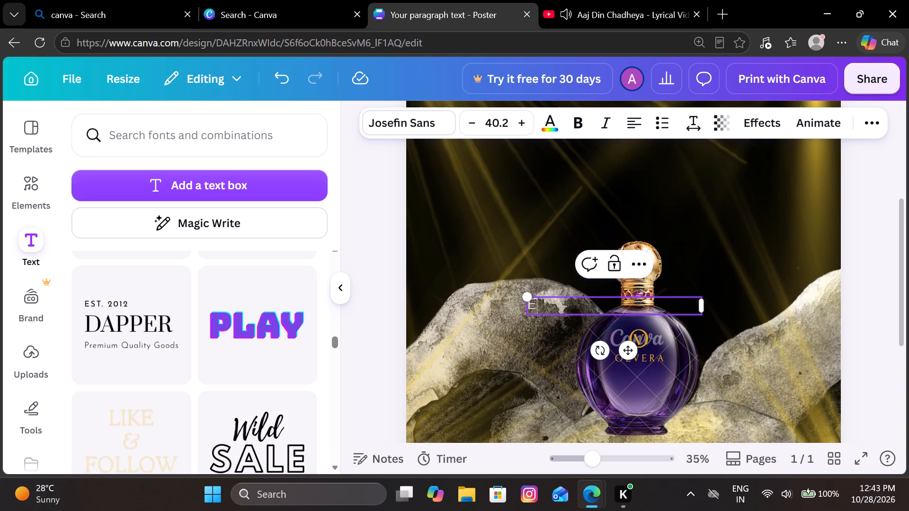
pyautogui.write('AU')
pyautogui.press('space')
pyautogui.write('DE')
pyautogui.press('space')
pyautogui.press('p')
pyautogui.write('ERFUME')
pyautogui.press('space')
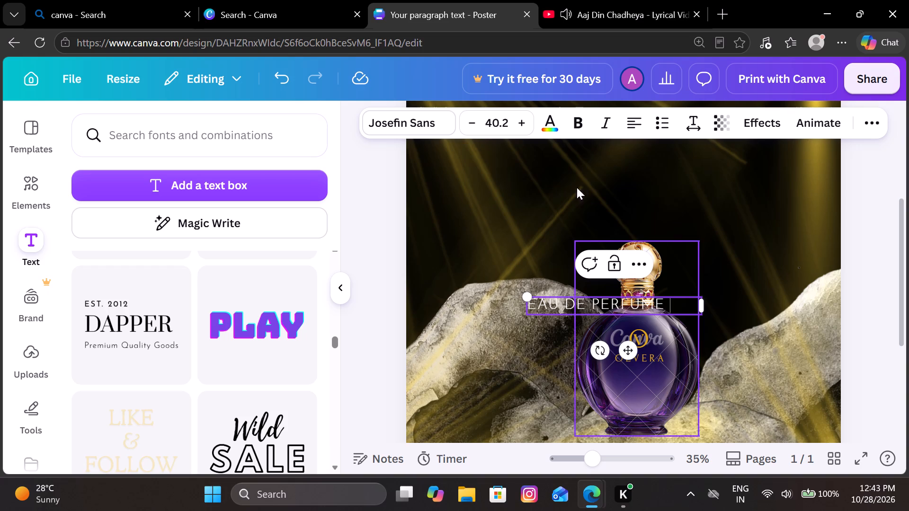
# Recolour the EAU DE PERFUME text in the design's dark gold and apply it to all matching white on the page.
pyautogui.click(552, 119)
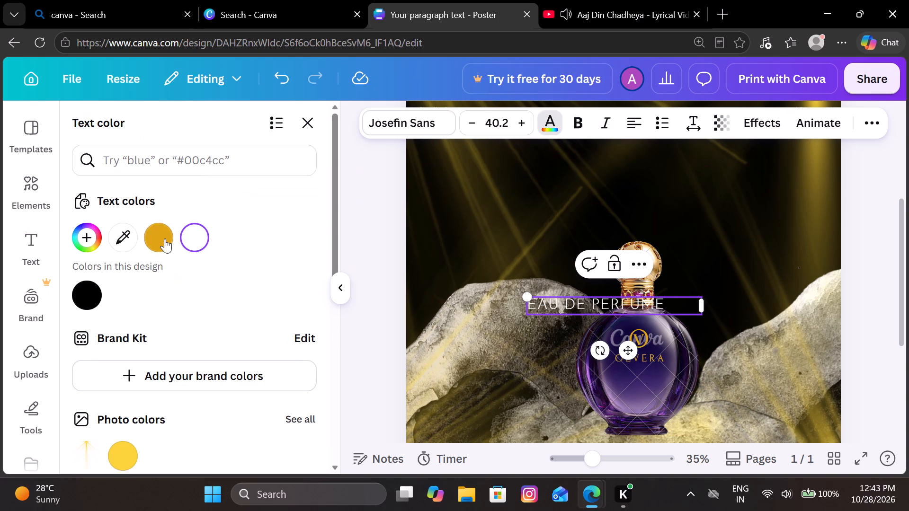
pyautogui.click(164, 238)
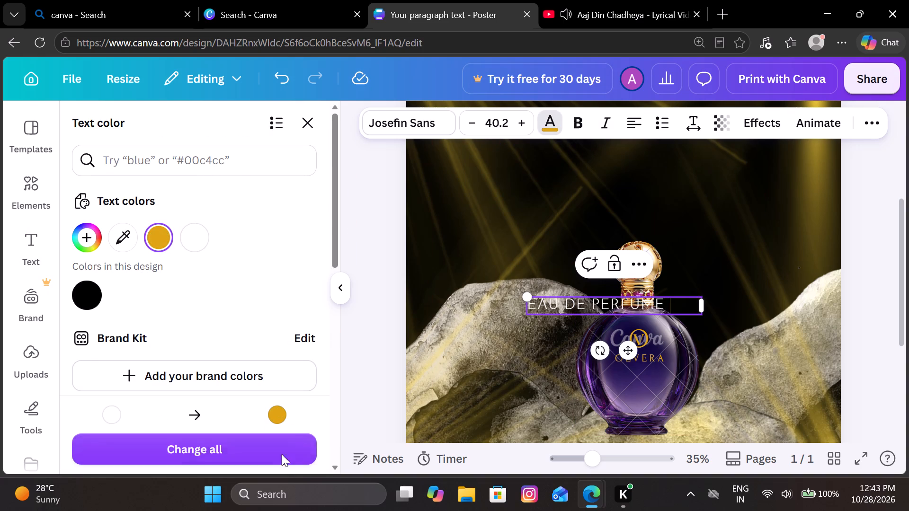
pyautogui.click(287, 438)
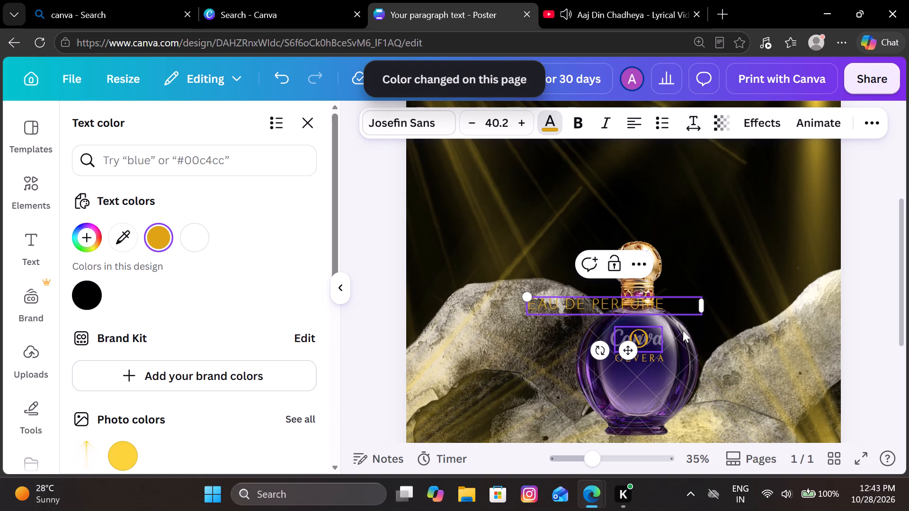
# Shrink the EAU DE PERFUME text to about size 14.4 and place it on the bottle beneath OLVERA.
pyautogui.moveTo(528, 301); pyautogui.dragTo(558, 313)
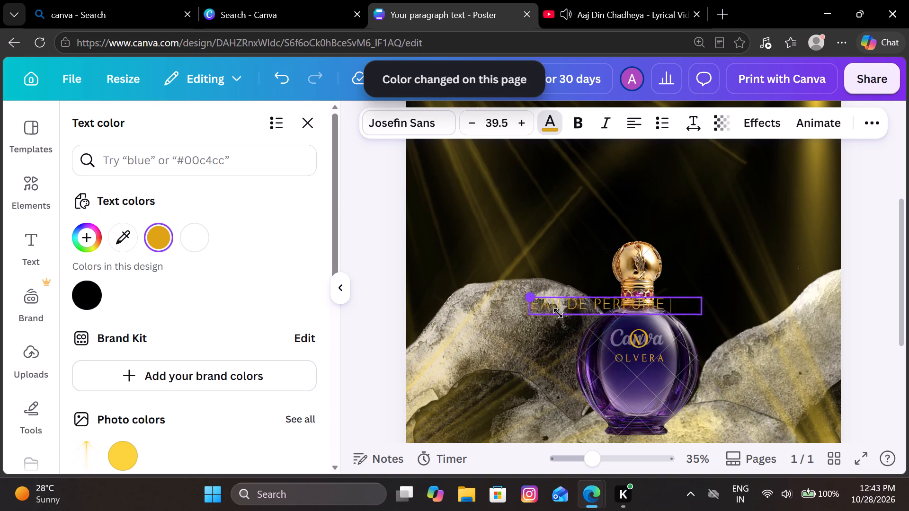
pyautogui.moveTo(558, 313); pyautogui.dragTo(706, 341)
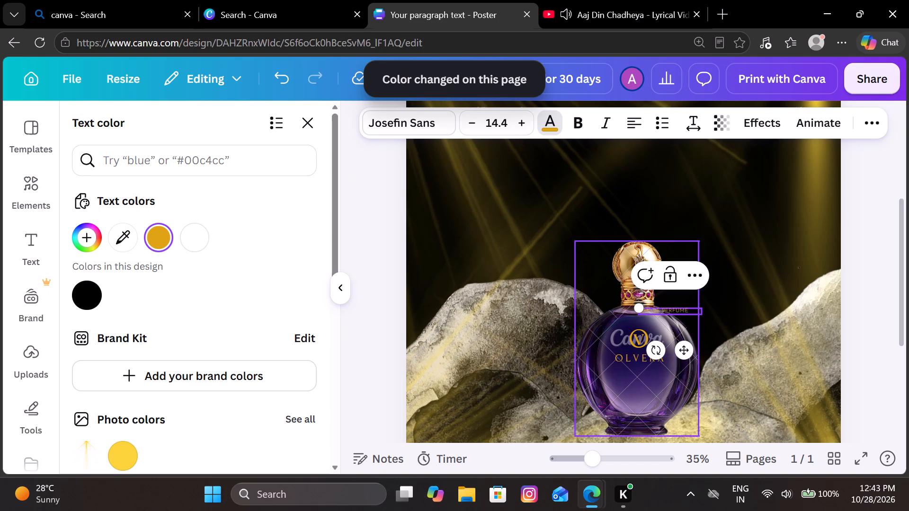
pyautogui.moveTo(691, 318); pyautogui.dragTo(680, 385)
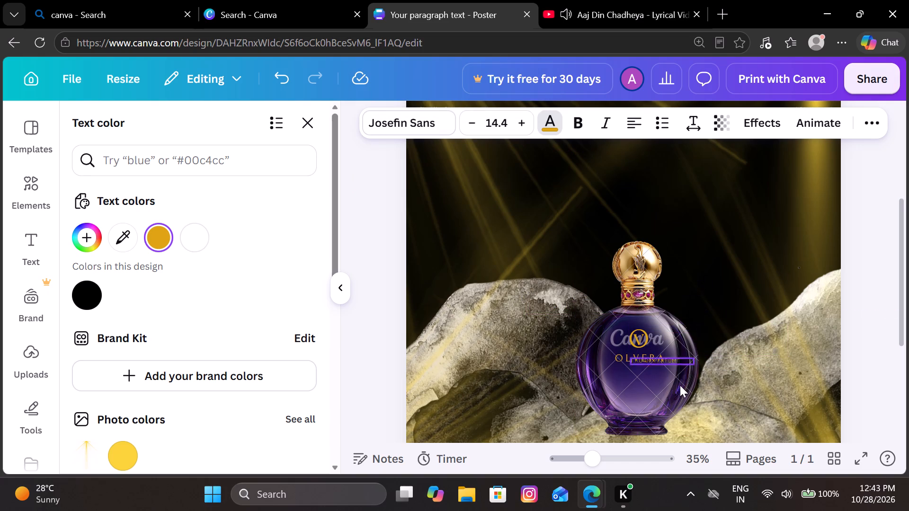
pyautogui.moveTo(680, 385); pyautogui.dragTo(663, 401)
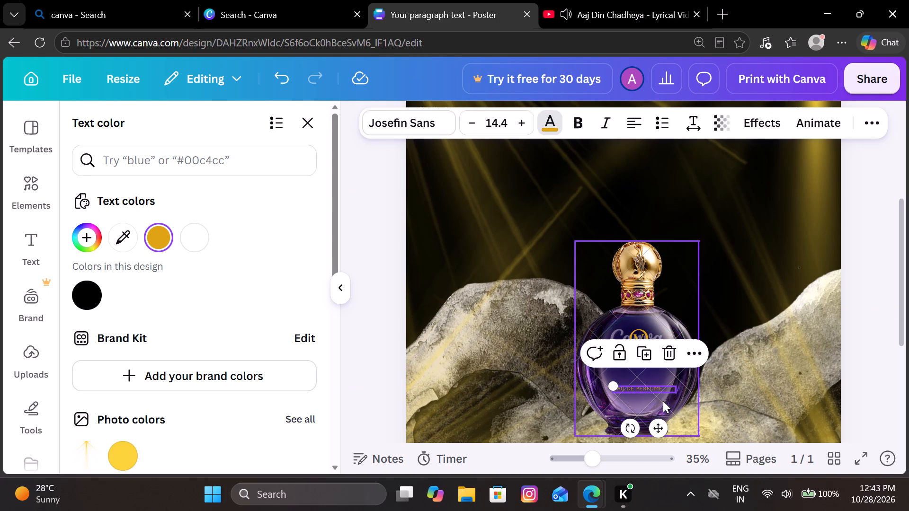
pyautogui.click(747, 273)
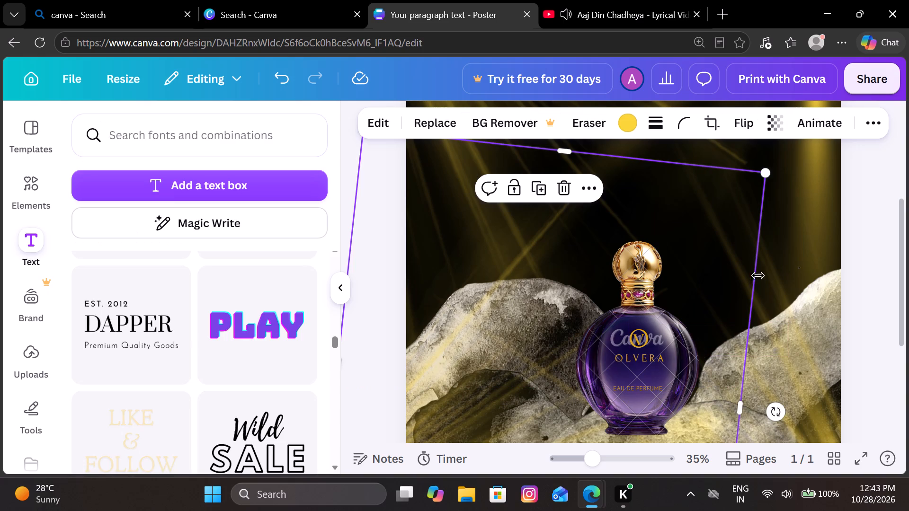
pyautogui.click(778, 273)
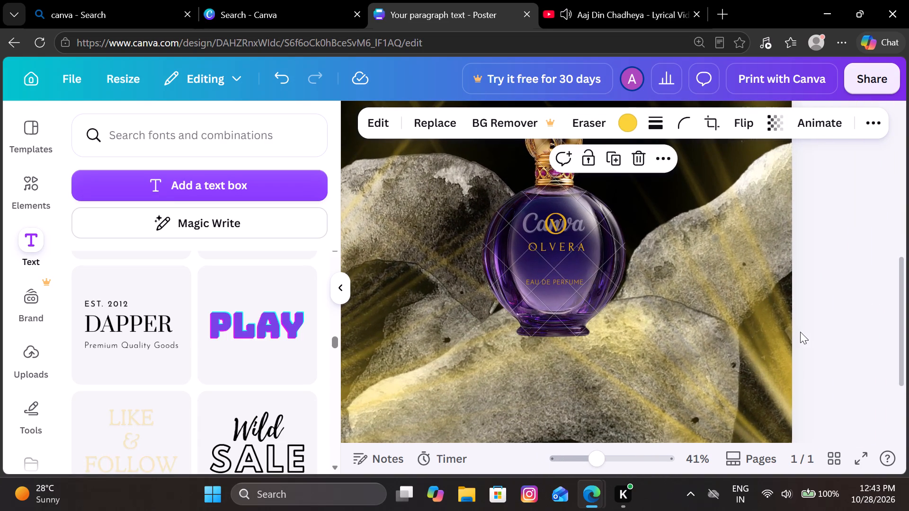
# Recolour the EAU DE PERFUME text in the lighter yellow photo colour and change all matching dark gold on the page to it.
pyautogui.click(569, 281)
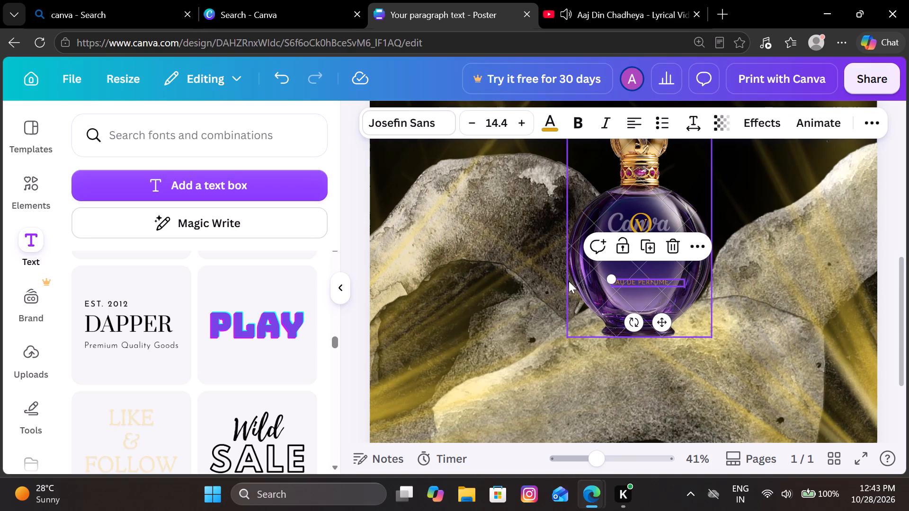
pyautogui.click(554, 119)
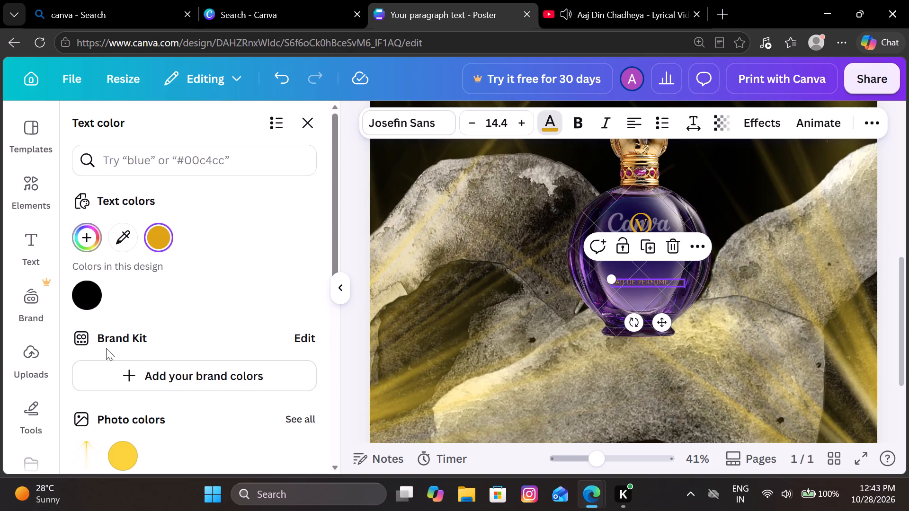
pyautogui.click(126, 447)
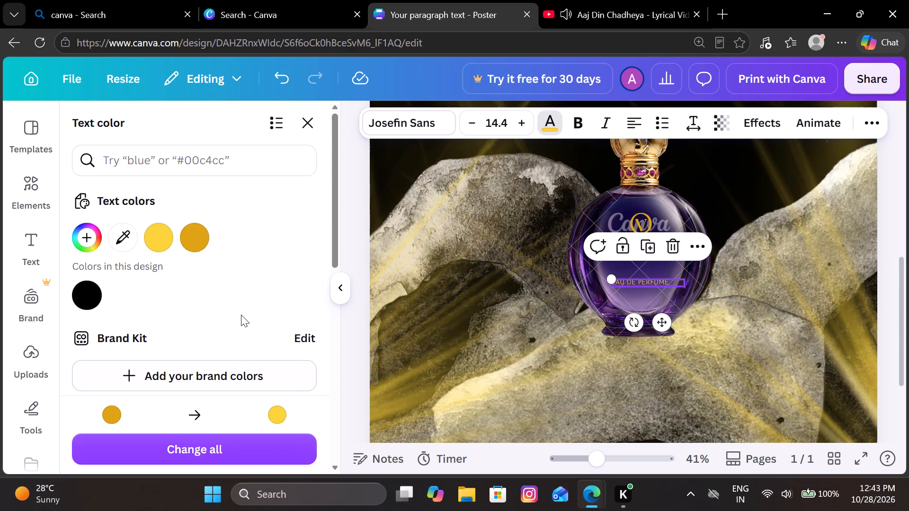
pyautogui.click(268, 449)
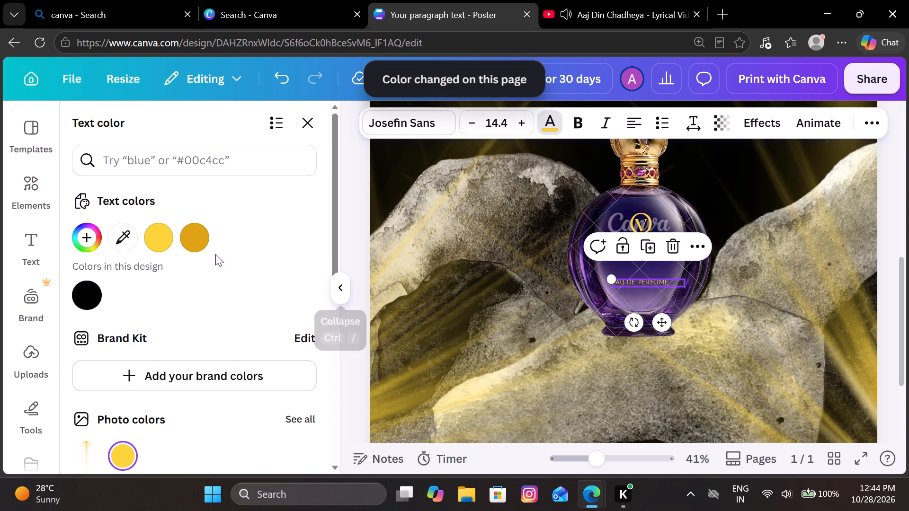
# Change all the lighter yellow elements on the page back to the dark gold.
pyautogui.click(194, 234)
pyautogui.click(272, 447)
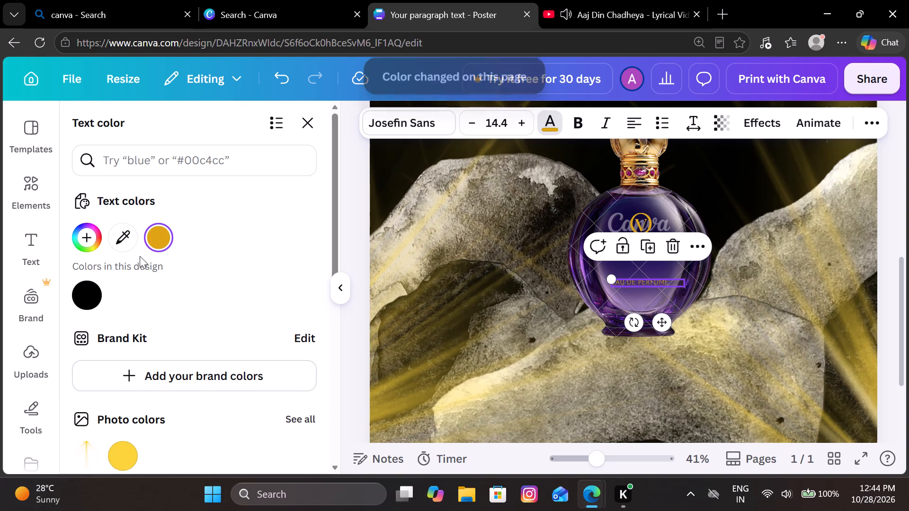
# Recolour only the EAU DE PERFUME text in the lighter yellow photo colour.
pyautogui.click(124, 457)
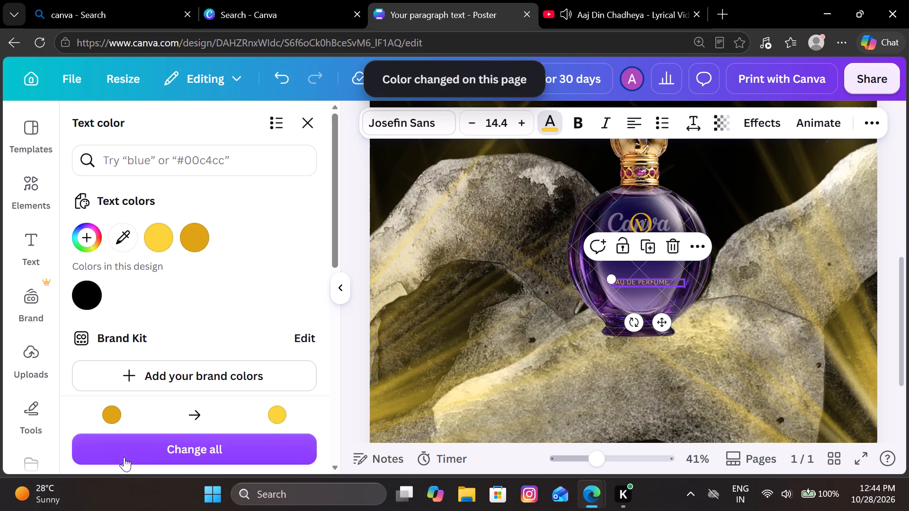
pyautogui.click(340, 290)
pyautogui.click(606, 285)
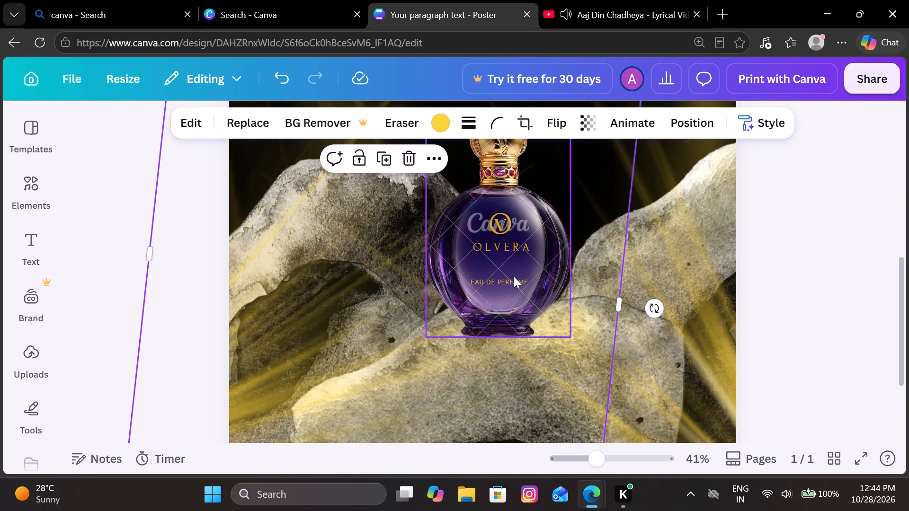
# Shrink the EAU DE PERFUME text to about size 12.4 and move it slightly lower on the bottle, left-aligned with OLVERA.
pyautogui.click(514, 282)
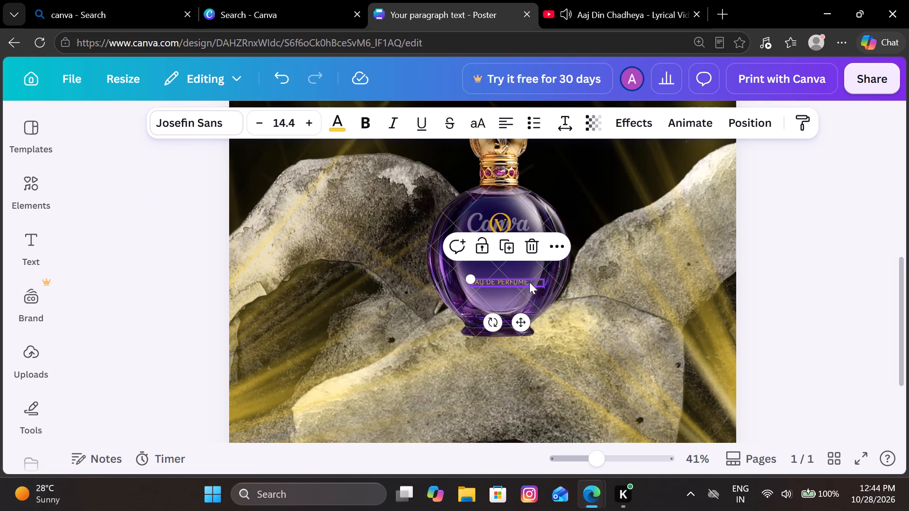
pyautogui.moveTo(472, 279); pyautogui.dragTo(480, 282)
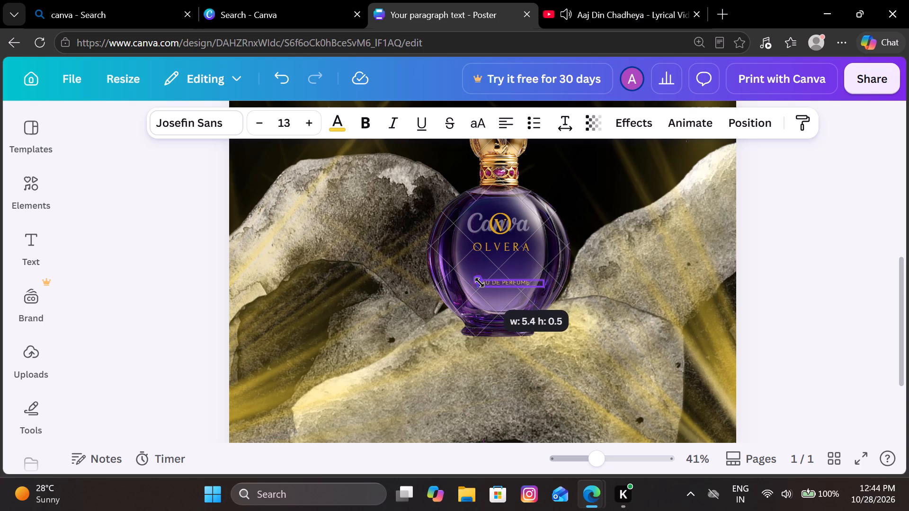
pyautogui.moveTo(480, 282); pyautogui.dragTo(494, 286)
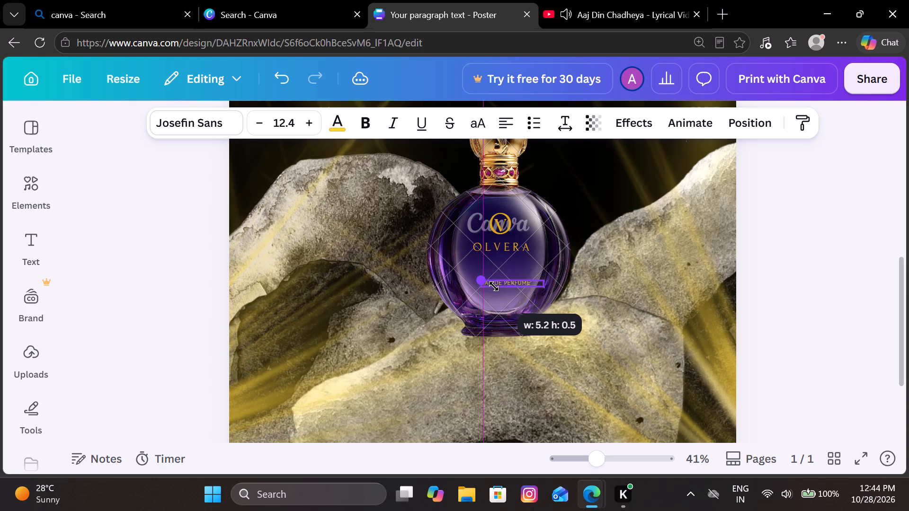
pyautogui.moveTo(494, 286); pyautogui.dragTo(500, 288)
pyautogui.moveTo(504, 286); pyautogui.dragTo(495, 293)
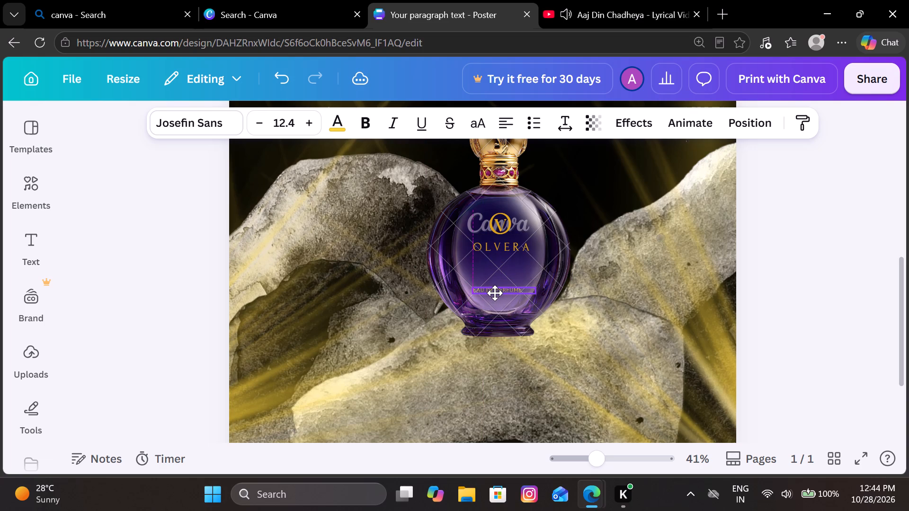
pyautogui.moveTo(495, 293); pyautogui.dragTo(495, 292)
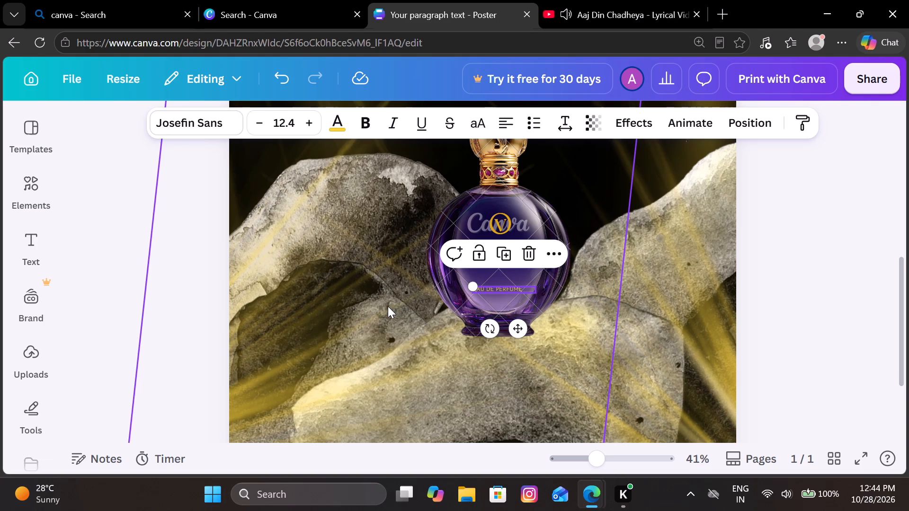
pyautogui.click(388, 306)
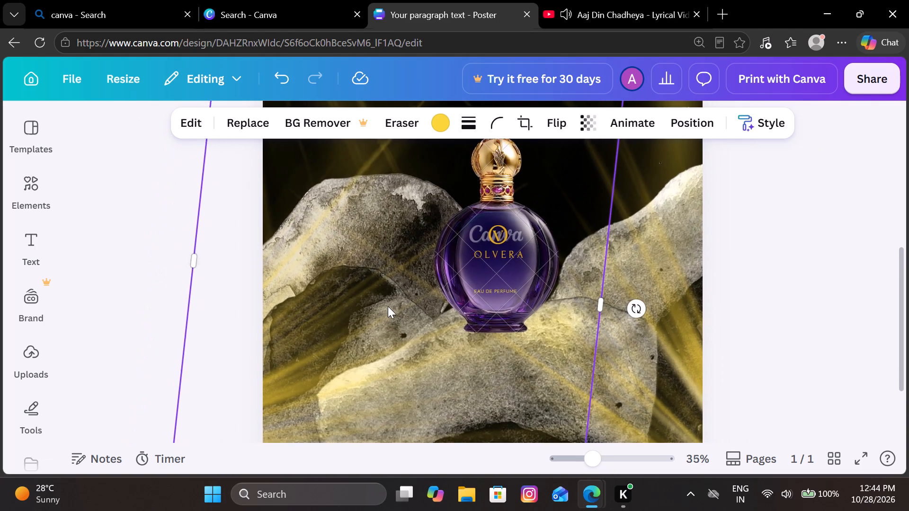
# Add the EST. 2012 / DAPPER / Premium Quality Goods font combination to the poster again.
pyautogui.moveTo(54, 246); pyautogui.dragTo(39, 243)
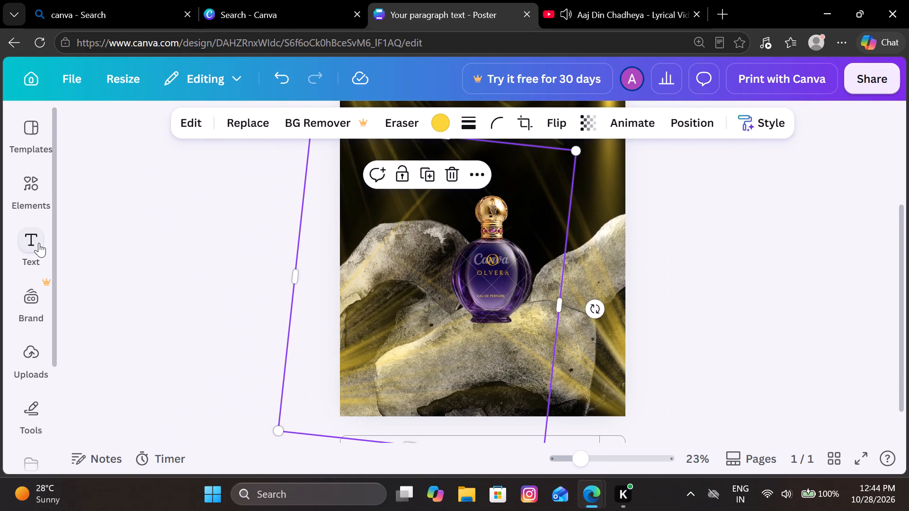
pyautogui.click(39, 243)
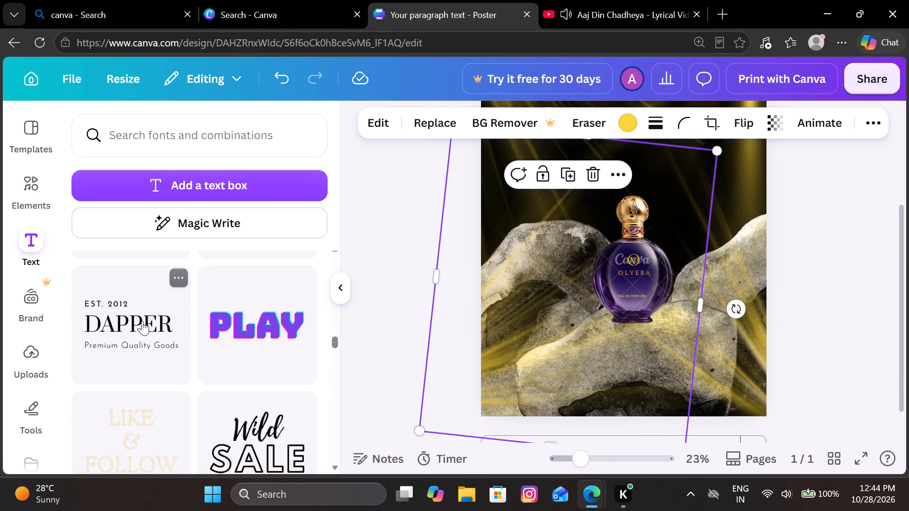
pyautogui.click(142, 321)
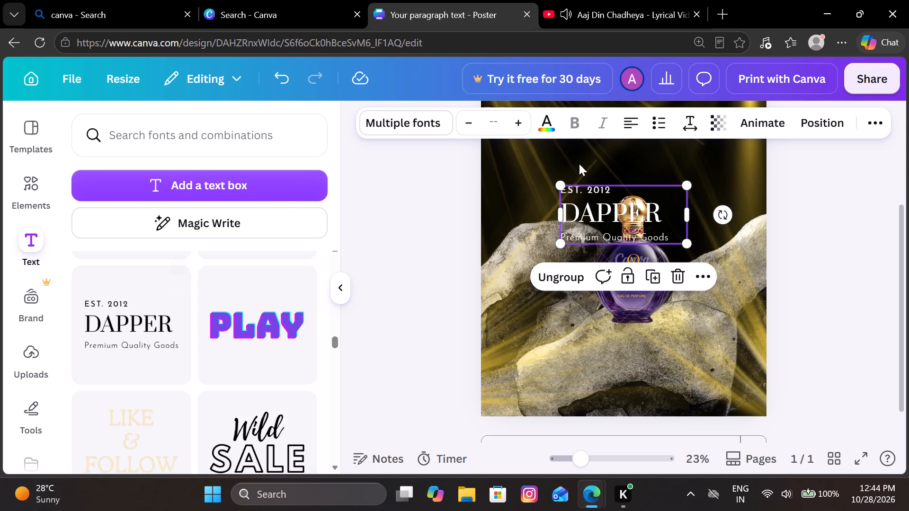
# Delete the EST. 2012 and DAPPER lines from the newly added combination, keeping the Premium Quality Goods line.
pyautogui.click(595, 190)
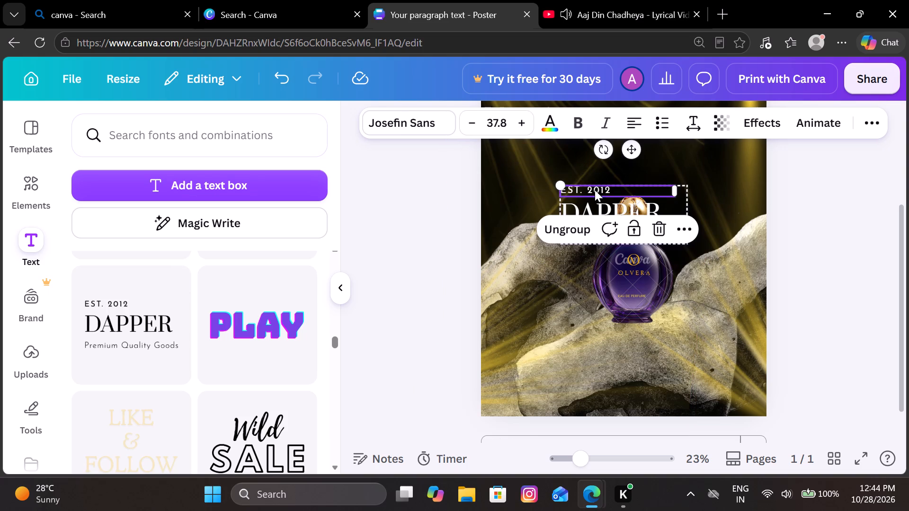
pyautogui.click(659, 233)
pyautogui.click(642, 214)
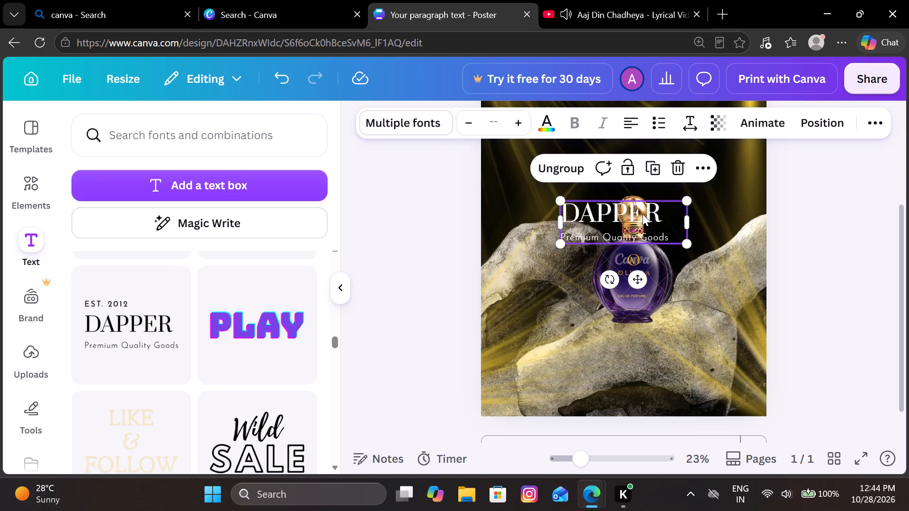
pyautogui.click(665, 160)
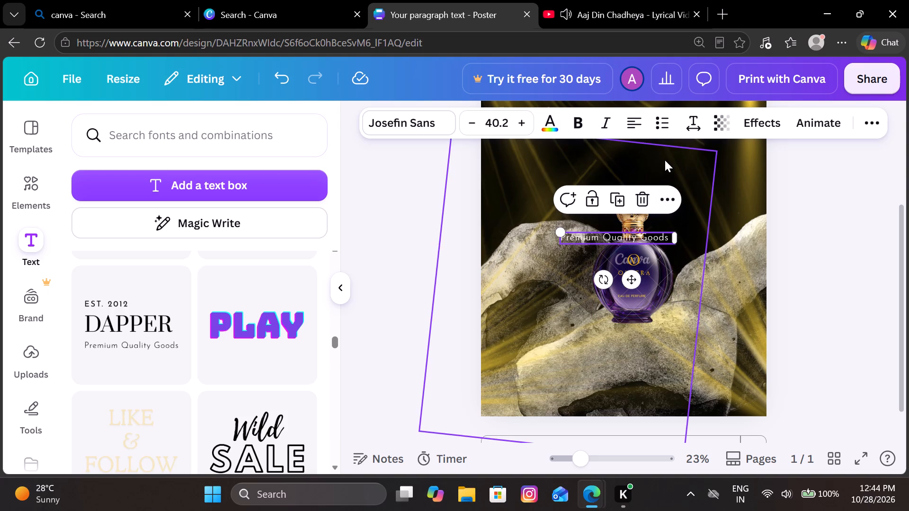
pyautogui.doubleClick(665, 160)
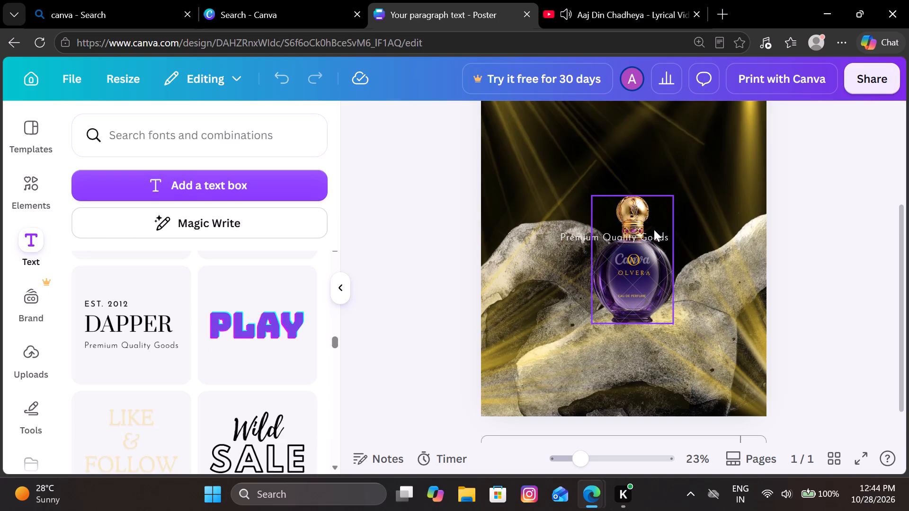
# Replace the Premium Quality Goods text with 100 ML.
pyautogui.click(653, 233)
pyautogui.write('100')
pyautogui.click(653, 232)
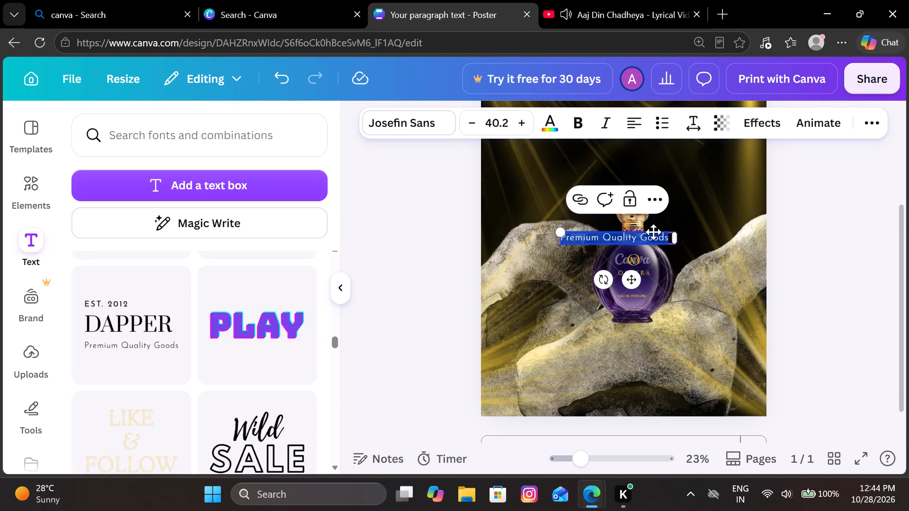
pyautogui.write('100')
pyautogui.press('space')
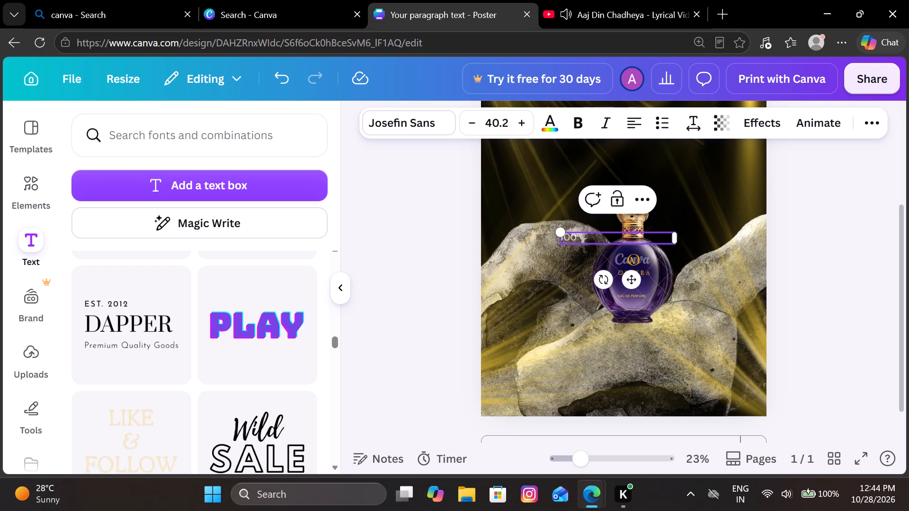
pyautogui.press('m')
pyautogui.press('l')
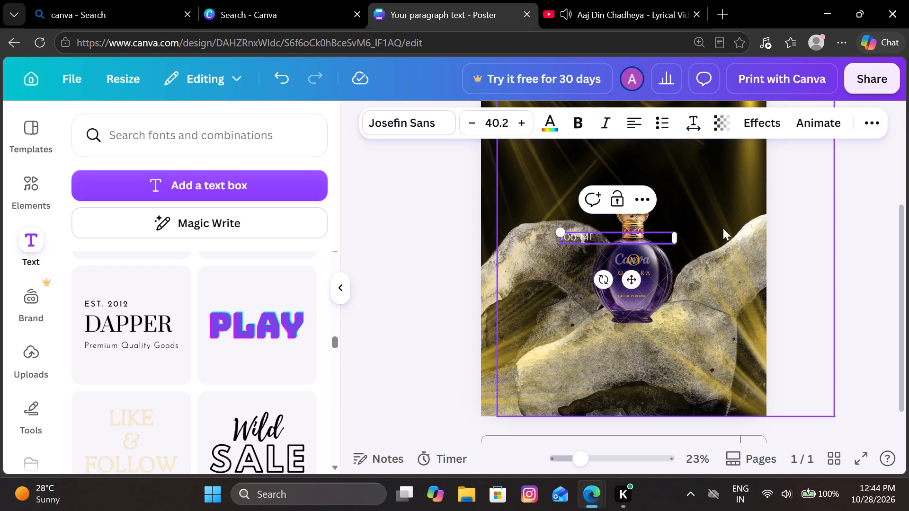
# Recolour the 100 ML text orange #dda412, applying the change to all white text on the page.
pyautogui.click(553, 122)
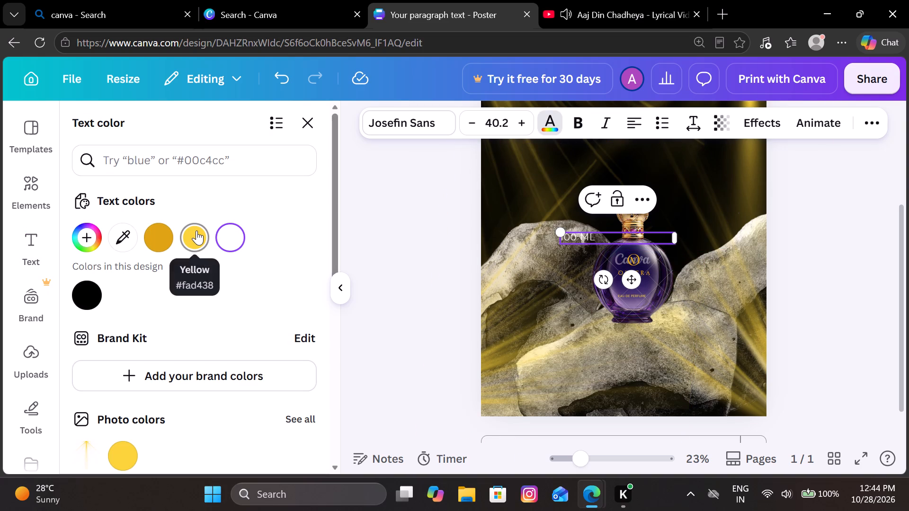
pyautogui.click(196, 230)
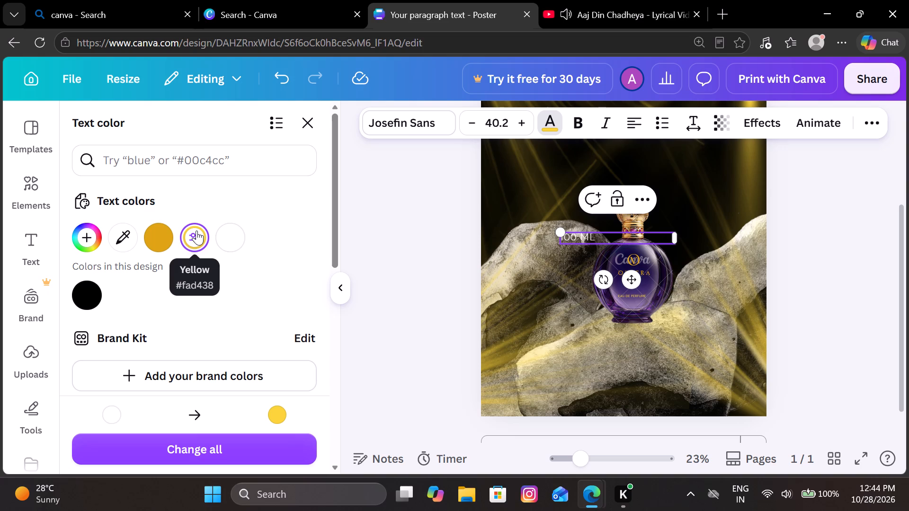
pyautogui.click(177, 226)
pyautogui.click(177, 226)
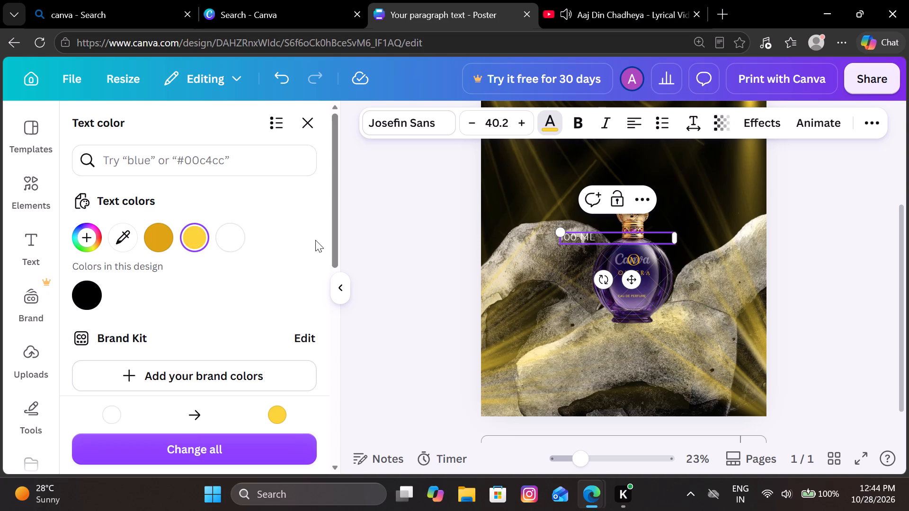
pyautogui.click(596, 238)
pyautogui.click(187, 234)
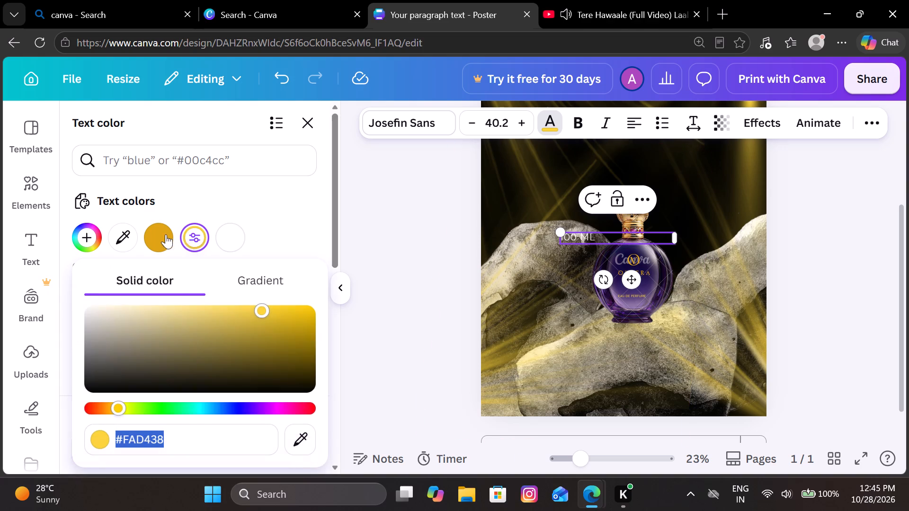
pyautogui.click(154, 233)
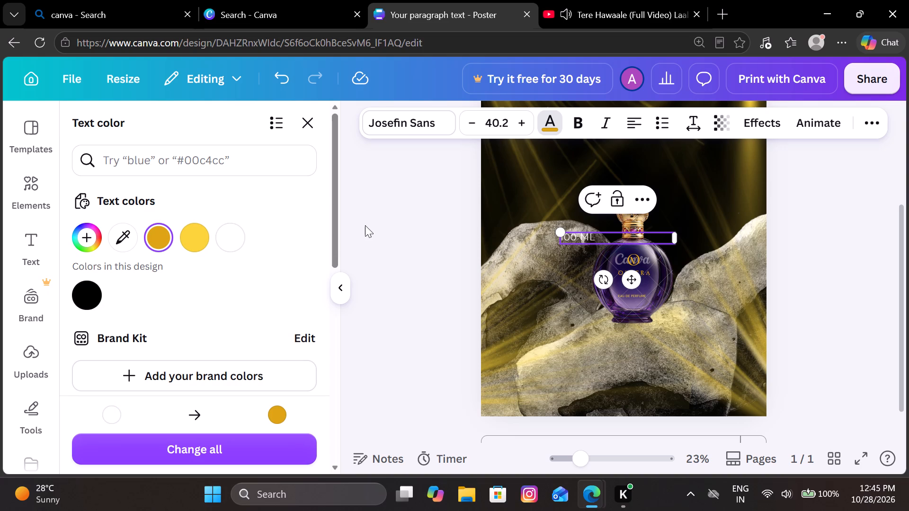
pyautogui.click(396, 216)
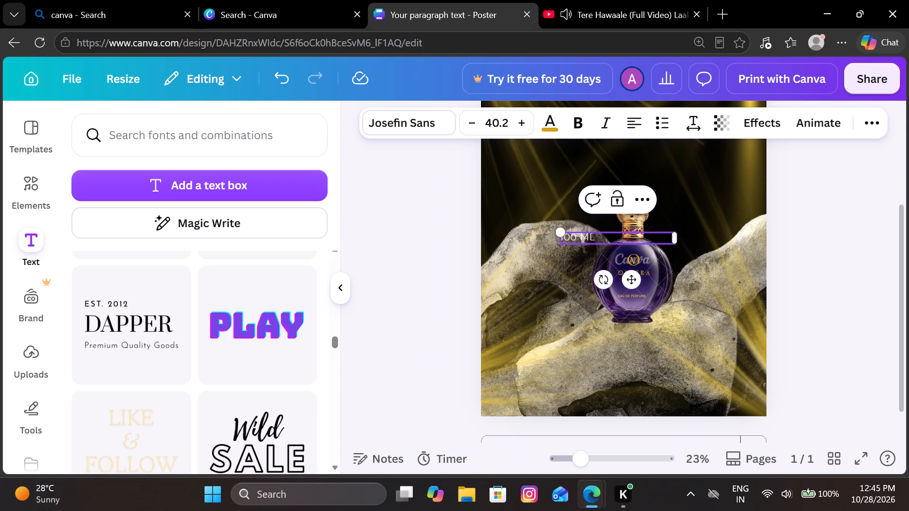
pyautogui.click(589, 240)
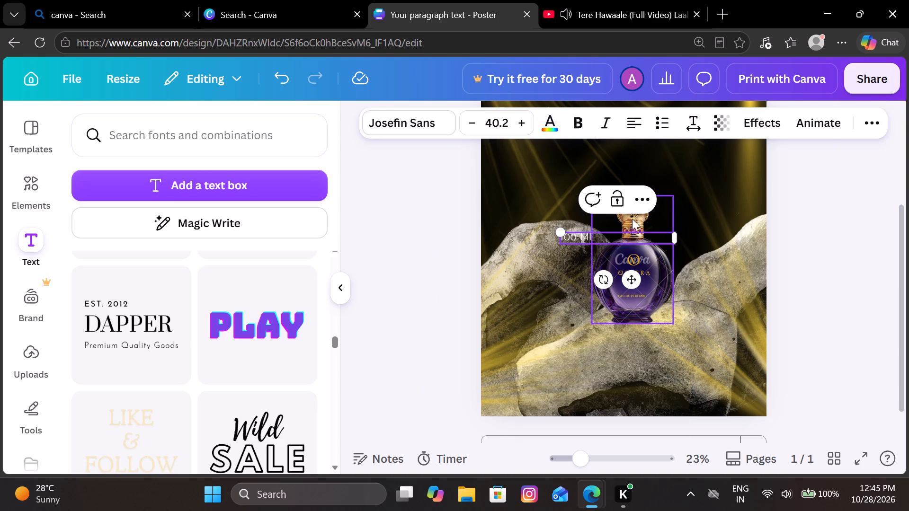
pyautogui.click(624, 238)
pyautogui.click(549, 121)
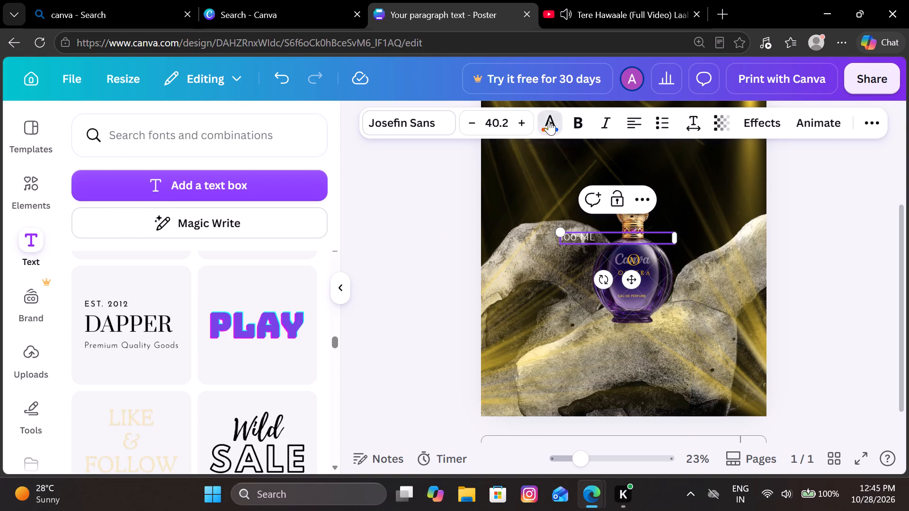
pyautogui.click(159, 231)
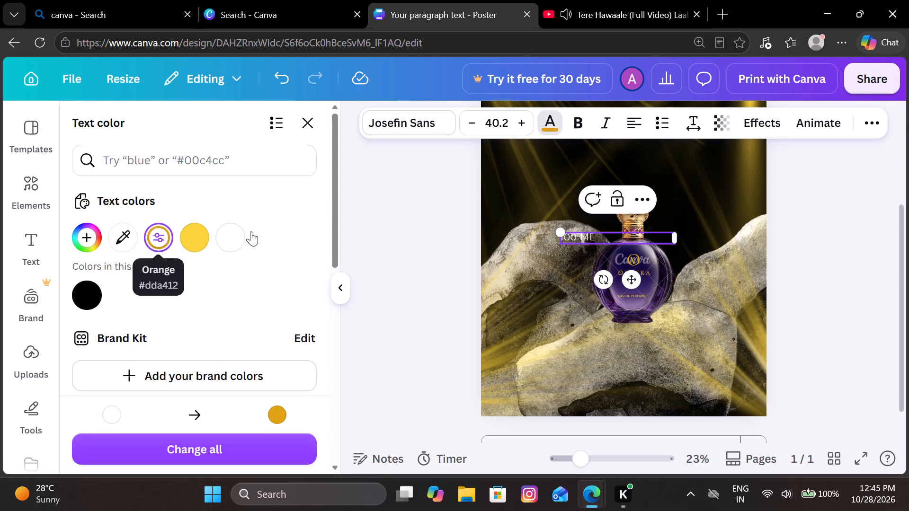
pyautogui.click(236, 450)
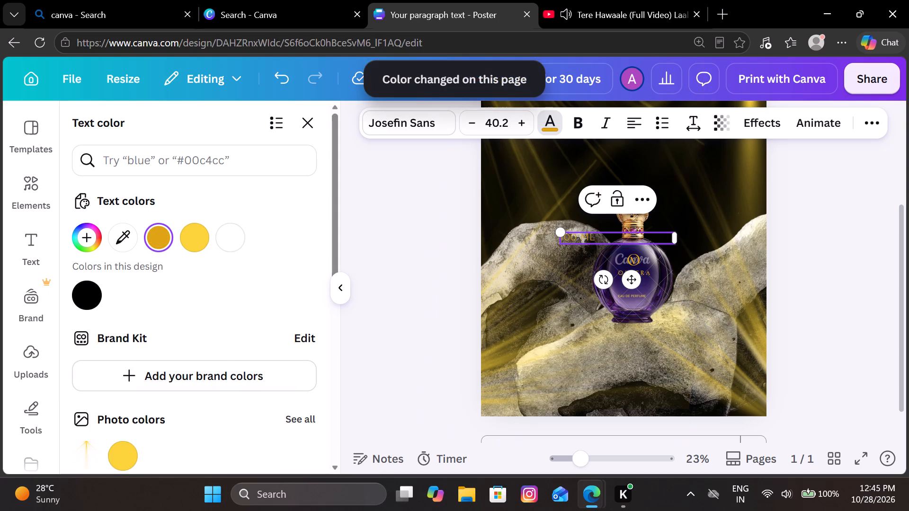
# Shrink the 100 ML text to size 10.
pyautogui.moveTo(564, 234); pyautogui.dragTo(655, 247)
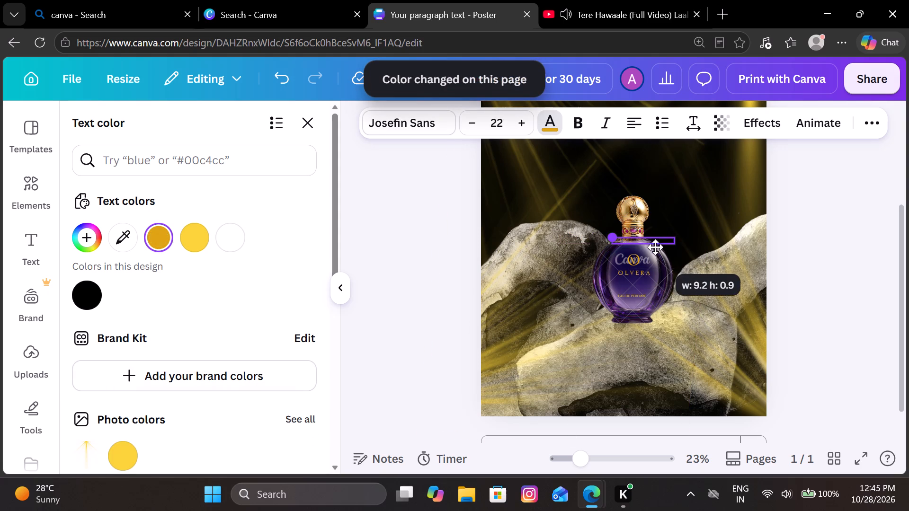
pyautogui.moveTo(655, 247); pyautogui.dragTo(669, 253)
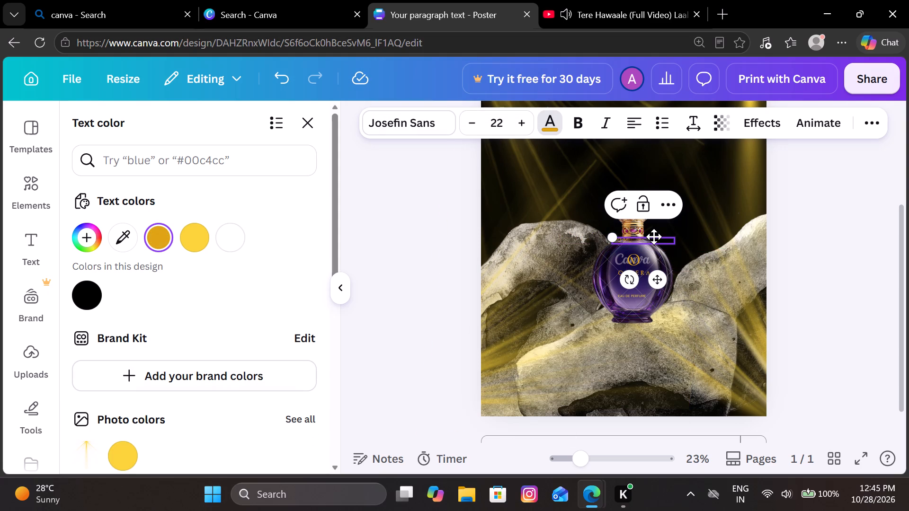
pyautogui.moveTo(654, 237); pyautogui.dragTo(665, 292)
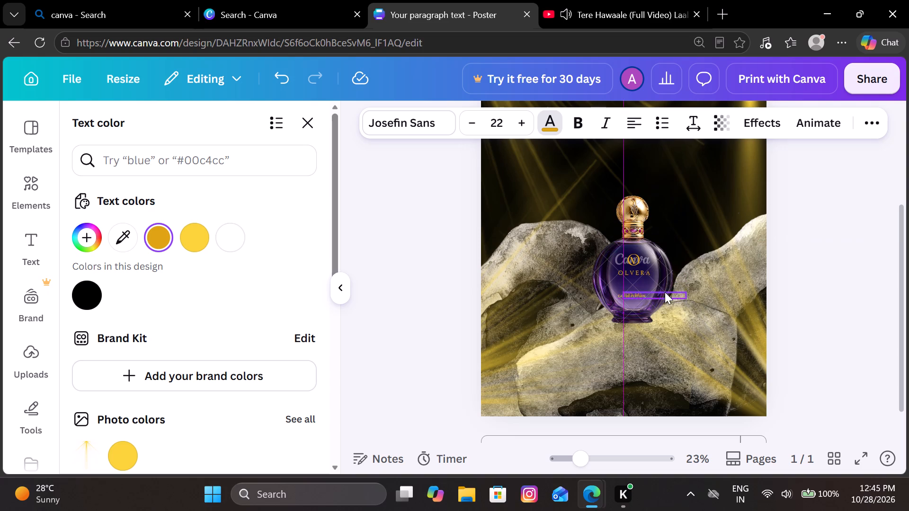
pyautogui.moveTo(665, 292); pyautogui.dragTo(667, 294)
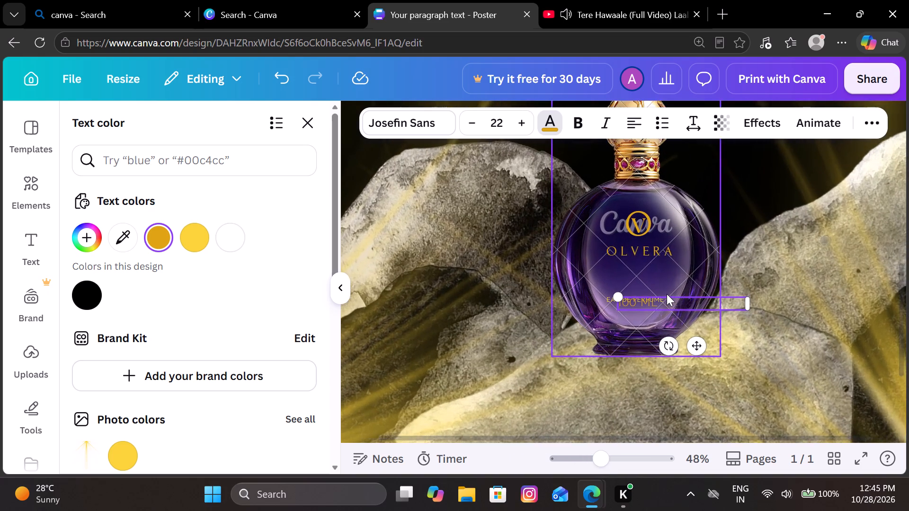
pyautogui.hscroll(-1, 667, 294)
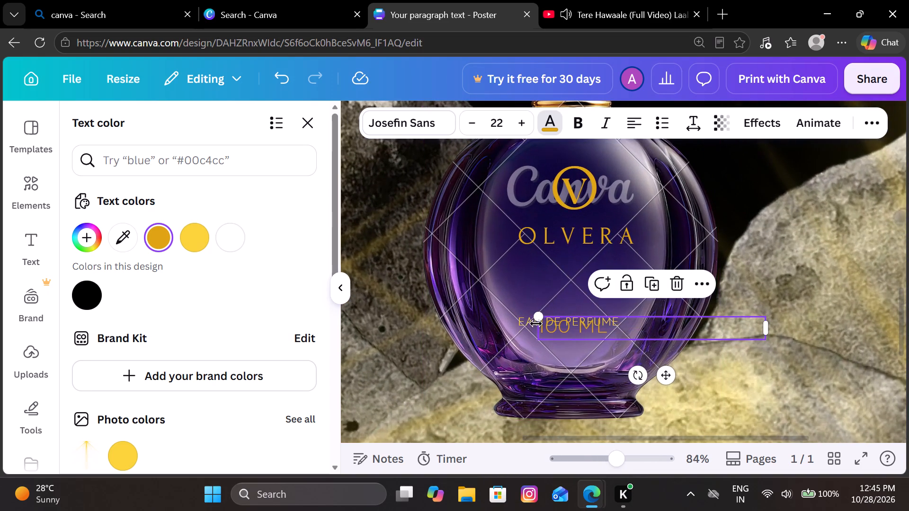
pyautogui.moveTo(543, 319); pyautogui.dragTo(604, 329)
pyautogui.click(604, 329)
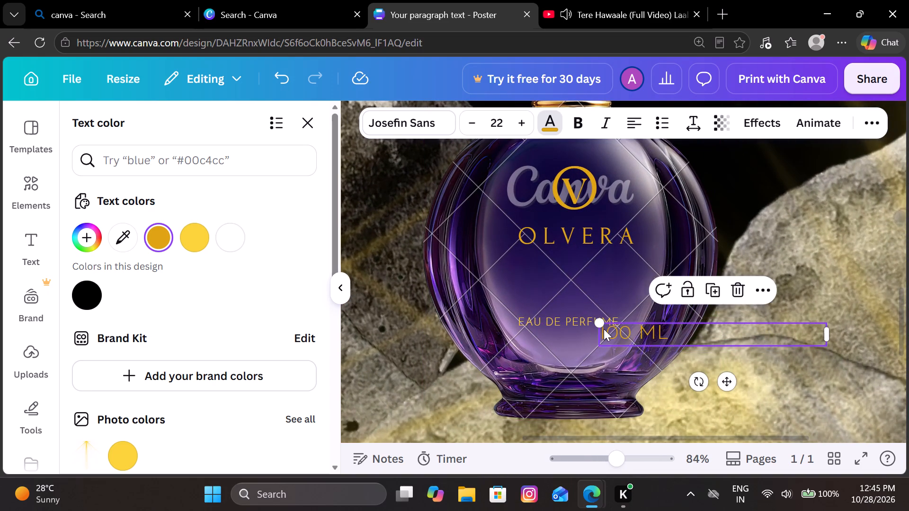
pyautogui.moveTo(604, 329); pyautogui.dragTo(597, 325)
pyautogui.moveTo(597, 325); pyautogui.dragTo(650, 335)
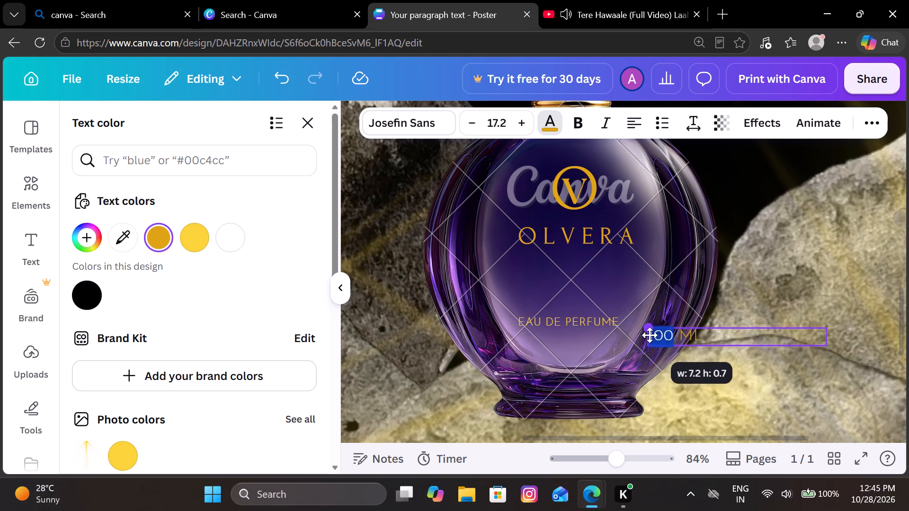
pyautogui.moveTo(650, 335); pyautogui.dragTo(720, 350)
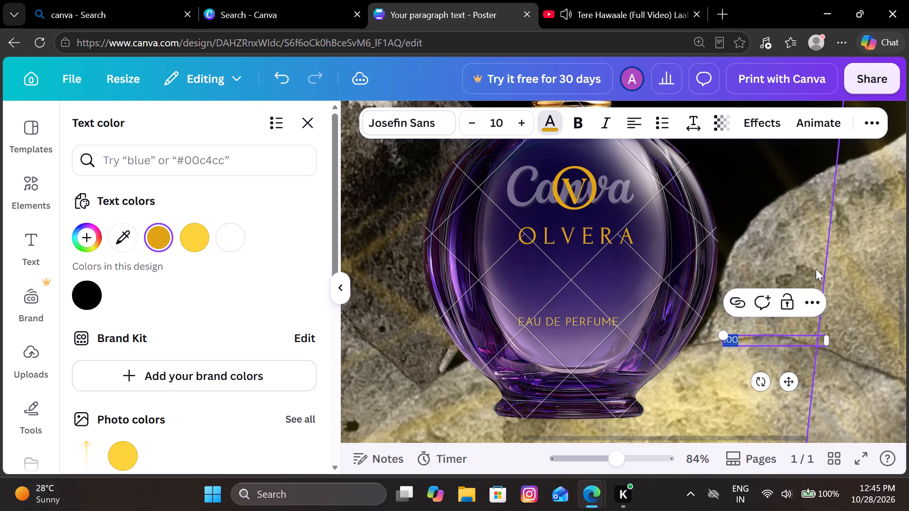
# Move the 100 ML text onto the bottle, just beneath EAU DE PERFUME and roughly centred under it.
pyautogui.click(782, 252)
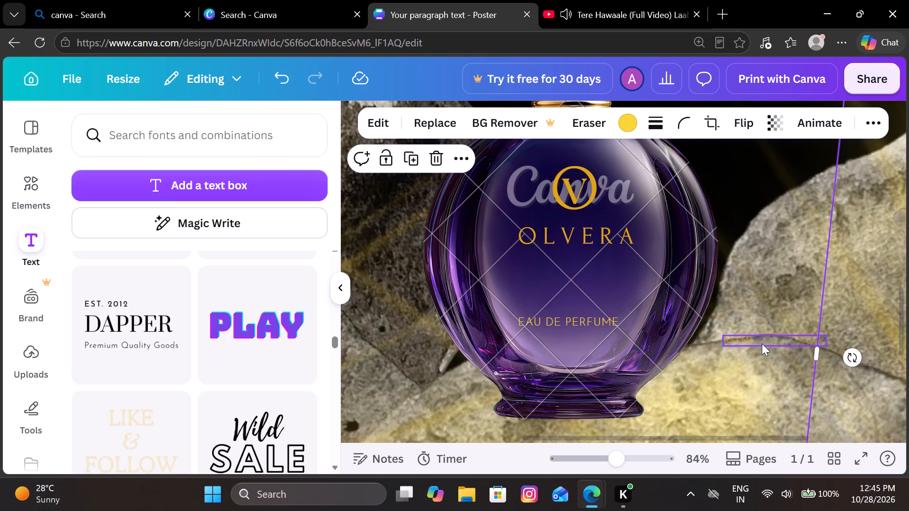
pyautogui.moveTo(762, 344); pyautogui.dragTo(702, 354)
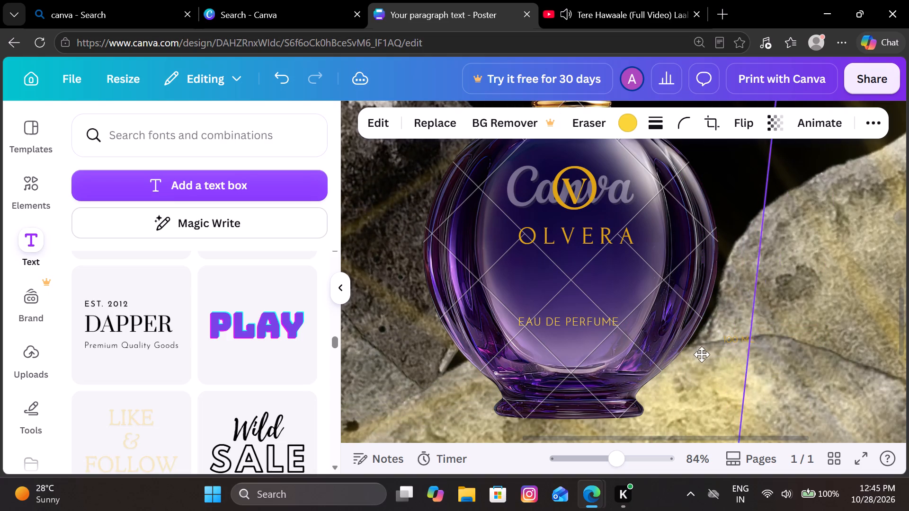
pyautogui.moveTo(702, 354); pyautogui.dragTo(731, 354)
pyautogui.click(749, 337)
pyautogui.moveTo(749, 337); pyautogui.dragTo(721, 344)
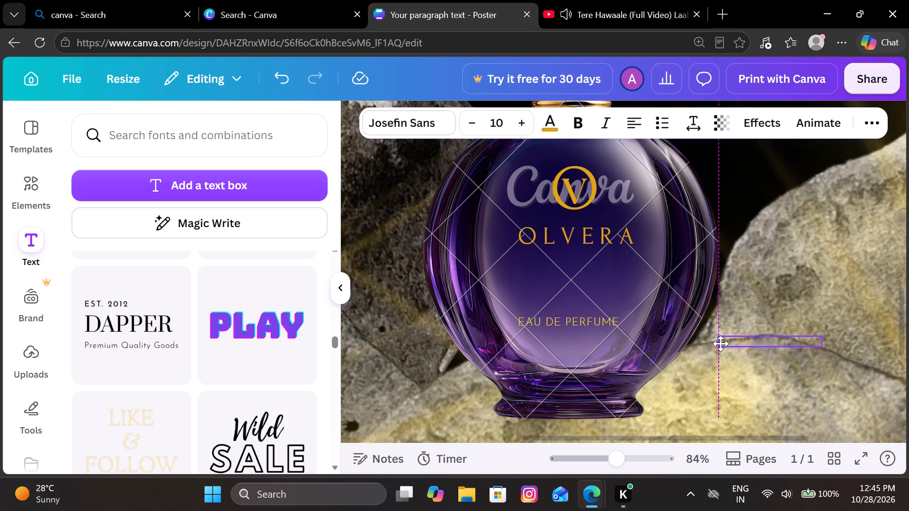
pyautogui.moveTo(721, 344); pyautogui.dragTo(574, 339)
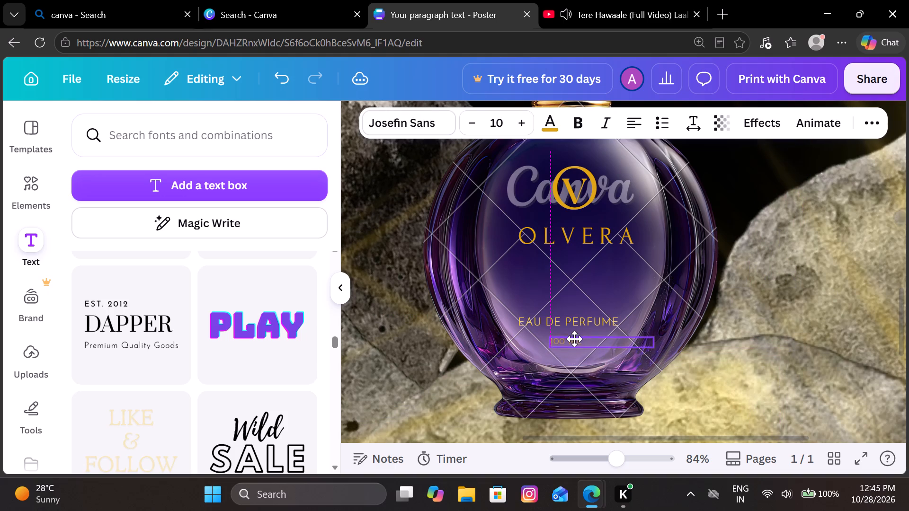
pyautogui.moveTo(574, 339); pyautogui.dragTo(574, 337)
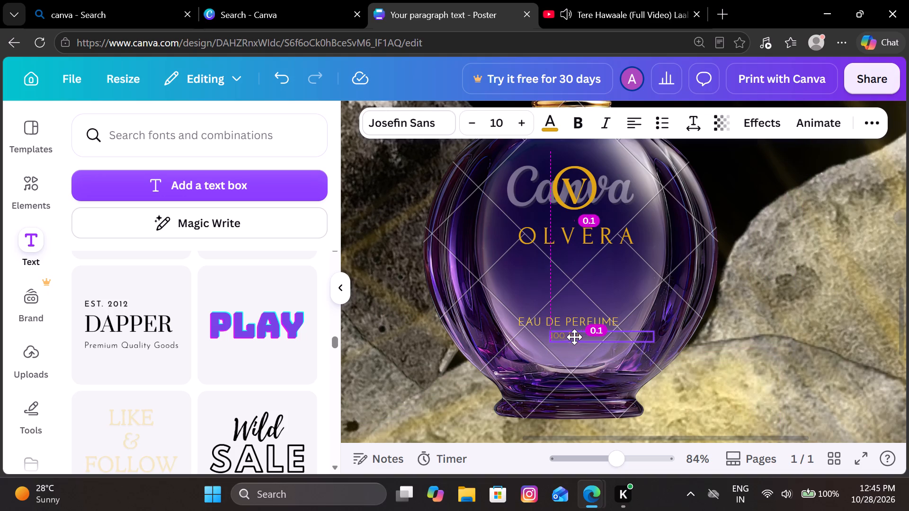
pyautogui.moveTo(574, 337); pyautogui.dragTo(574, 337)
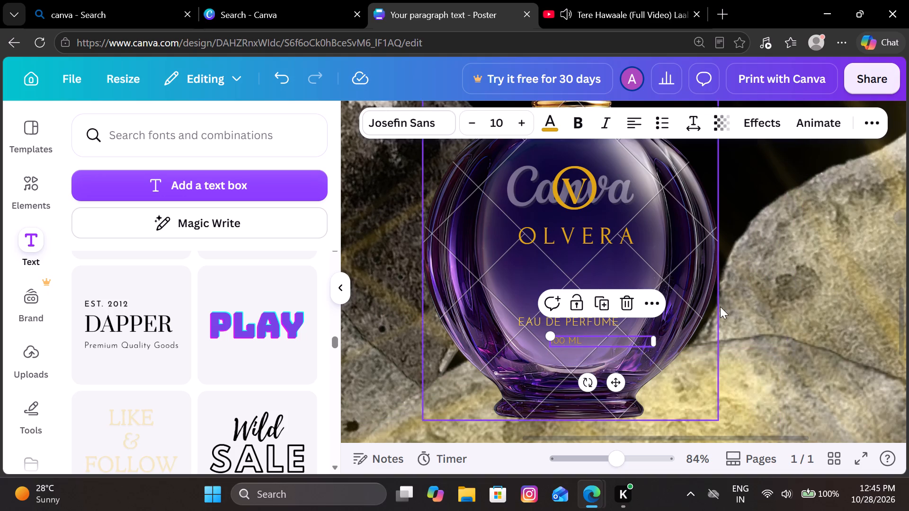
pyautogui.click(782, 293)
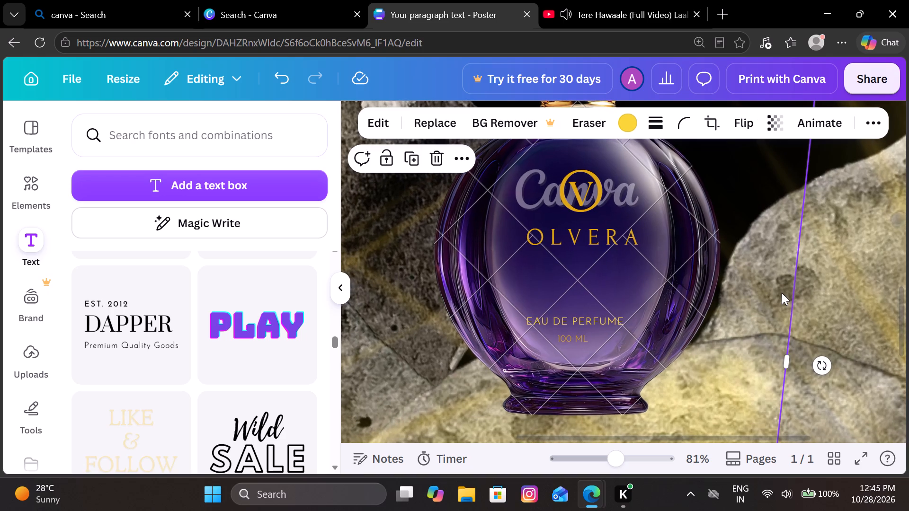
# Move the EAU DE PERFUME text slightly lower, closer to the 100 ML line and still left-aligned with OLVERA.
pyautogui.click(615, 319)
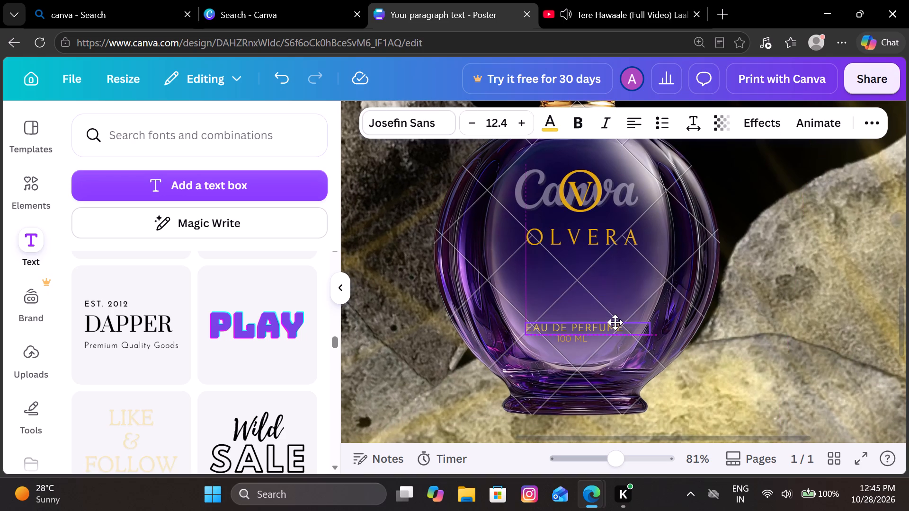
pyautogui.click(775, 264)
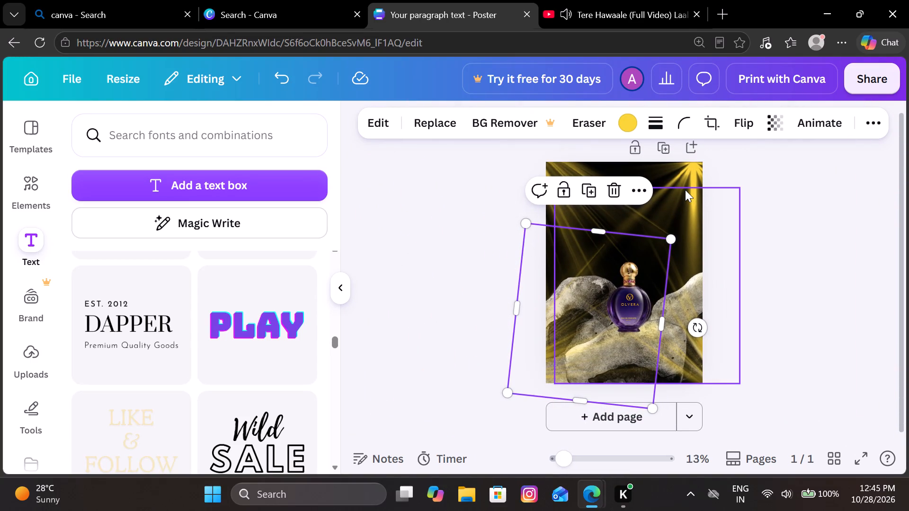
# Recolour the light-ray graphic at the poster's upper-right corner orange #dda412.
pyautogui.click(685, 190)
pyautogui.click(692, 167)
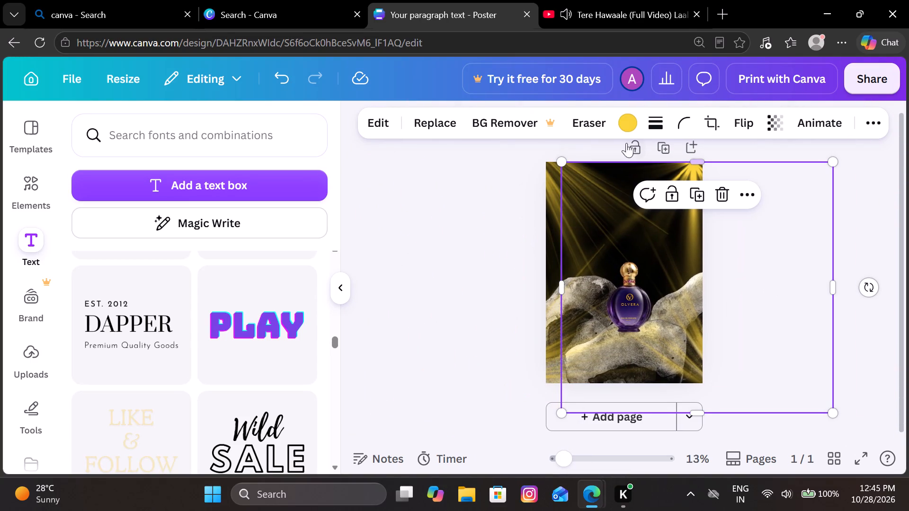
pyautogui.click(626, 120)
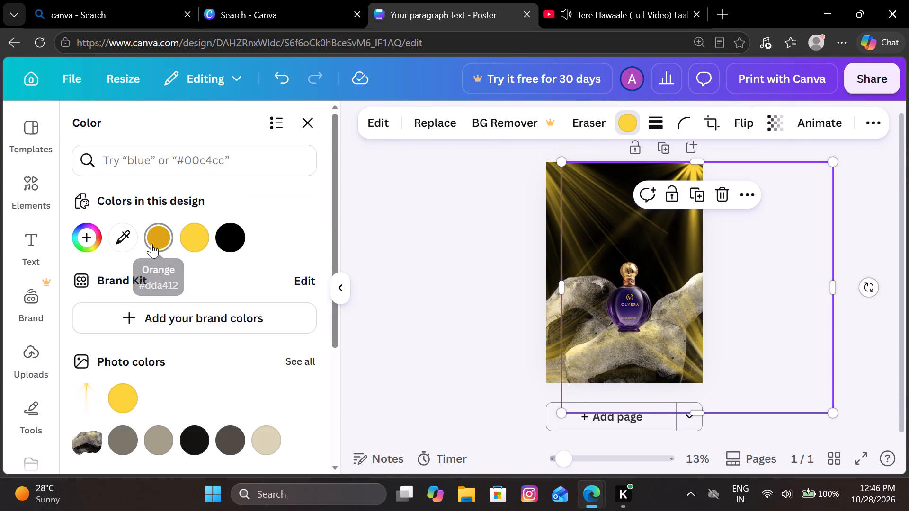
pyautogui.click(151, 244)
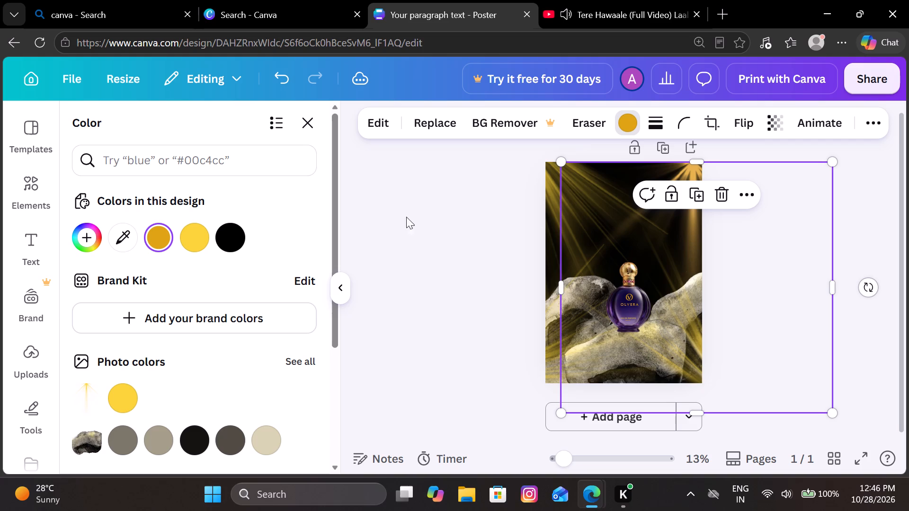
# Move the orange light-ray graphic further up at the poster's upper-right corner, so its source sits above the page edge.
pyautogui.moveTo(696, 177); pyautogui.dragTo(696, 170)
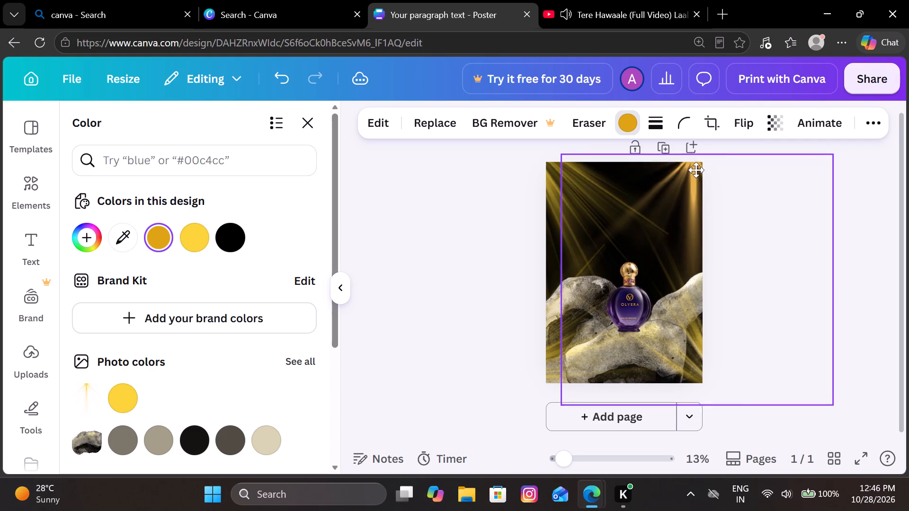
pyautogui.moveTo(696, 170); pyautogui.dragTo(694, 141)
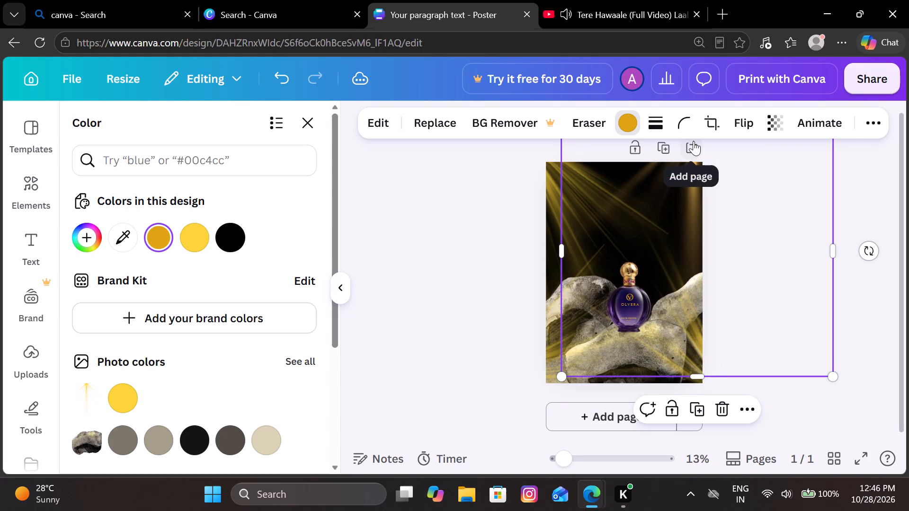
# Delete the three yellow light-ray graphics at the poster's upper-left, lower-left and lower-right areas.
pyautogui.click(547, 174)
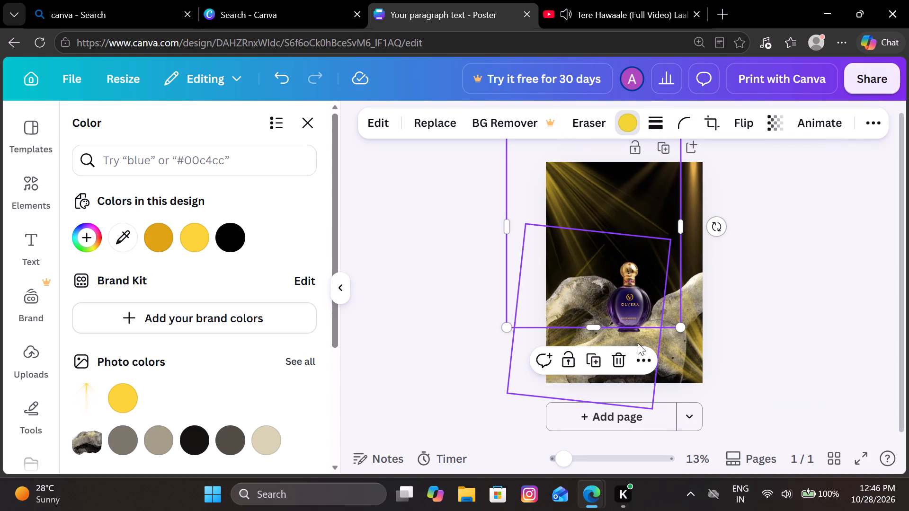
pyautogui.click(618, 364)
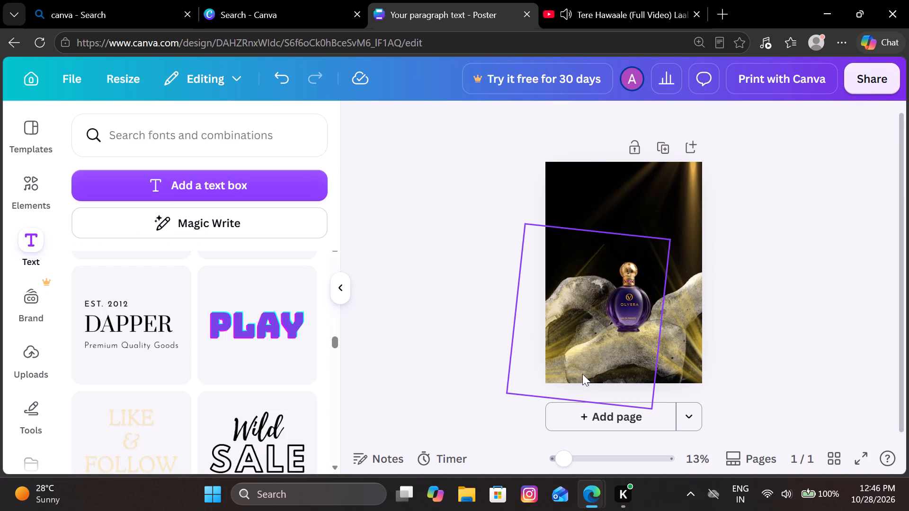
pyautogui.click(576, 351)
pyautogui.click(613, 187)
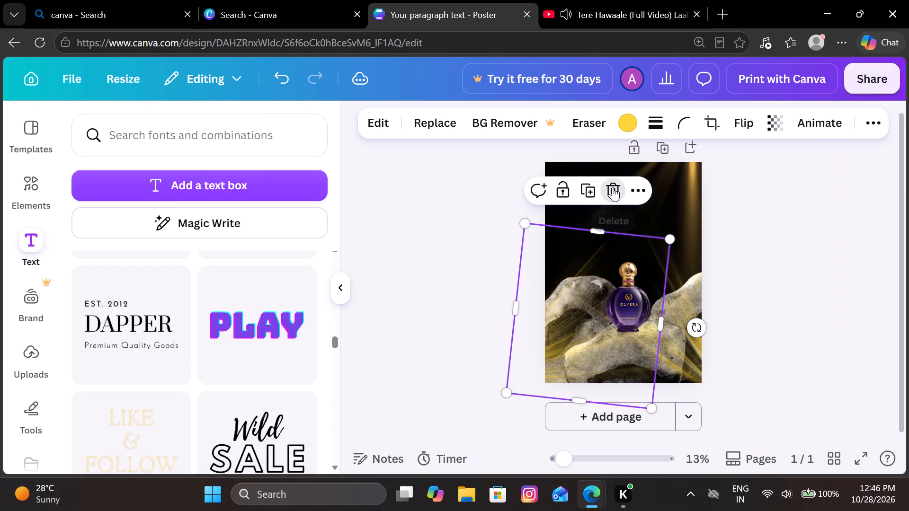
pyautogui.click(693, 348)
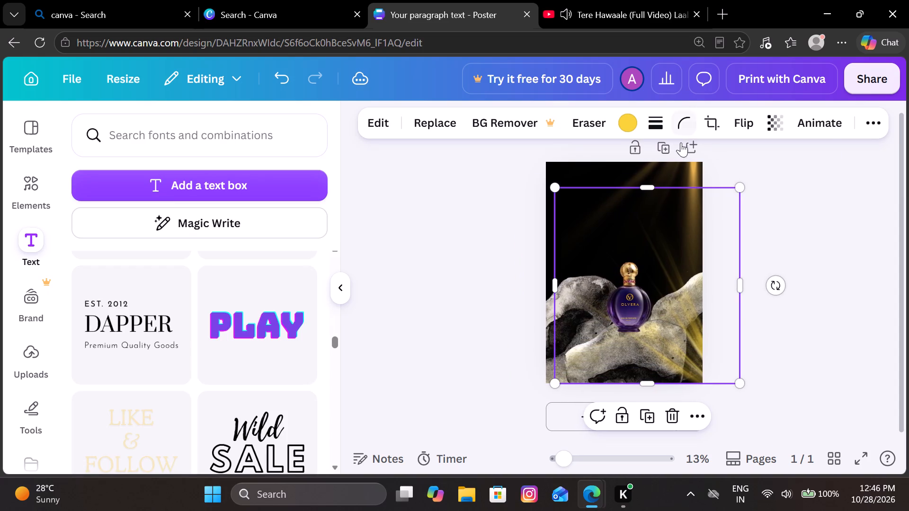
pyautogui.click(706, 262)
pyautogui.click(675, 328)
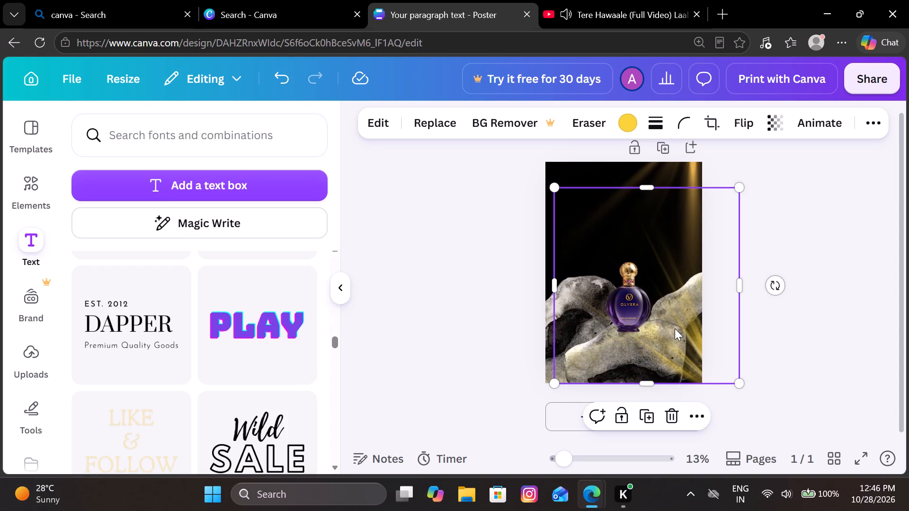
pyautogui.click(666, 426)
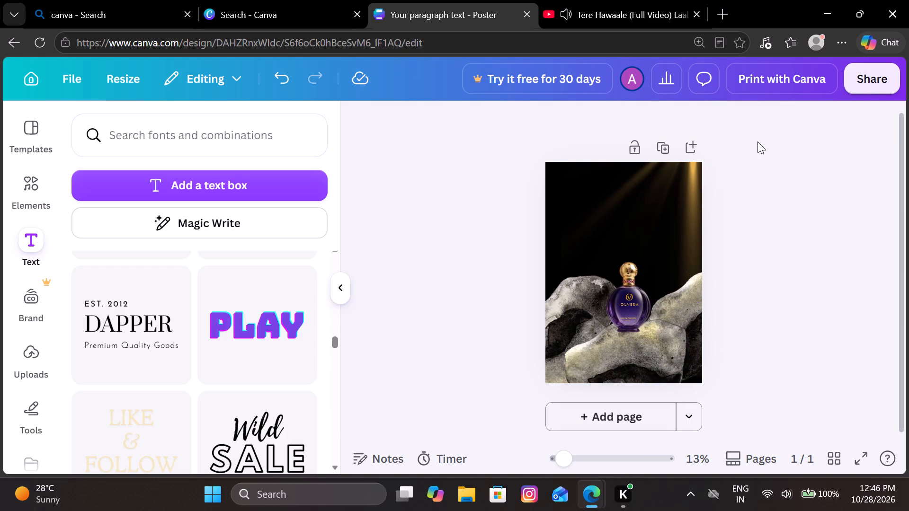
# Move the orange light-ray graphic to the poster's upper-left corner, with its bright beam falling near the left edge.
pyautogui.moveTo(686, 194); pyautogui.dragTo(686, 207)
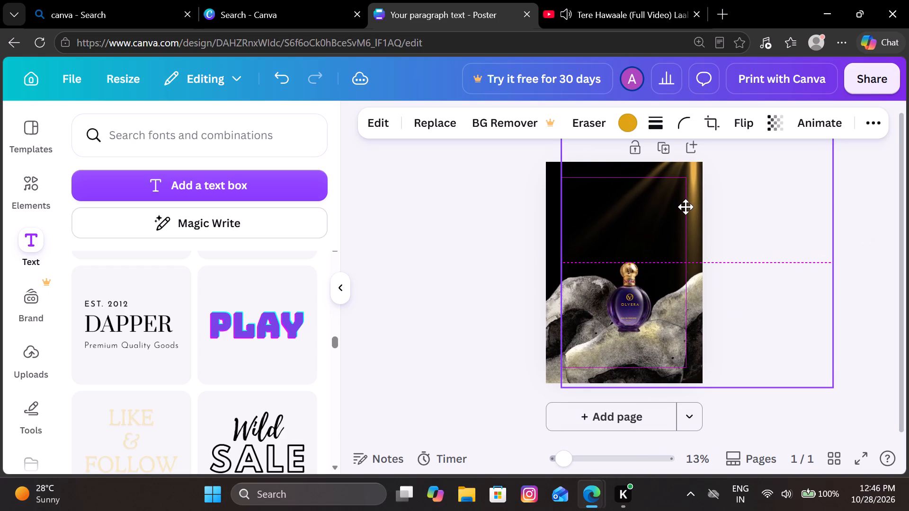
pyautogui.moveTo(686, 207); pyautogui.dragTo(686, 207)
pyautogui.moveTo(671, 190); pyautogui.dragTo(625, 211)
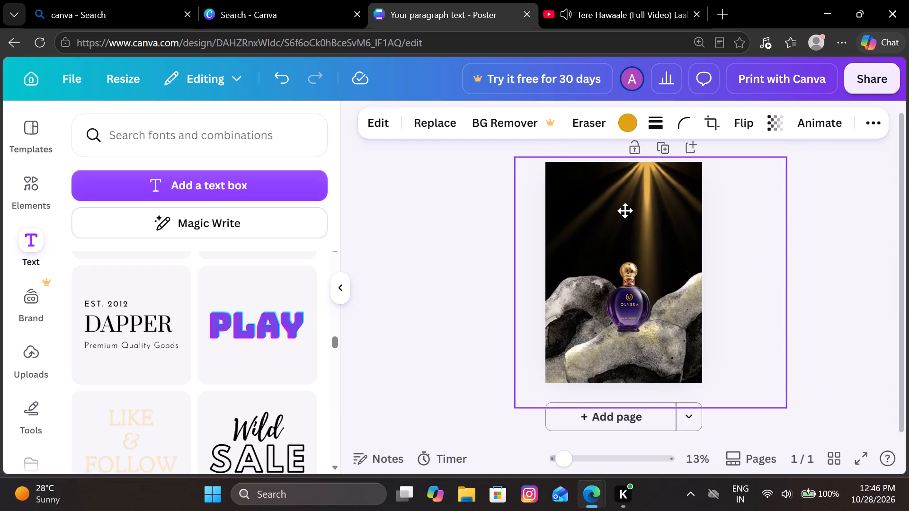
pyautogui.moveTo(625, 211); pyautogui.dragTo(603, 192)
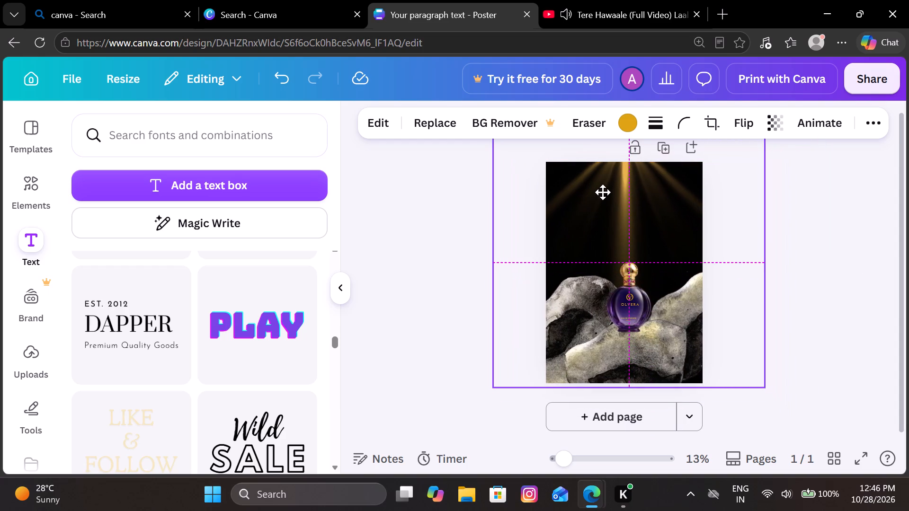
pyautogui.moveTo(603, 192); pyautogui.dragTo(603, 198)
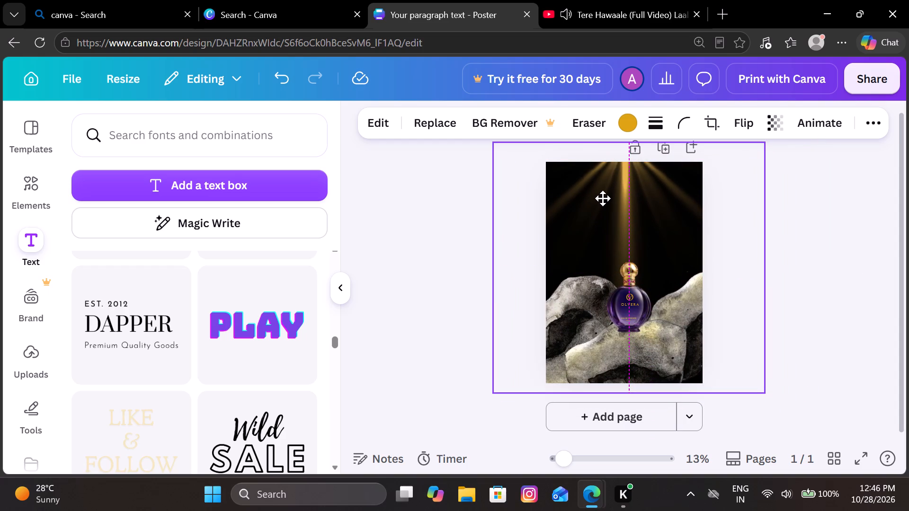
pyautogui.moveTo(603, 198); pyautogui.dragTo(603, 197)
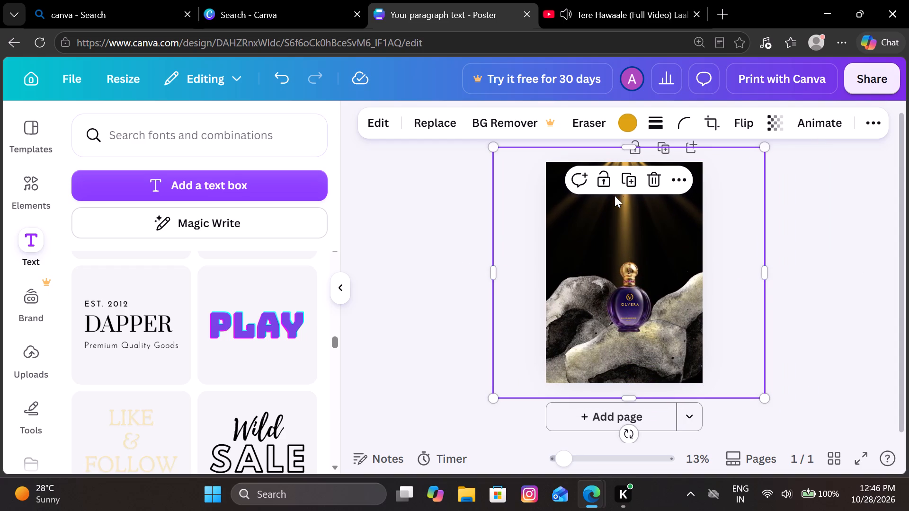
pyautogui.moveTo(624, 197); pyautogui.dragTo(624, 185)
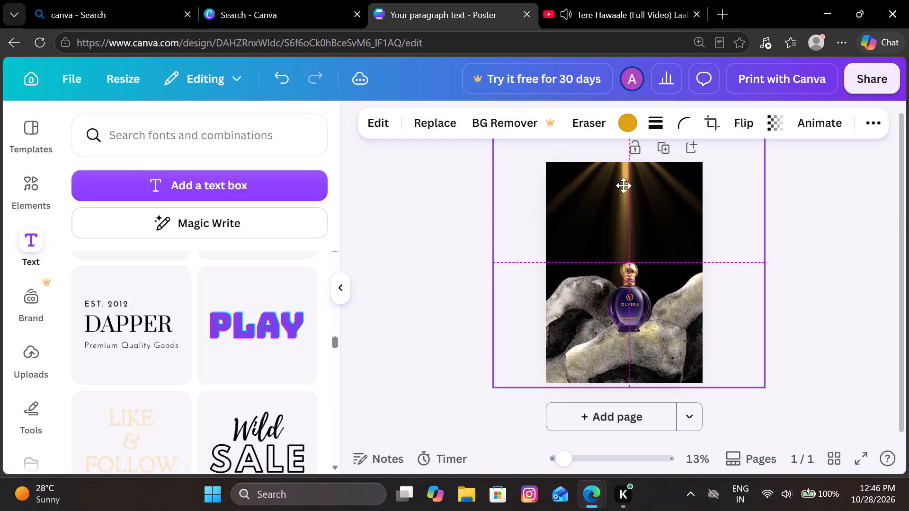
pyautogui.moveTo(624, 185); pyautogui.dragTo(560, 191)
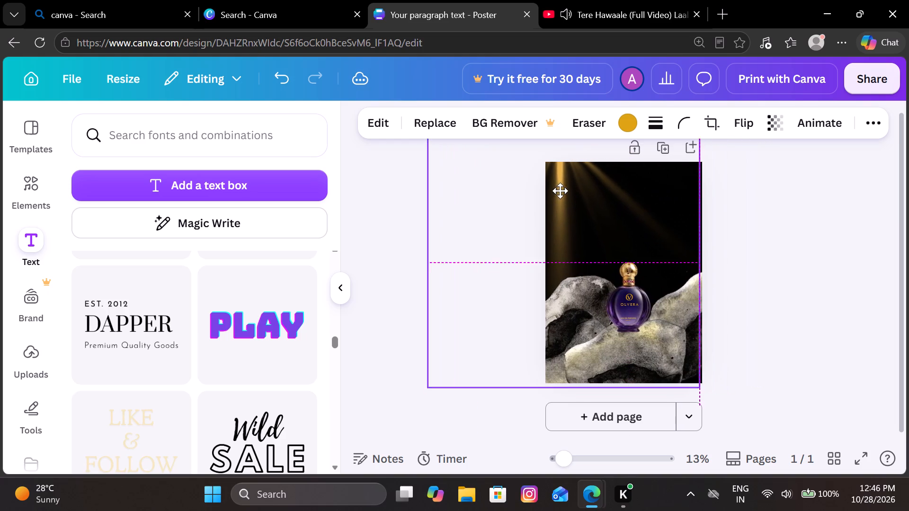
pyautogui.moveTo(560, 191); pyautogui.dragTo(560, 190)
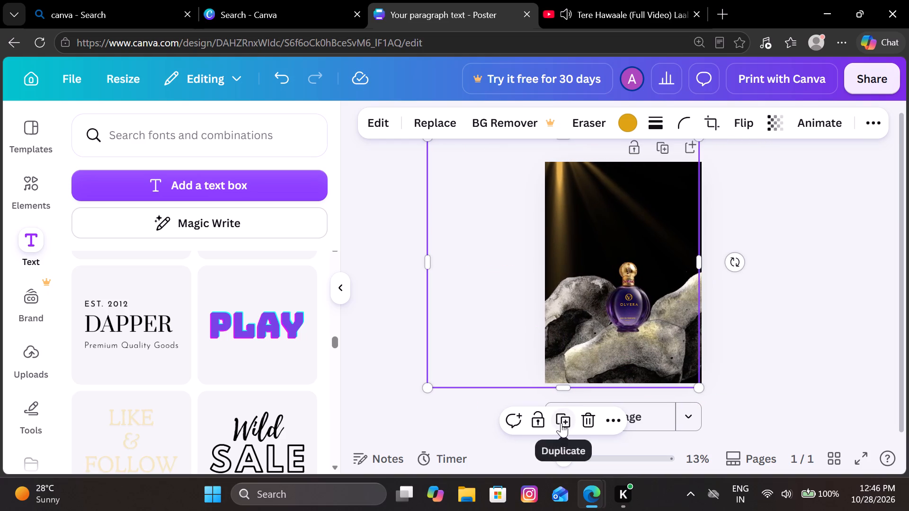
# Duplicate the orange light-ray graphic and place the copy at the poster's upper-right, its beam mirroring the left one.
pyautogui.click(561, 423)
pyautogui.moveTo(565, 197); pyautogui.dragTo(673, 215)
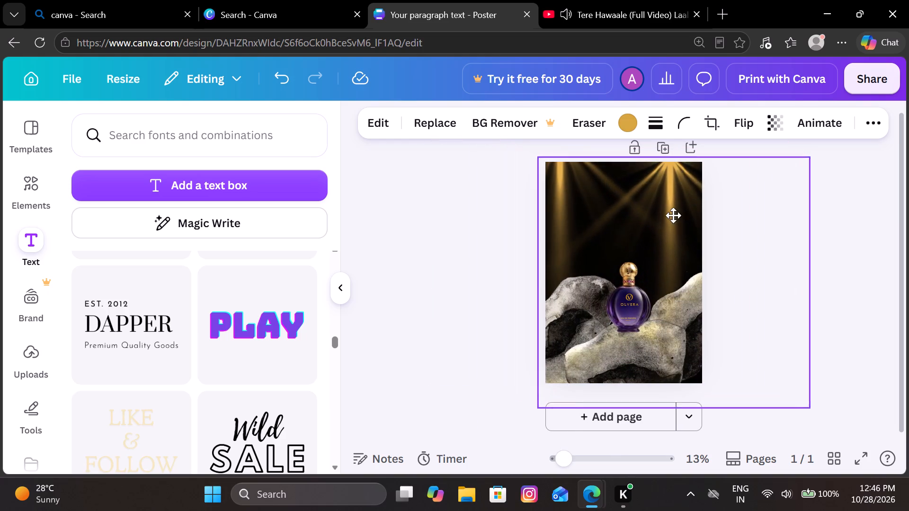
pyautogui.moveTo(673, 215); pyautogui.dragTo(672, 182)
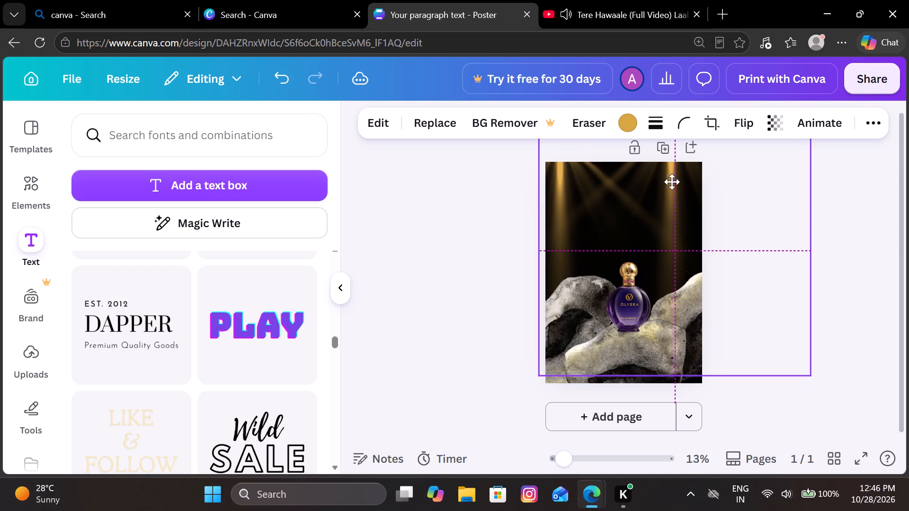
pyautogui.moveTo(672, 182); pyautogui.dragTo(688, 190)
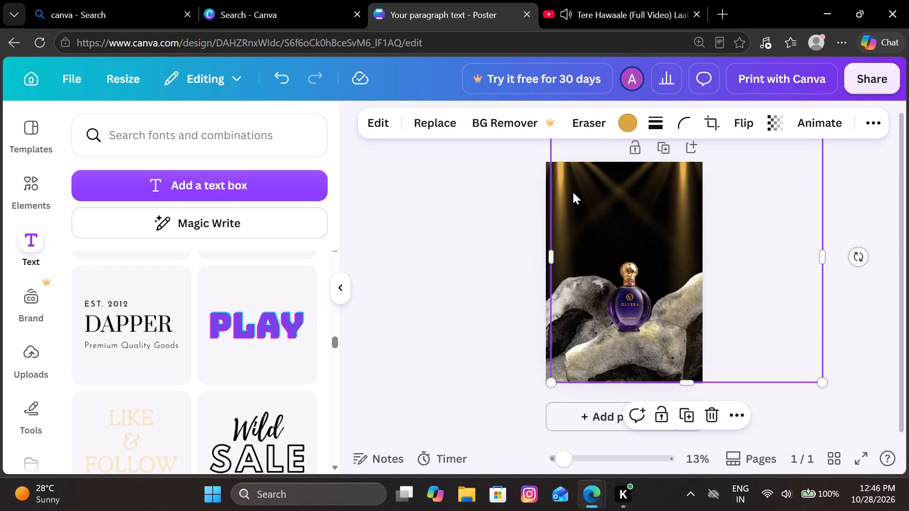
pyautogui.moveTo(570, 191); pyautogui.dragTo(575, 192)
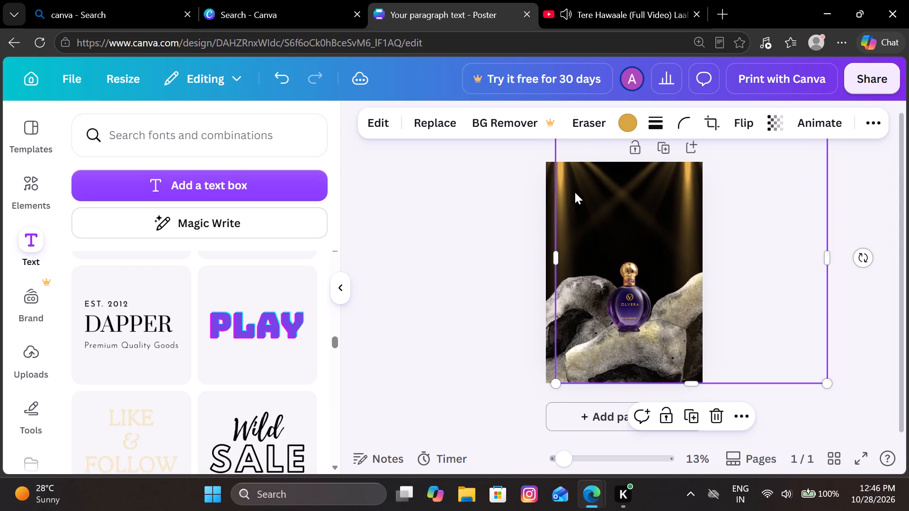
pyautogui.moveTo(677, 192); pyautogui.dragTo(677, 201)
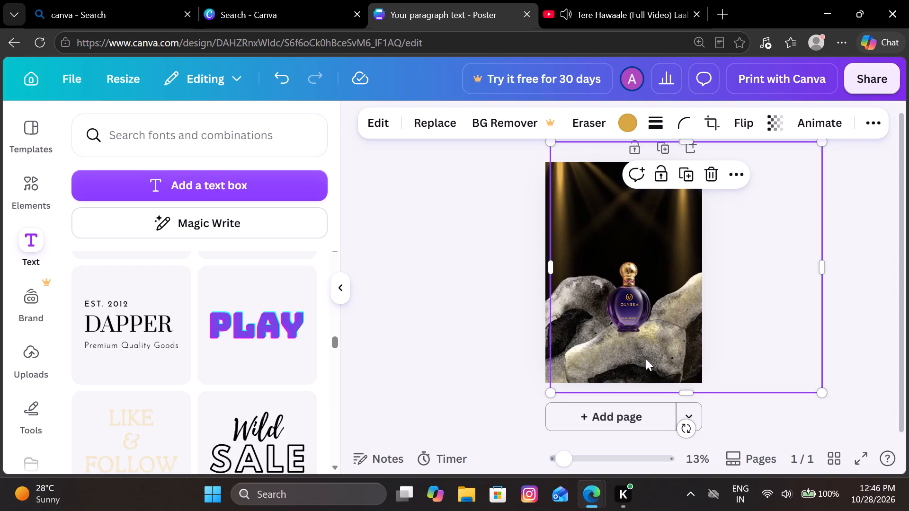
# Duplicate the right-hand light-ray graphic and place the copy at the poster's top centre, with its beam directly above the bottle.
pyautogui.click(685, 174)
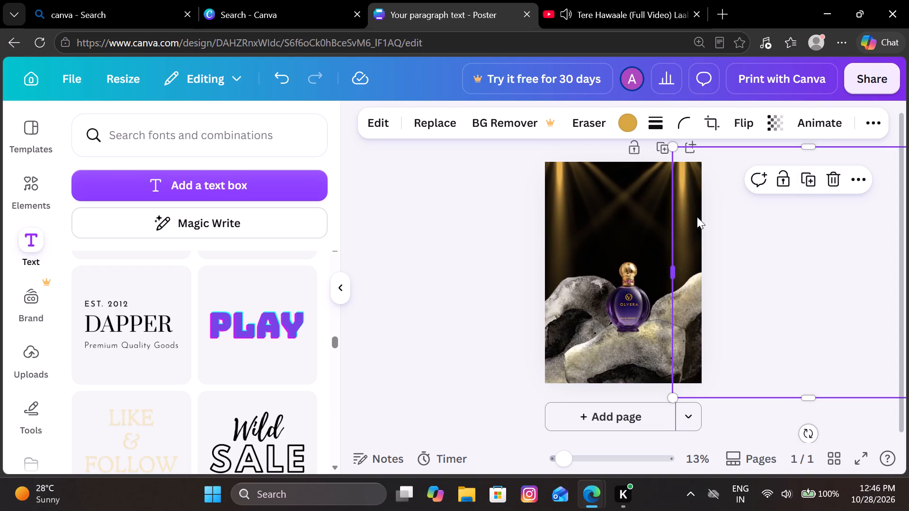
pyautogui.moveTo(733, 217); pyautogui.dragTo(551, 205)
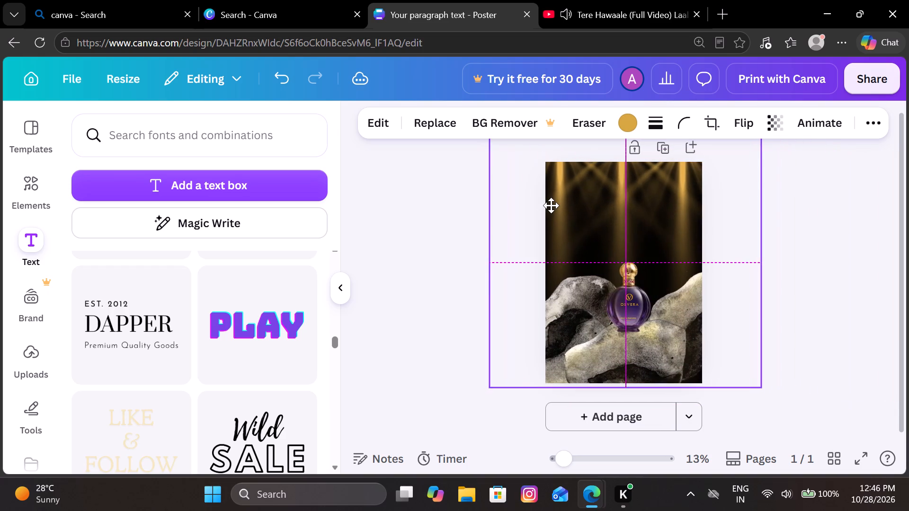
pyautogui.moveTo(551, 205); pyautogui.dragTo(552, 203)
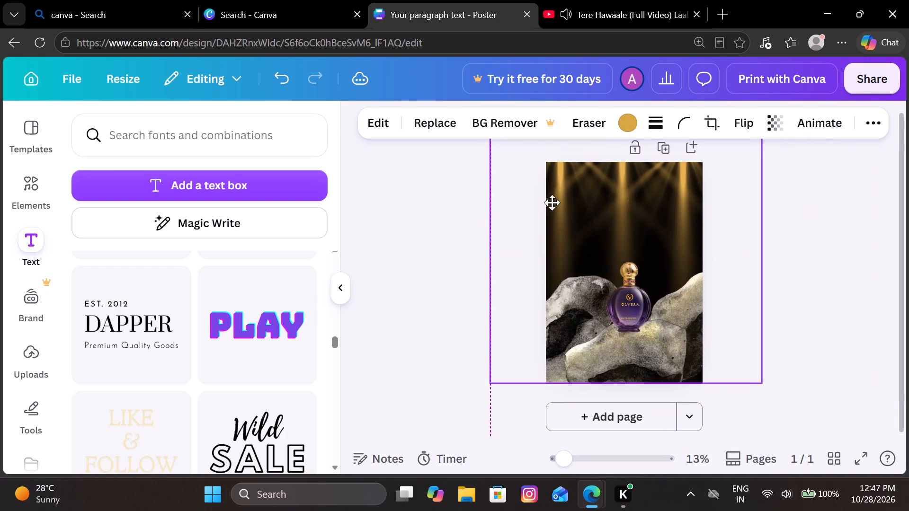
pyautogui.moveTo(552, 203); pyautogui.dragTo(556, 204)
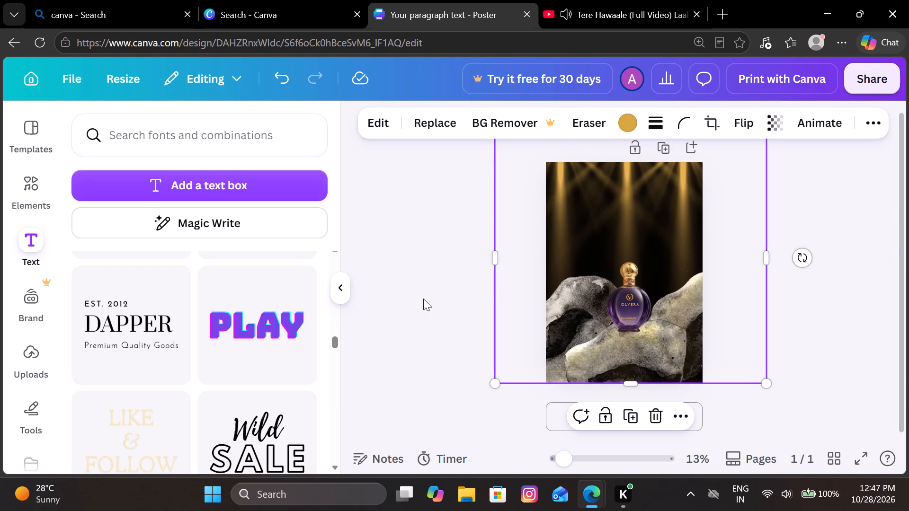
pyautogui.click(423, 299)
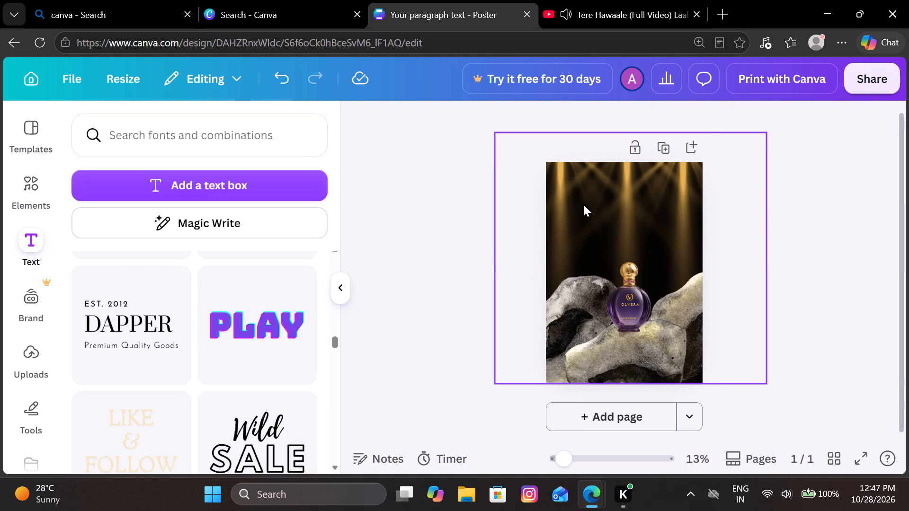
# Duplicate the central light-ray graphic, rotate the copy counter-clockwise to shine diagonally upward, and place it at the poster's lower-left corner.
pyautogui.click(583, 204)
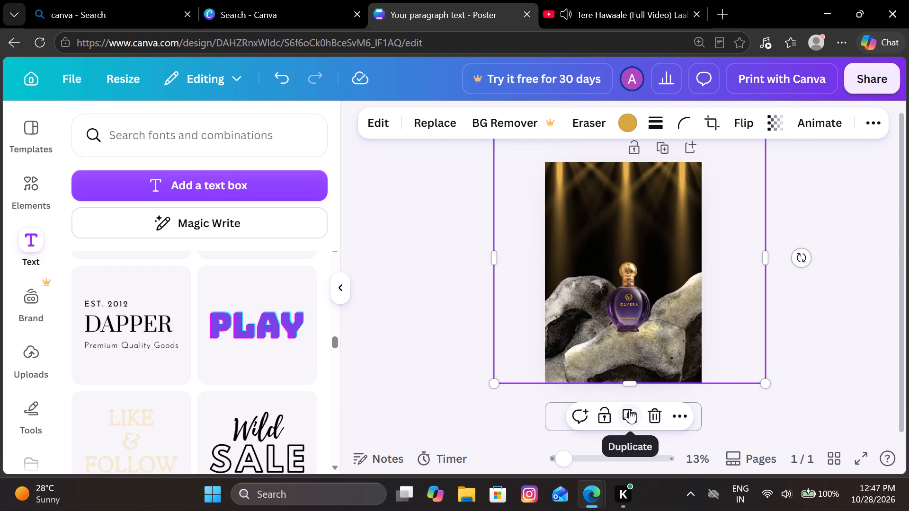
pyautogui.click(633, 417)
pyautogui.moveTo(487, 269); pyautogui.dragTo(553, 318)
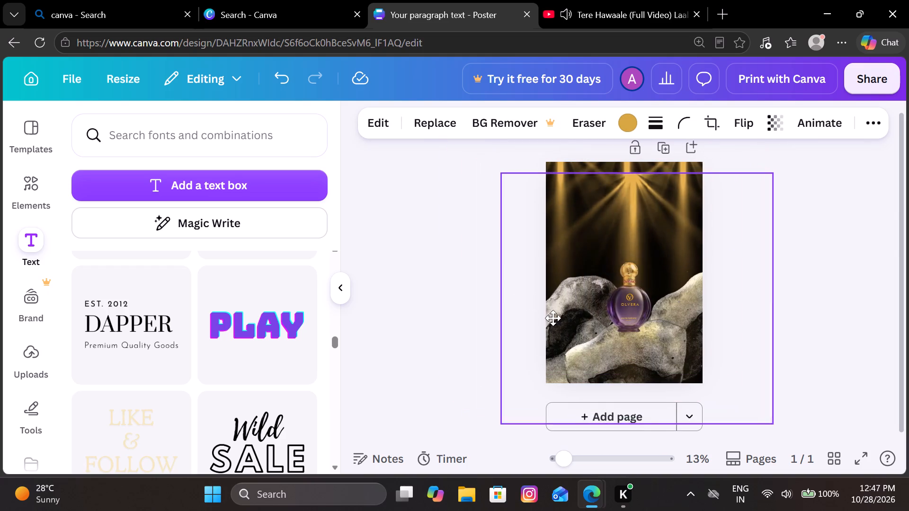
pyautogui.moveTo(553, 318); pyautogui.dragTo(554, 322)
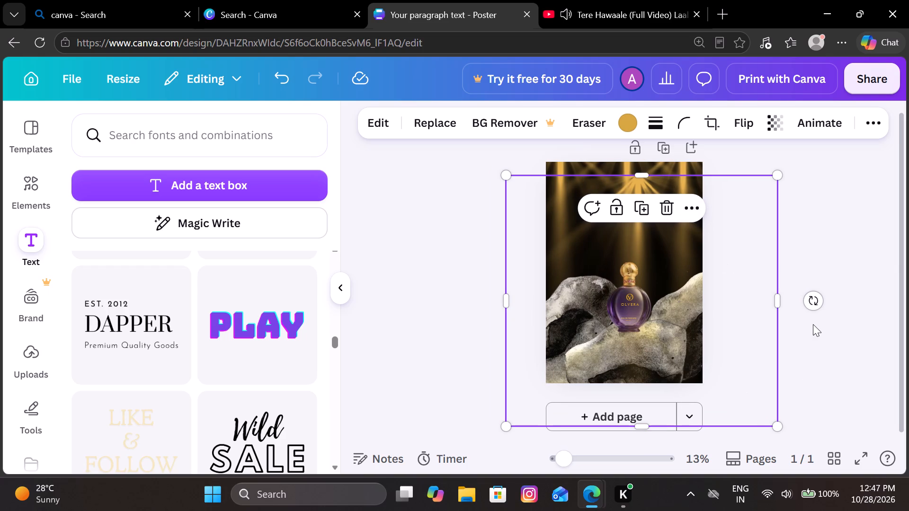
pyautogui.moveTo(813, 295); pyautogui.dragTo(789, 183)
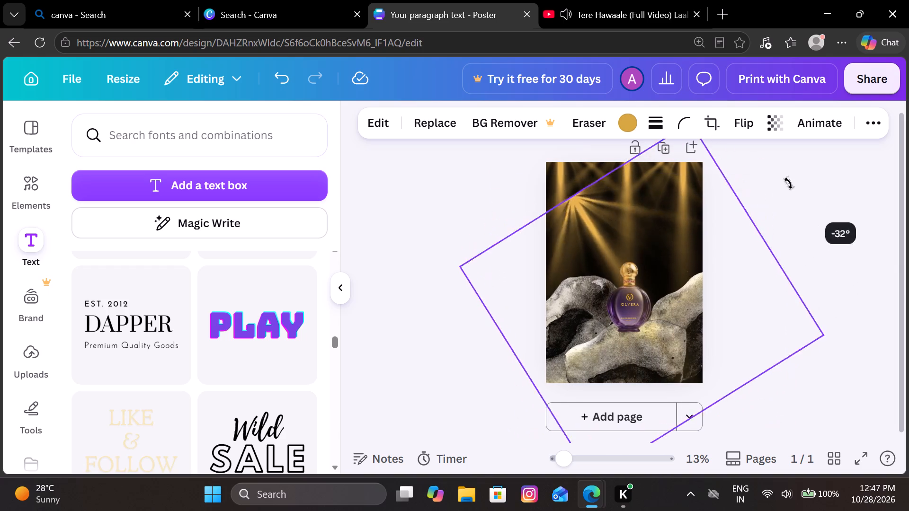
pyautogui.moveTo(789, 183); pyautogui.dragTo(569, 212)
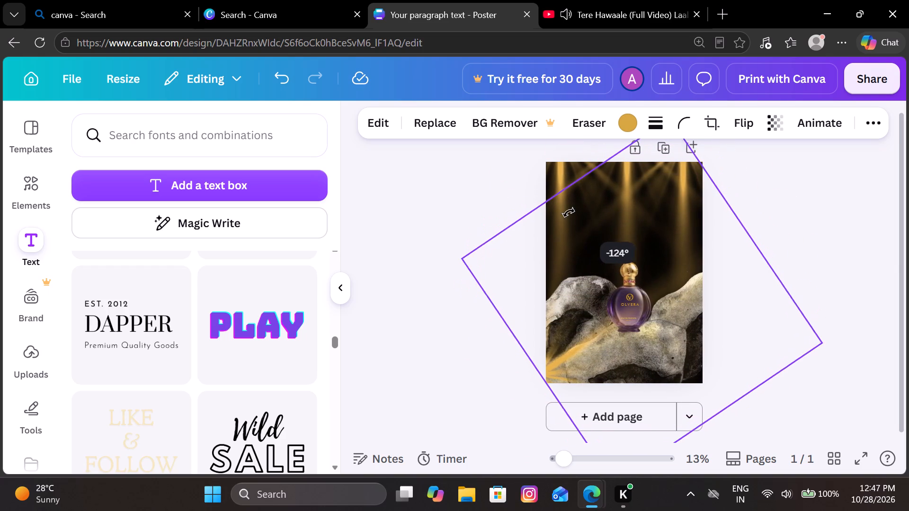
pyautogui.moveTo(569, 212); pyautogui.dragTo(561, 211)
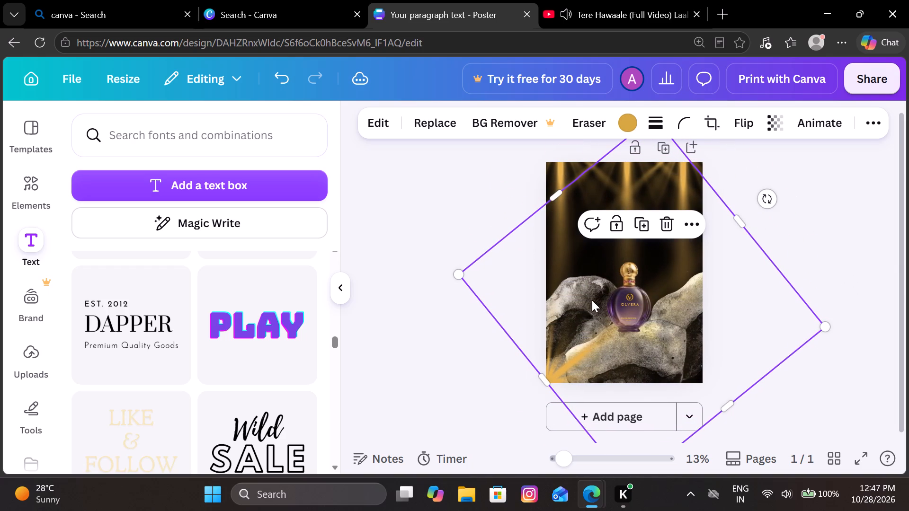
pyautogui.moveTo(588, 355); pyautogui.dragTo(567, 355)
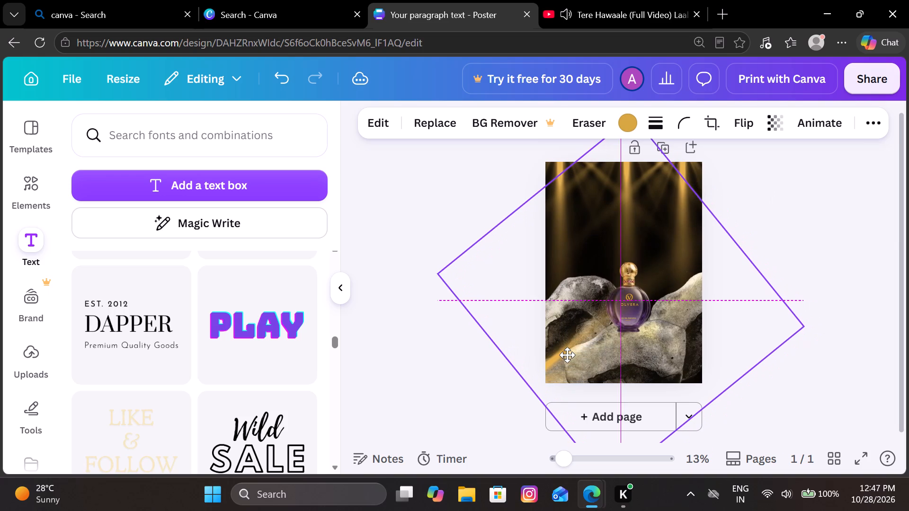
pyautogui.moveTo(567, 355); pyautogui.dragTo(561, 367)
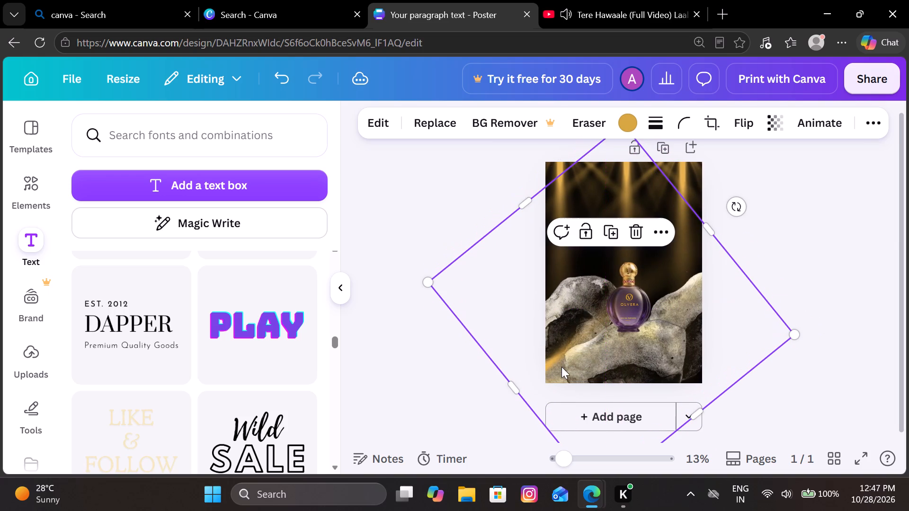
pyautogui.moveTo(523, 194); pyautogui.dragTo(460, 118)
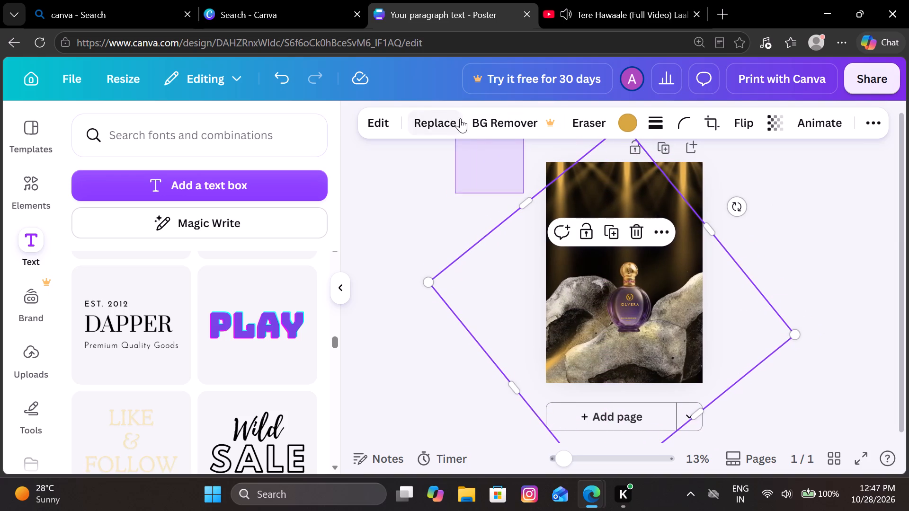
# Enlarge the rotated light-ray graphic and reposition it so its beam shines diagonally from the poster's lower-left corner.
pyautogui.moveTo(460, 118); pyautogui.dragTo(474, 129)
pyautogui.moveTo(576, 331); pyautogui.dragTo(568, 349)
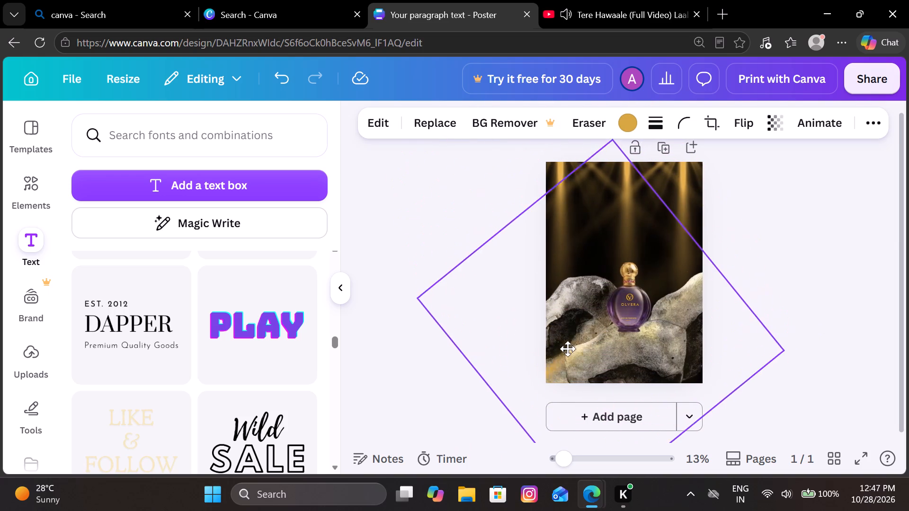
pyautogui.moveTo(568, 349); pyautogui.dragTo(596, 320)
pyautogui.moveTo(542, 191); pyautogui.dragTo(478, 135)
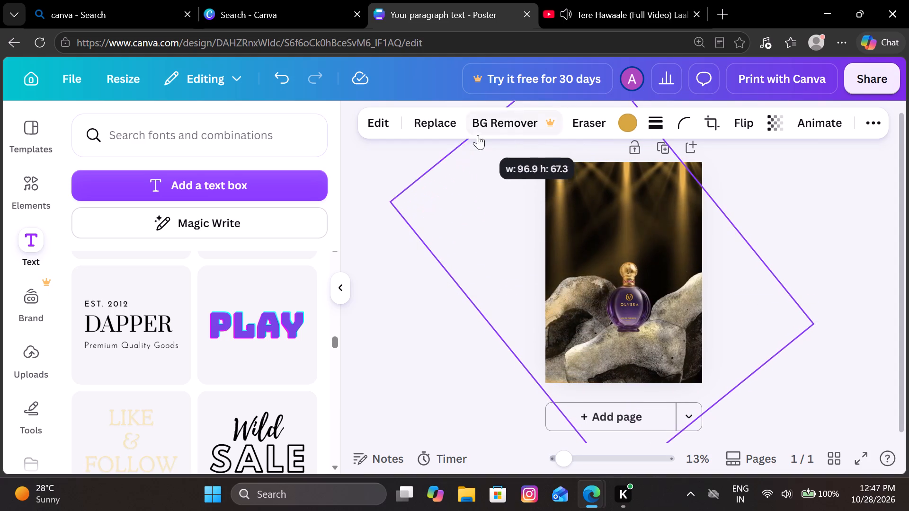
pyautogui.moveTo(478, 135); pyautogui.dragTo(453, 115)
pyautogui.moveTo(474, 236); pyautogui.dragTo(493, 278)
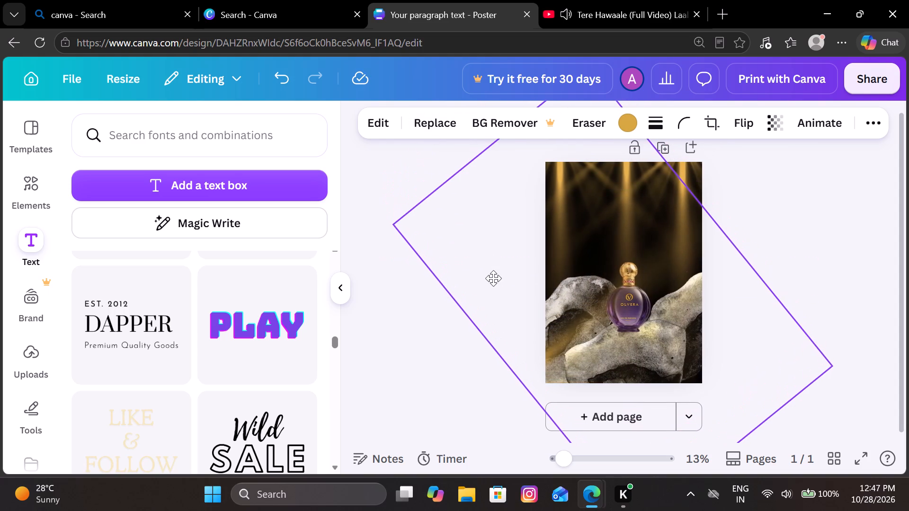
pyautogui.moveTo(493, 278); pyautogui.dragTo(496, 278)
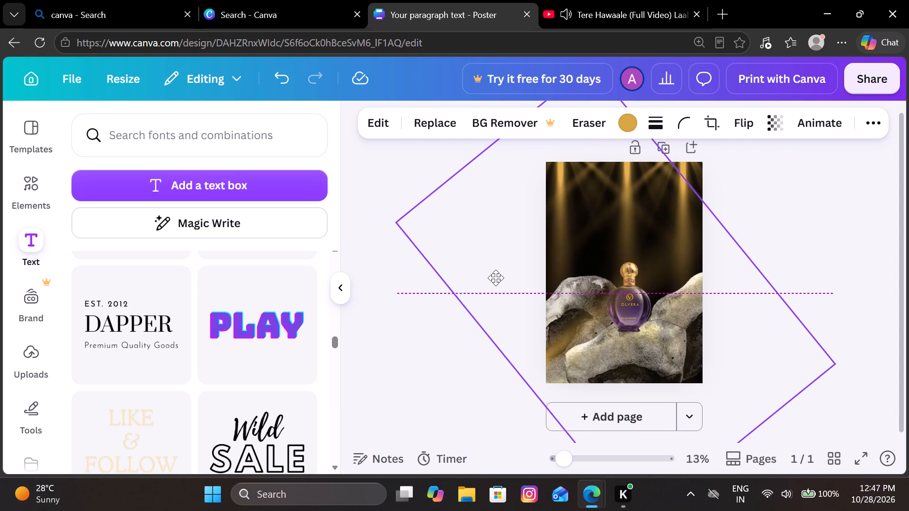
pyautogui.moveTo(496, 278); pyautogui.dragTo(501, 272)
pyautogui.click(419, 321)
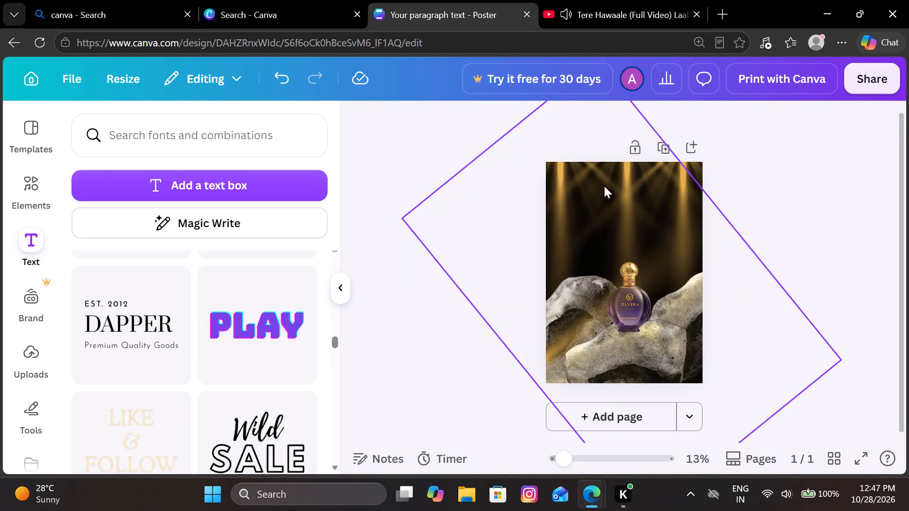
# Duplicate the central light-ray graphic, rotate the copy to shine diagonally down-left, and place it at the poster's right edge beside the bottle.
pyautogui.click(622, 176)
pyautogui.click(622, 176)
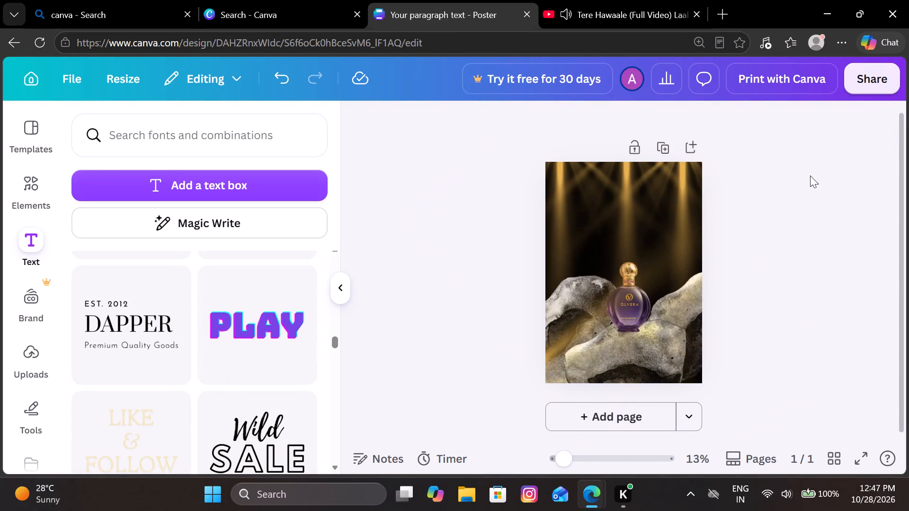
pyautogui.click(700, 168)
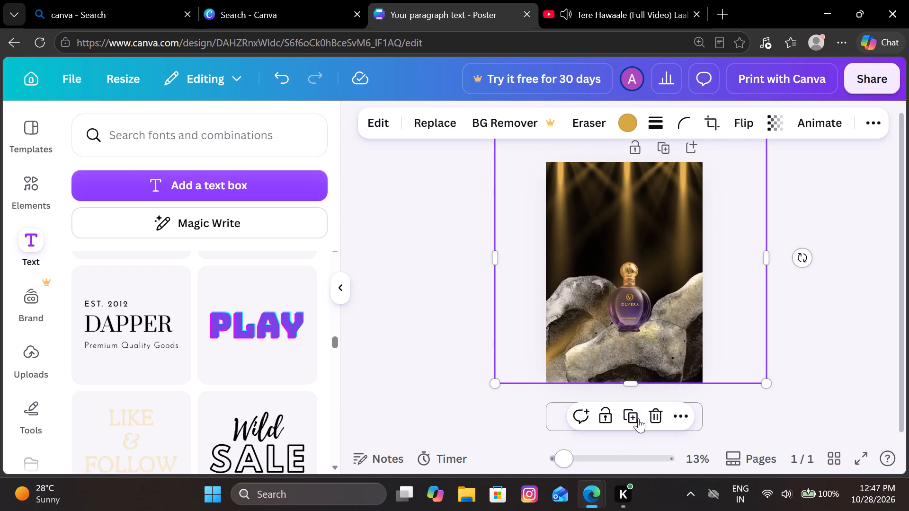
pyautogui.click(635, 415)
pyautogui.moveTo(629, 220); pyautogui.dragTo(700, 253)
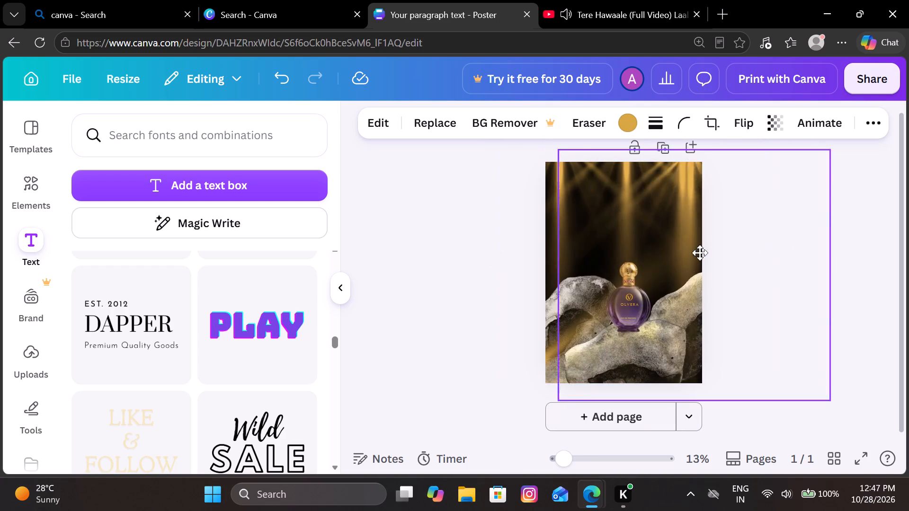
pyautogui.moveTo(700, 253); pyautogui.dragTo(688, 324)
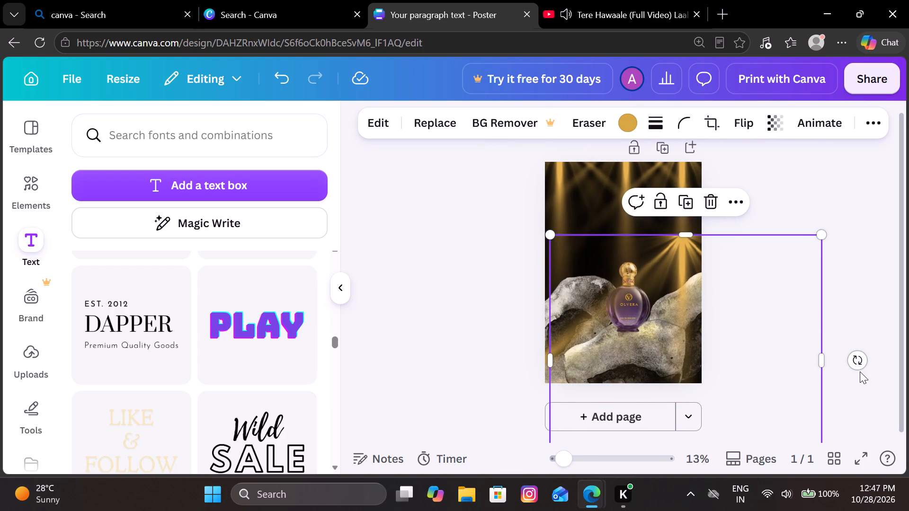
pyautogui.moveTo(859, 362); pyautogui.dragTo(678, 421)
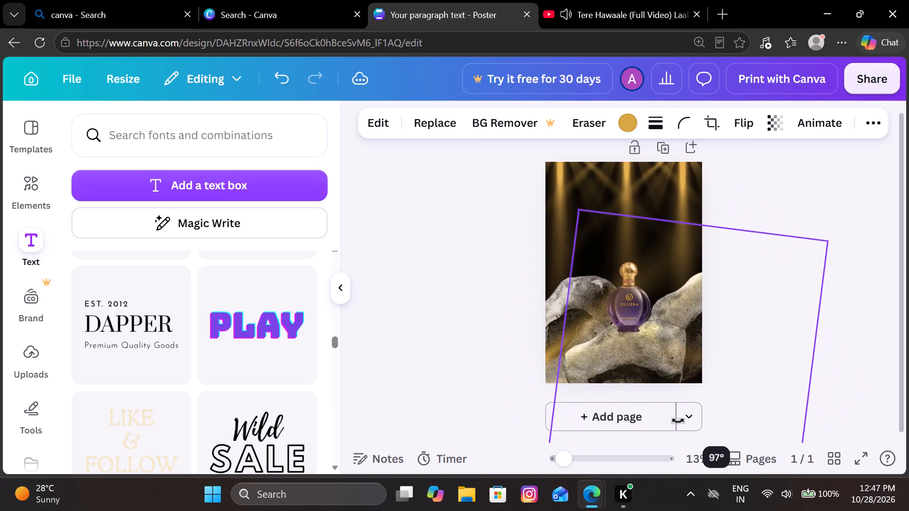
pyautogui.moveTo(678, 421); pyautogui.dragTo(684, 420)
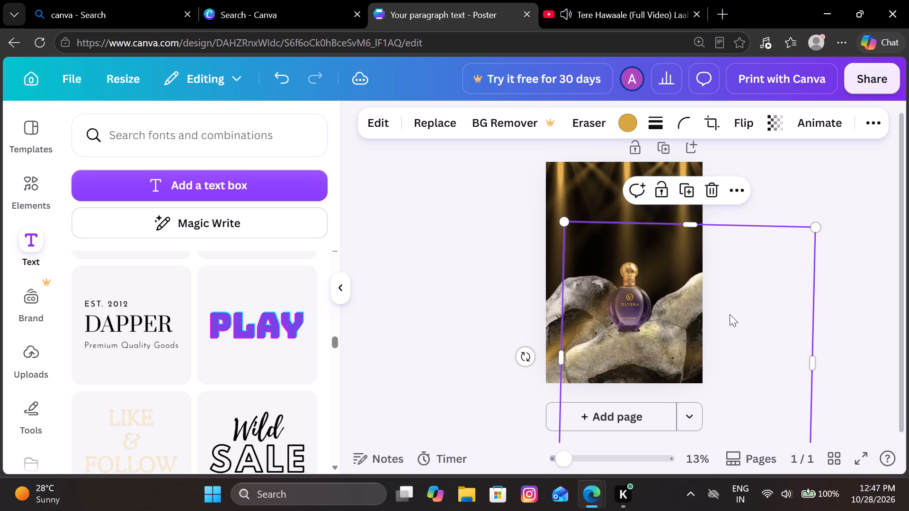
pyautogui.moveTo(730, 314); pyautogui.dragTo(628, 225)
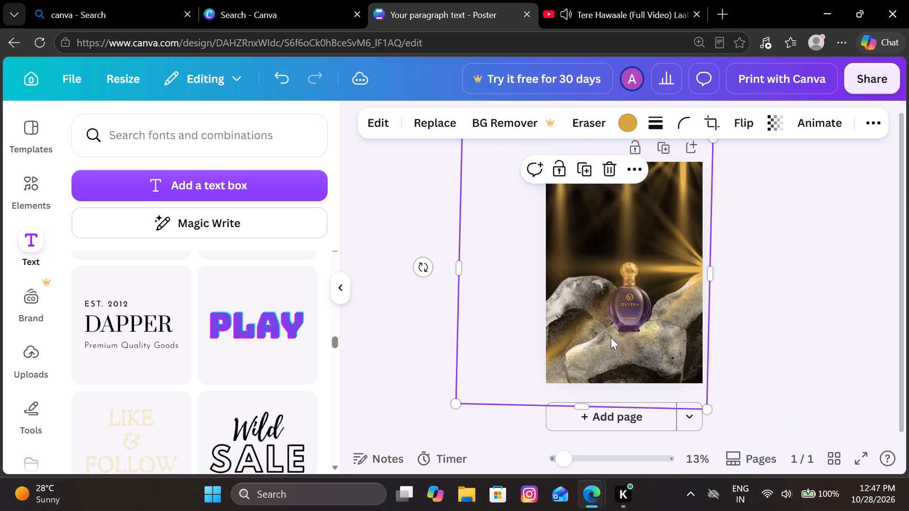
pyautogui.moveTo(422, 268); pyautogui.dragTo(473, 333)
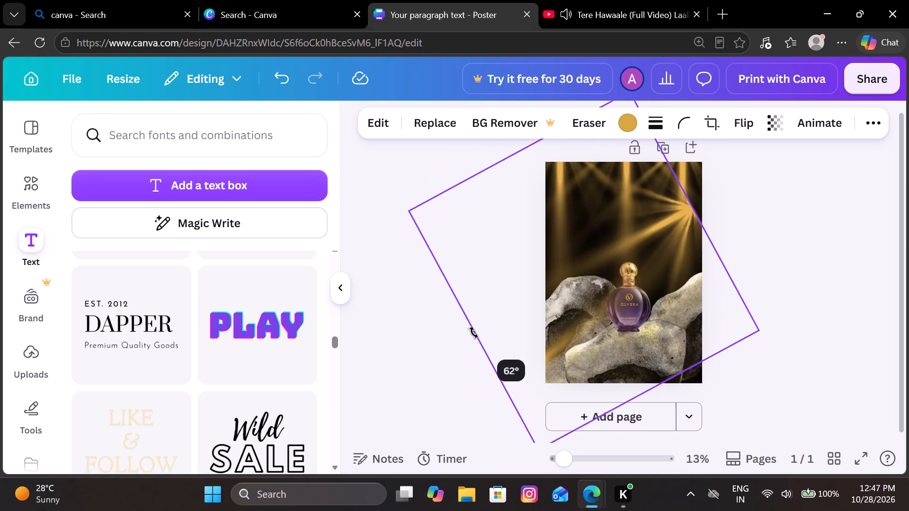
pyautogui.moveTo(473, 333); pyautogui.dragTo(479, 345)
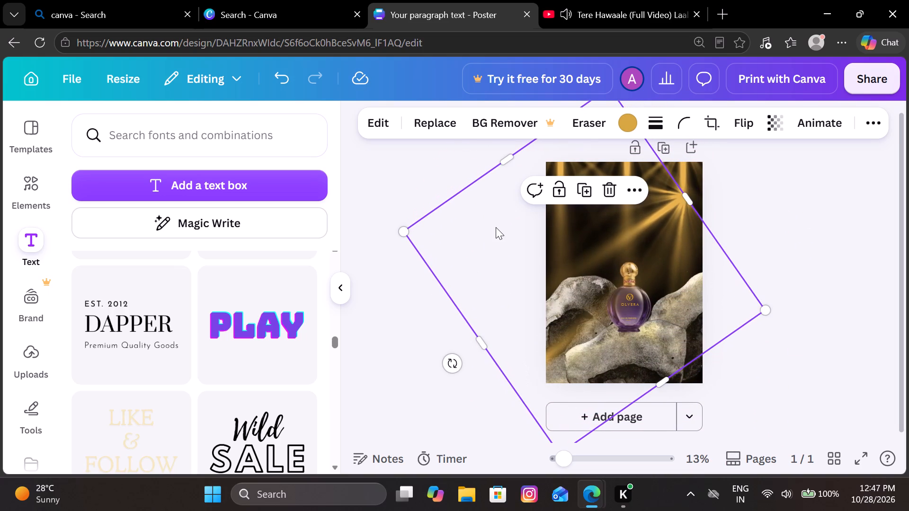
pyautogui.moveTo(496, 228); pyautogui.dragTo(550, 270)
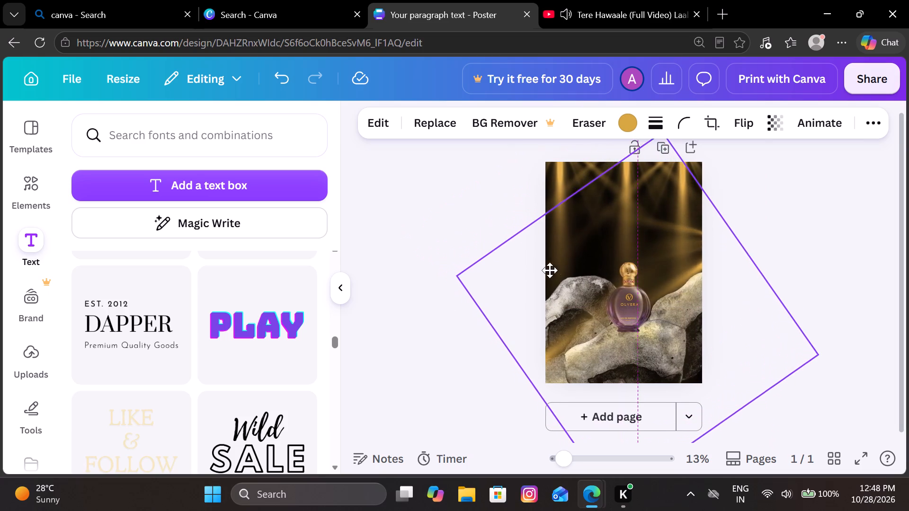
pyautogui.moveTo(550, 270); pyautogui.dragTo(572, 252)
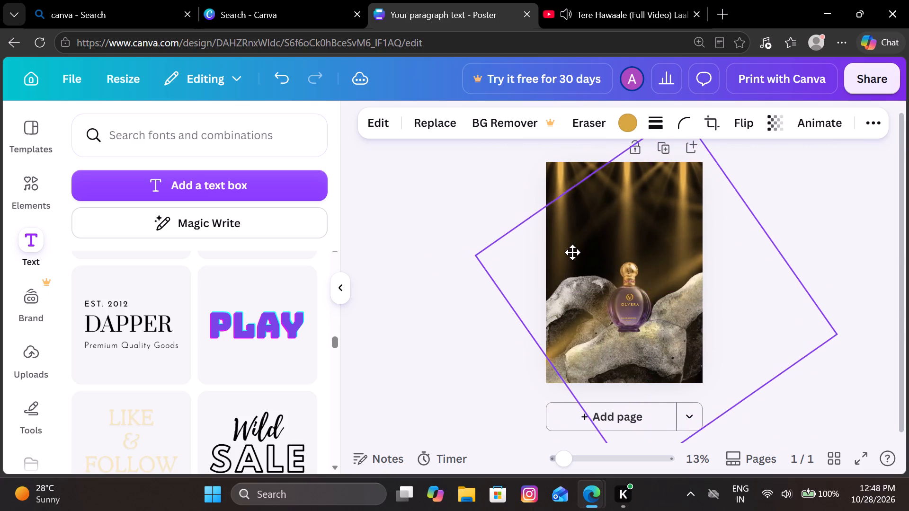
pyautogui.moveTo(572, 252); pyautogui.dragTo(566, 254)
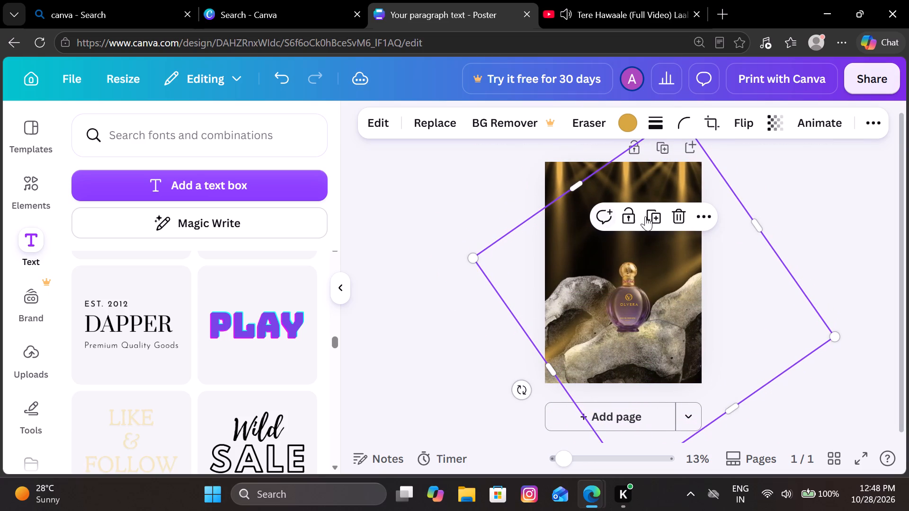
# Send the right-edge diagonal light-ray graphic backward two layers.
pyautogui.click(703, 208)
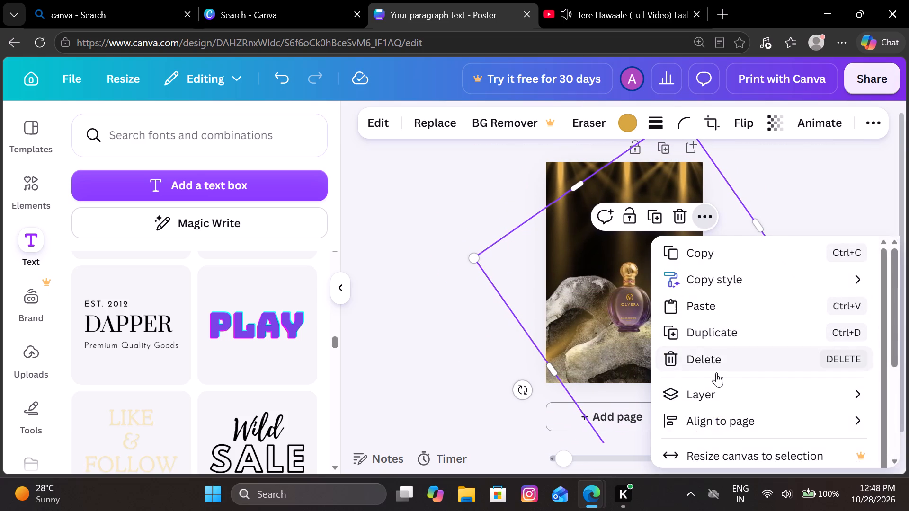
pyautogui.click(712, 386)
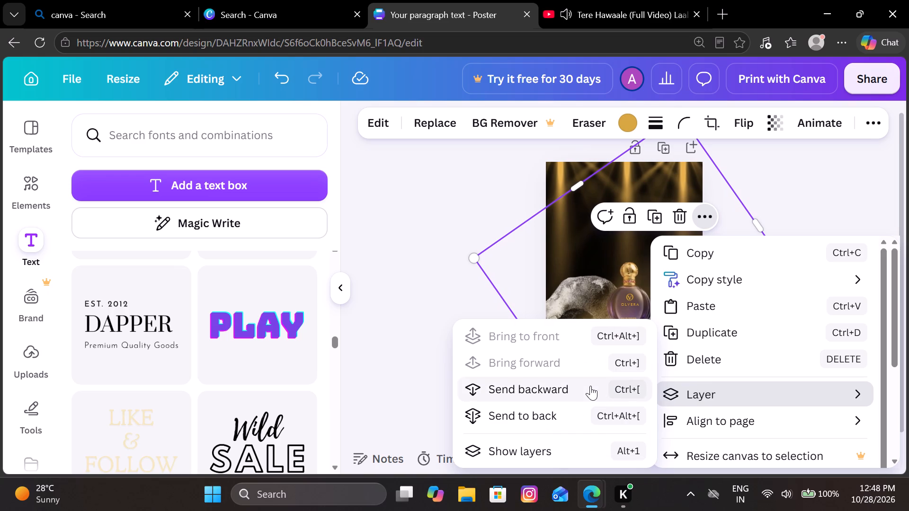
pyautogui.click(590, 386)
pyautogui.click(541, 391)
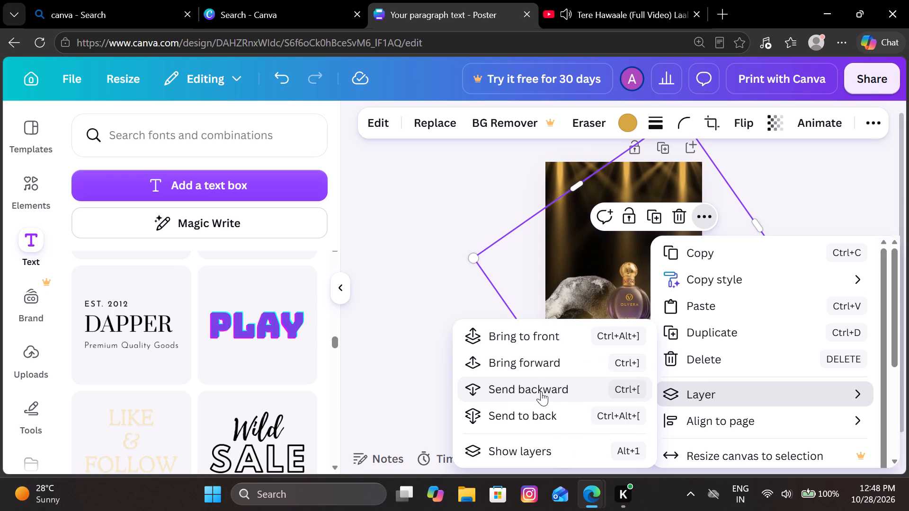
pyautogui.click(392, 347)
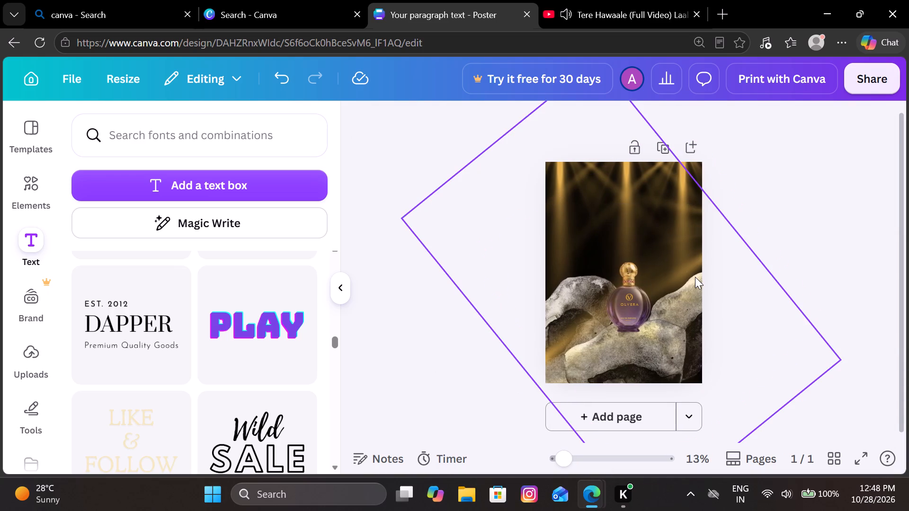
# Send the lower-left diagonal light-ray graphic backward two layers.
pyautogui.click(695, 277)
pyautogui.click(671, 209)
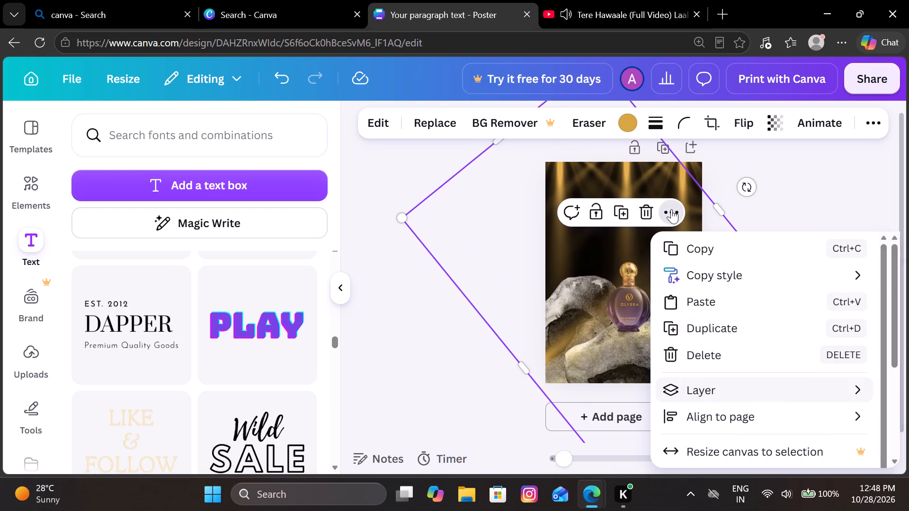
pyautogui.click(709, 394)
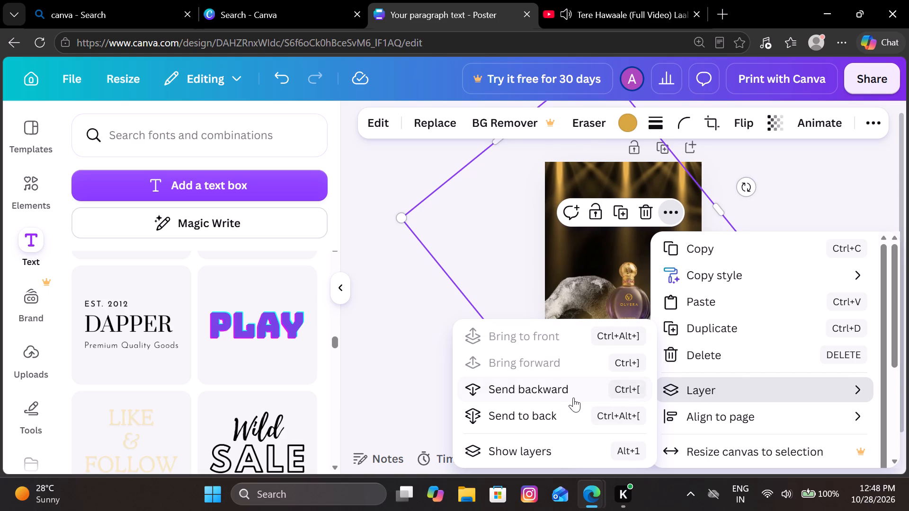
pyautogui.click(571, 396)
pyautogui.click(621, 389)
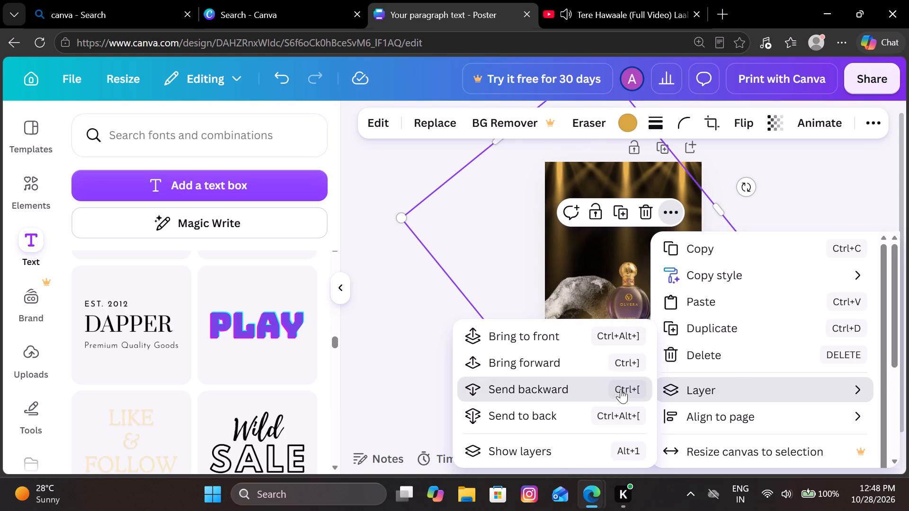
pyautogui.click(393, 328)
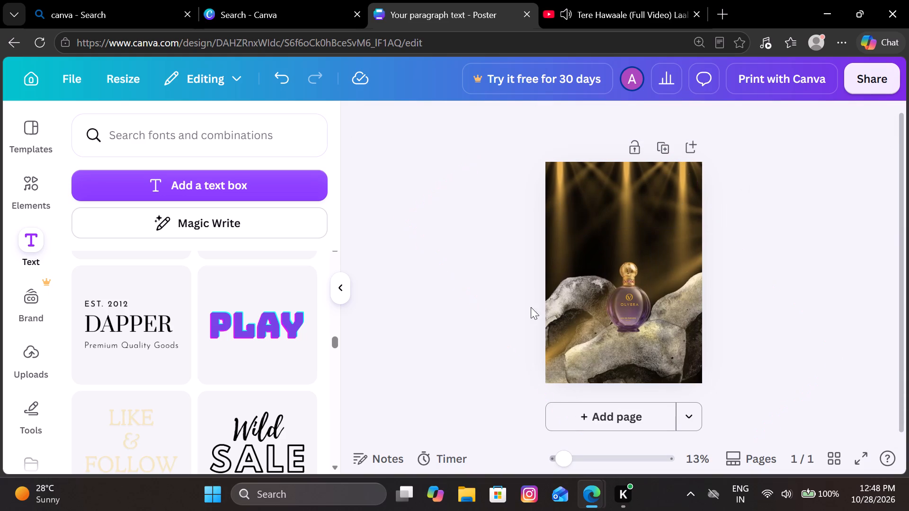
# Bring the central light-ray graphic above the bottle forward through the layers.
pyautogui.click(668, 322)
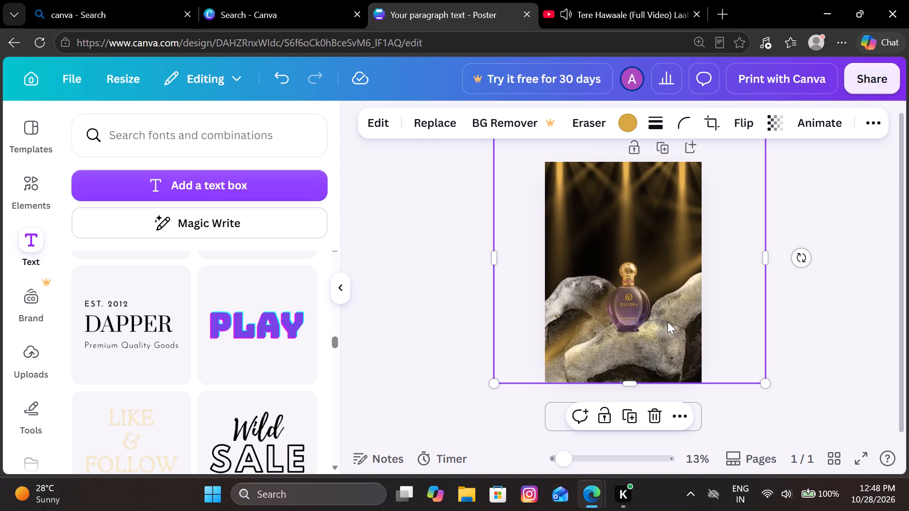
pyautogui.hotkey('ctrl', ']')
pyautogui.hotkey('ctrl', ']')
pyautogui.hotkey('ctrl', ']')
pyautogui.hotkey('ctrl', ']')
pyautogui.hotkey('ctrl', ']')
pyautogui.click(682, 273)
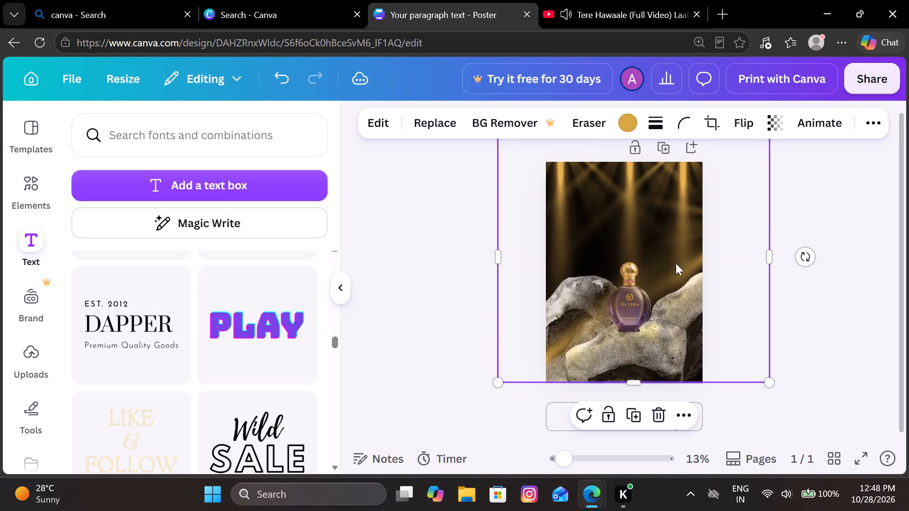
pyautogui.click(647, 237)
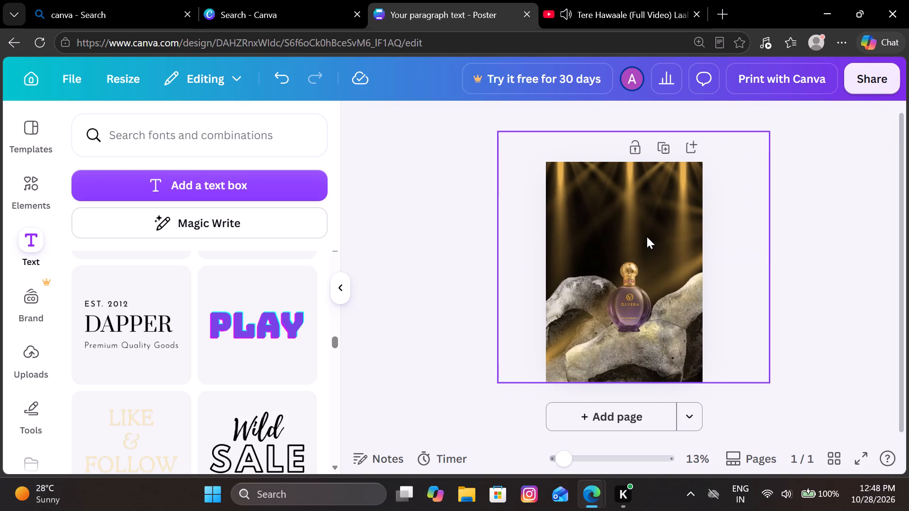
pyautogui.hotkey('ctrl', ']')
pyautogui.click(647, 237)
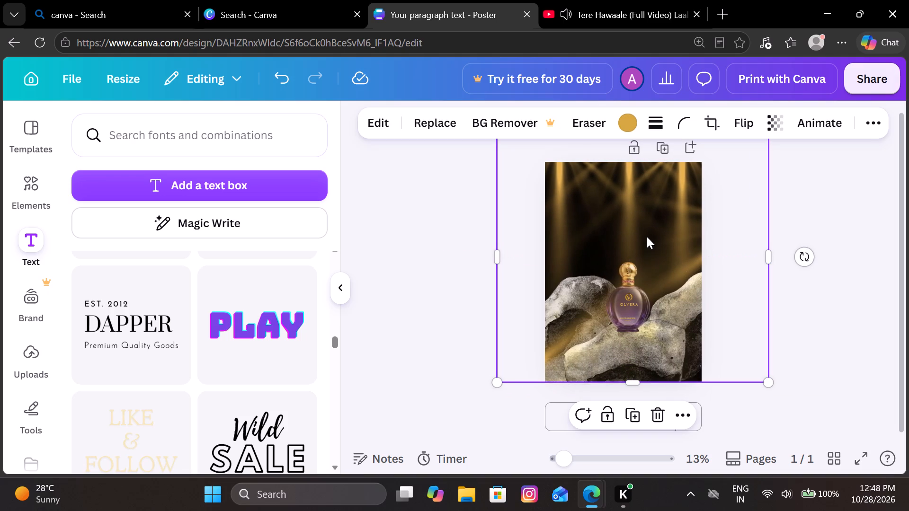
# Fine-tune the central light-ray graphic's position so its beam falls directly above the bottle's cap.
pyautogui.moveTo(631, 308); pyautogui.dragTo(631, 308)
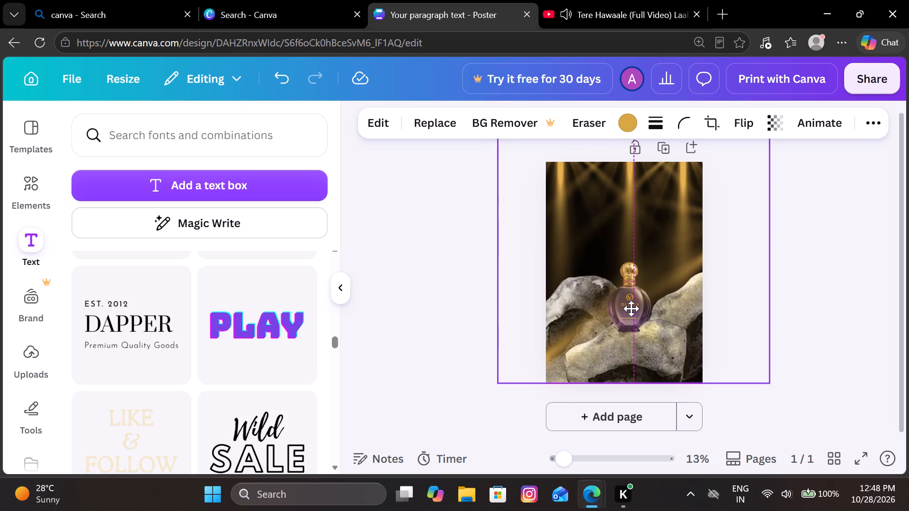
pyautogui.moveTo(631, 308); pyautogui.dragTo(633, 319)
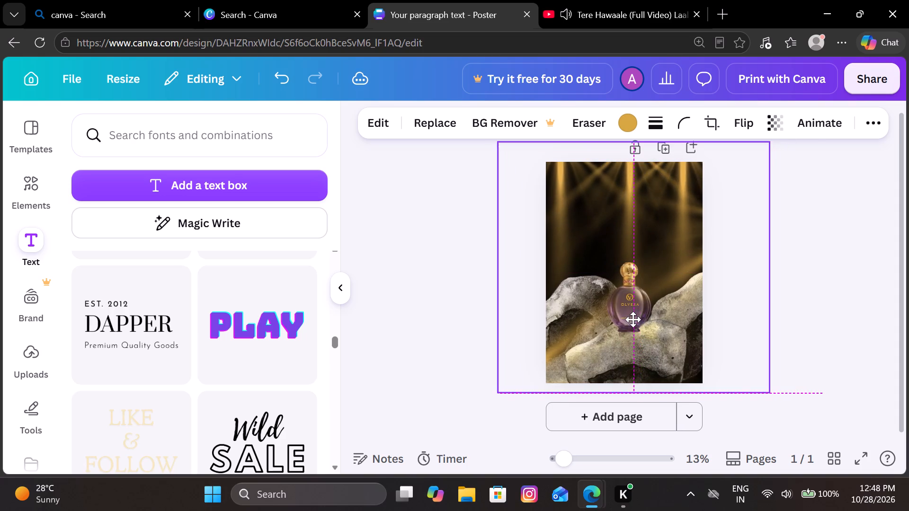
pyautogui.moveTo(633, 319); pyautogui.dragTo(633, 314)
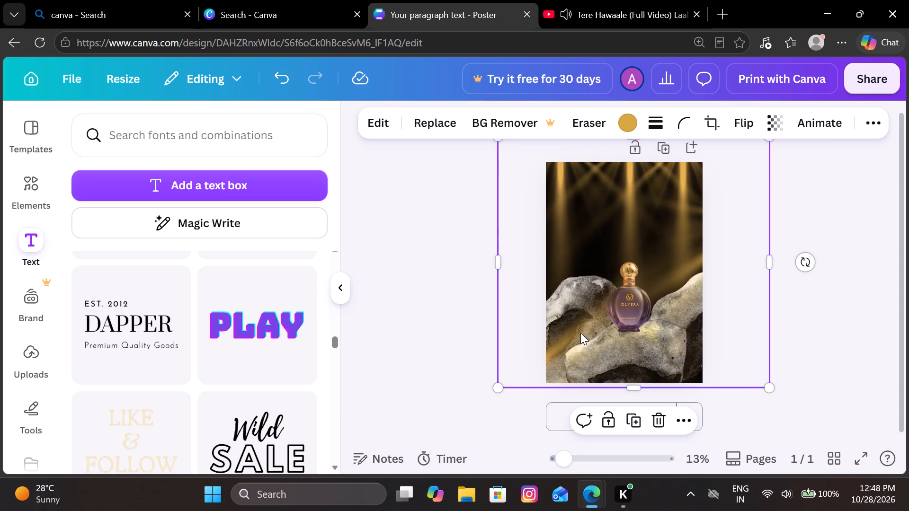
pyautogui.moveTo(580, 331); pyautogui.dragTo(582, 327)
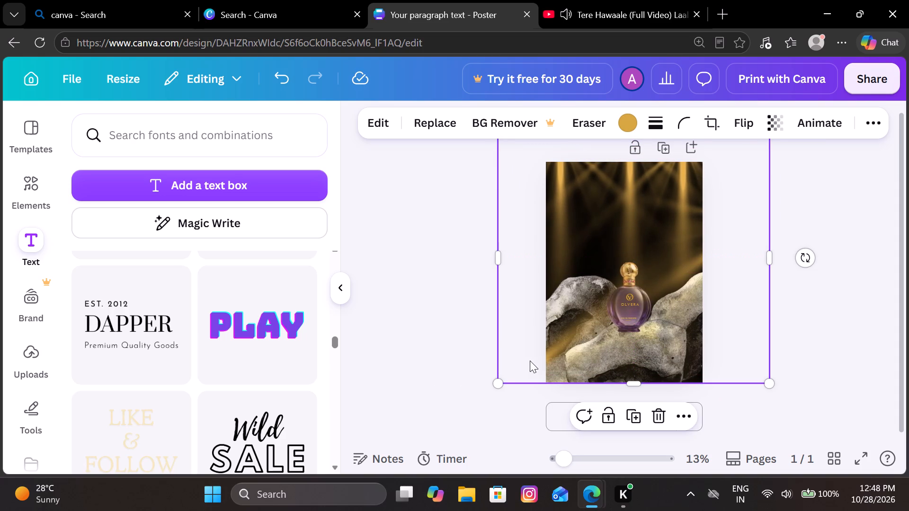
# Lower the transparency value of the central light-ray graphic to soften its beams above the bottle.
pyautogui.click(483, 269)
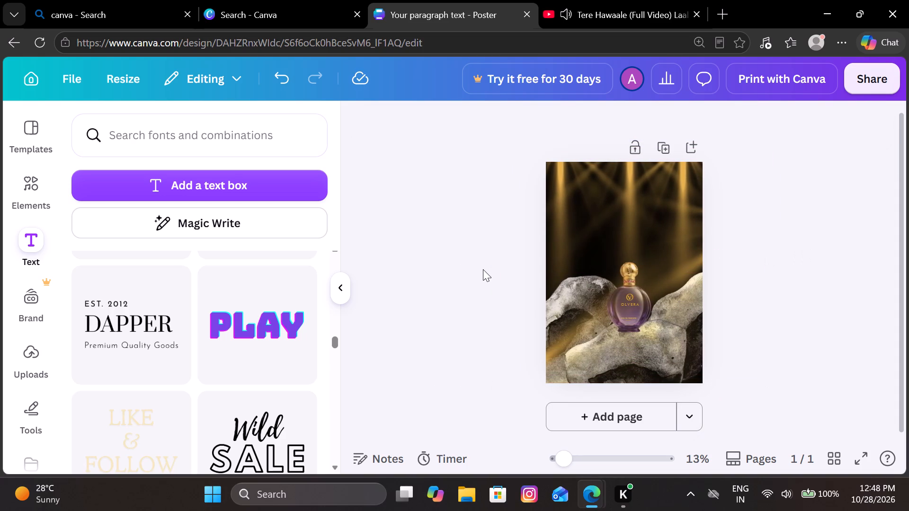
pyautogui.click(483, 269)
pyautogui.click(626, 191)
pyautogui.click(775, 126)
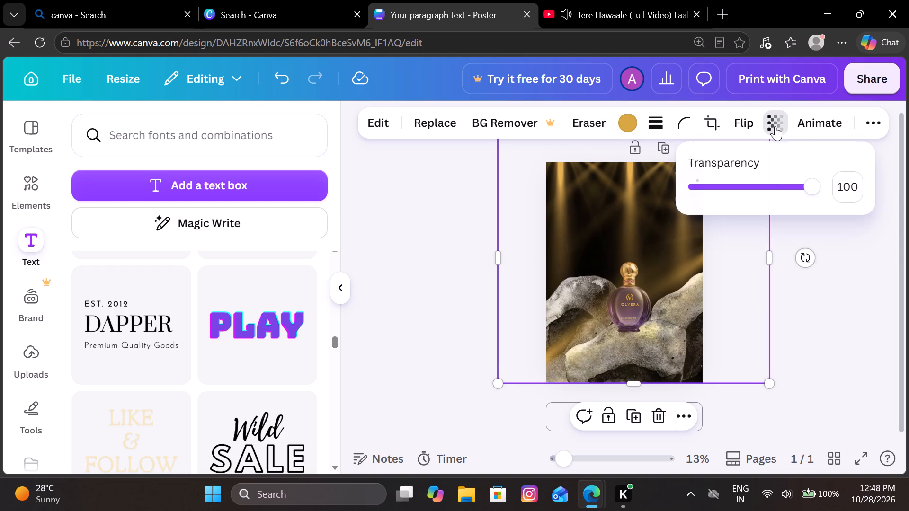
pyautogui.moveTo(814, 186); pyautogui.dragTo(784, 187)
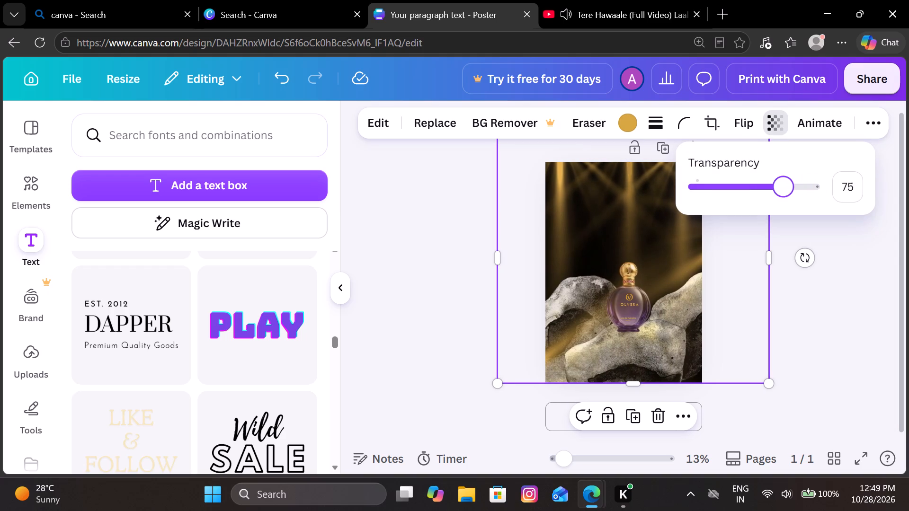
pyautogui.moveTo(784, 187); pyautogui.dragTo(753, 194)
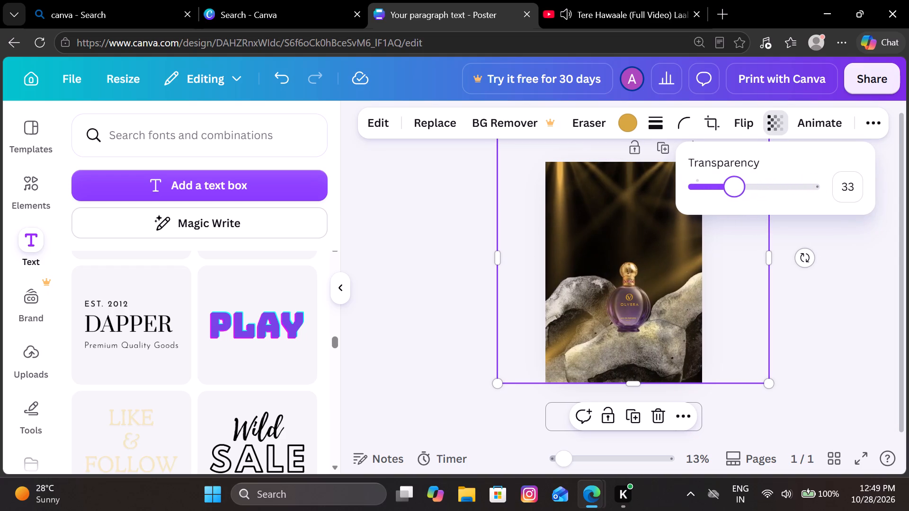
pyautogui.moveTo(753, 194); pyautogui.dragTo(754, 194)
pyautogui.click(551, 220)
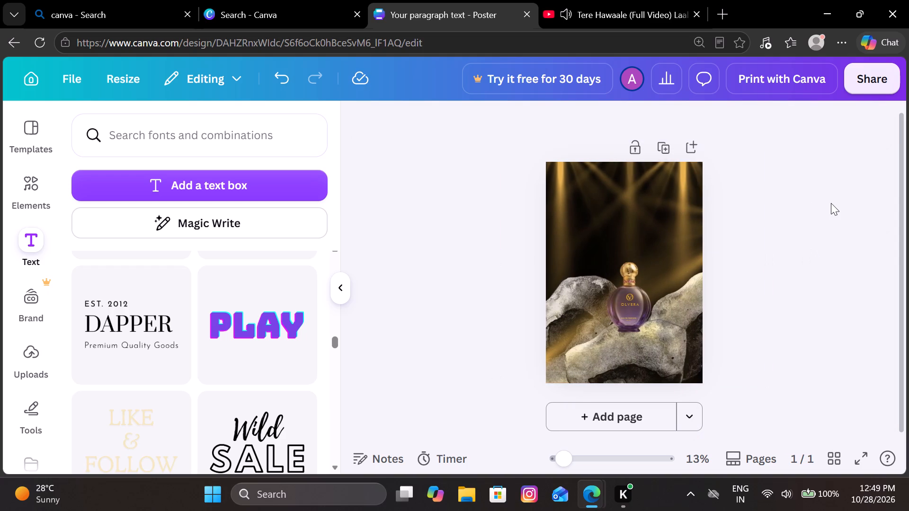
pyautogui.click(831, 203)
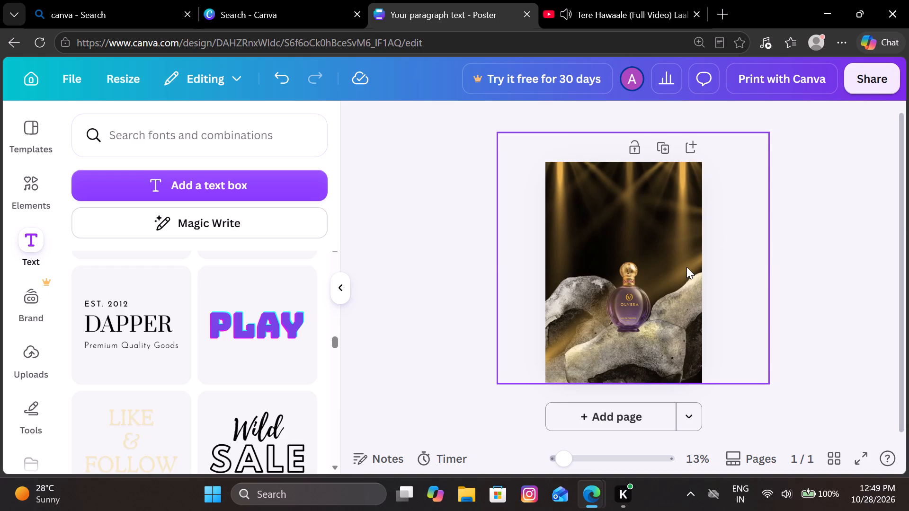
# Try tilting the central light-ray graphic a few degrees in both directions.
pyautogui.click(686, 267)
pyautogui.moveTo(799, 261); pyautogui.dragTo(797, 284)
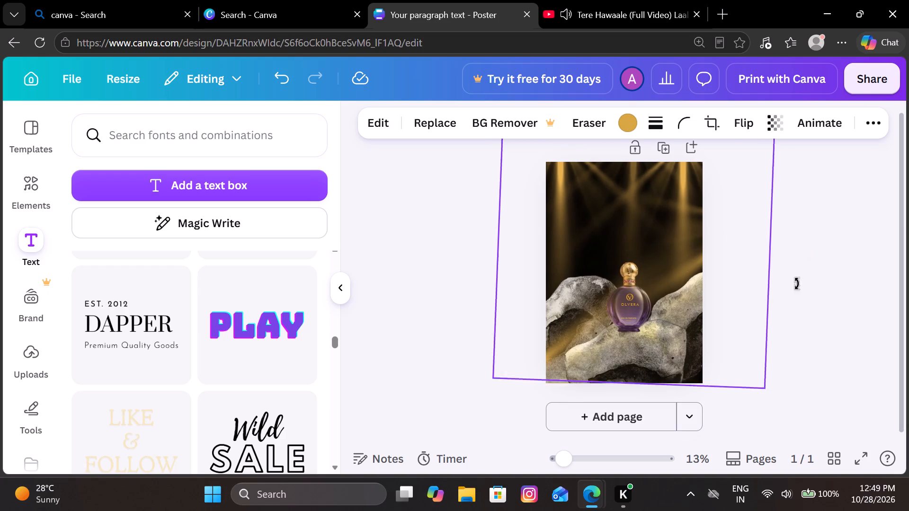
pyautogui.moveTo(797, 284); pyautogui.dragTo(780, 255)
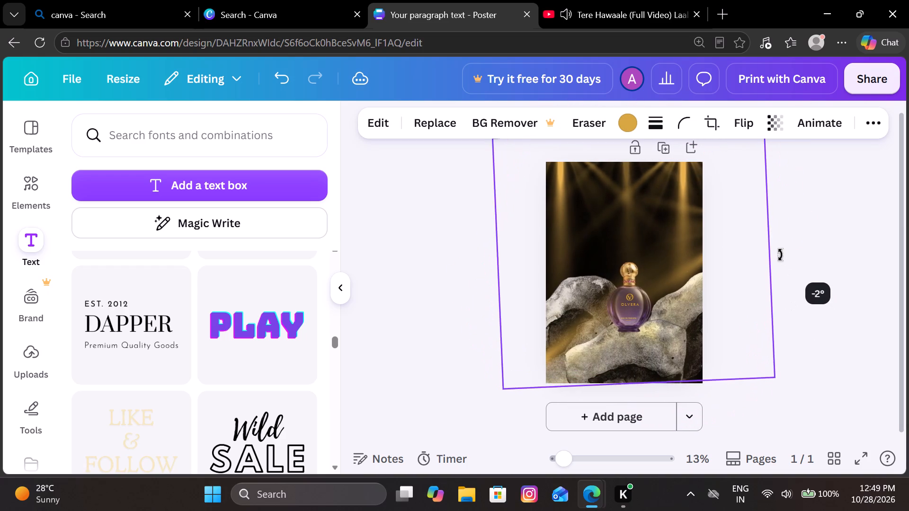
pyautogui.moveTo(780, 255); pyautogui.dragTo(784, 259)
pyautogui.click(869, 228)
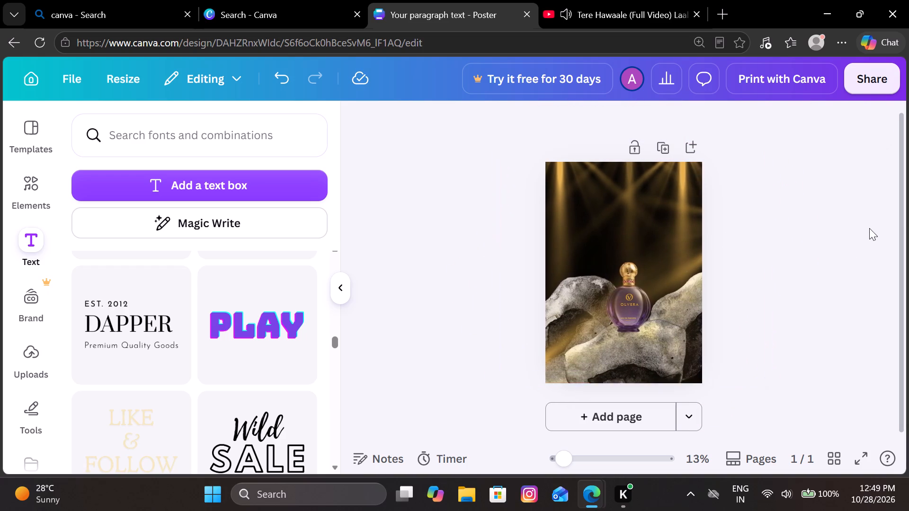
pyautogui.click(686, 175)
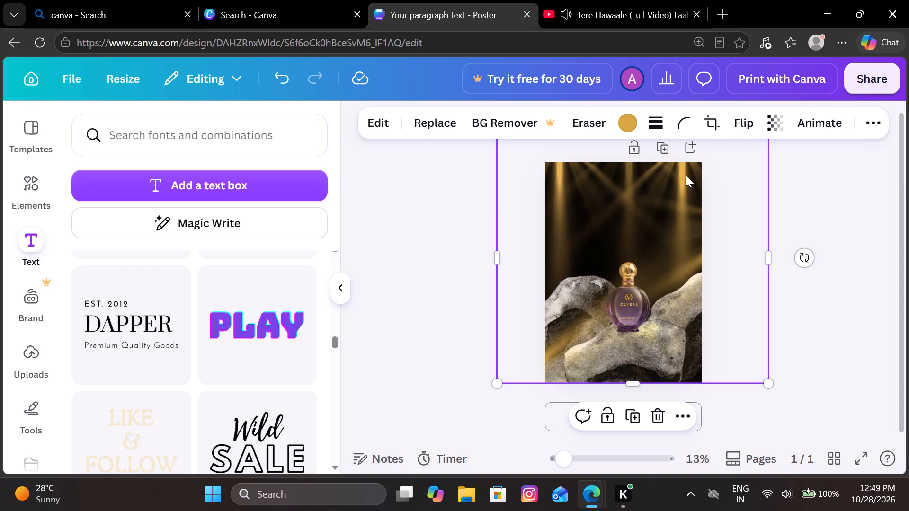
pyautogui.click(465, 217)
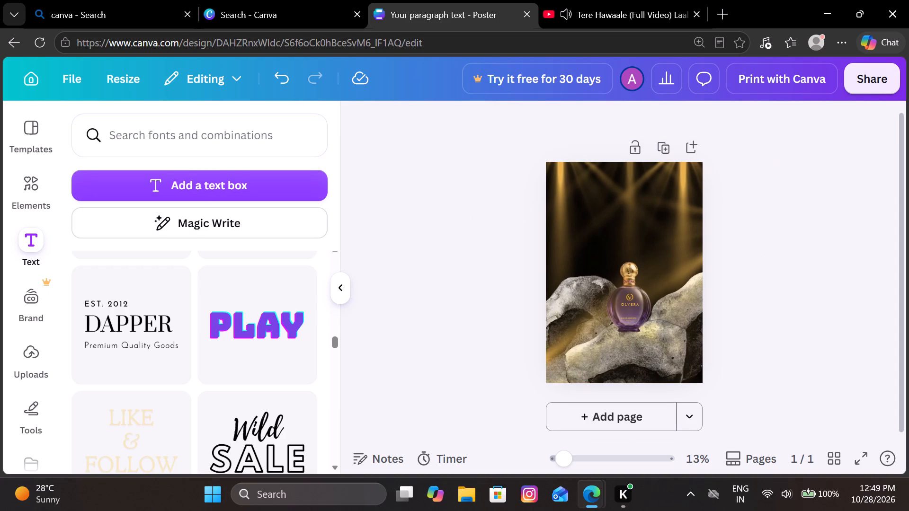
# Search the elements library for flower.
pyautogui.click(169, 128)
pyautogui.click(36, 186)
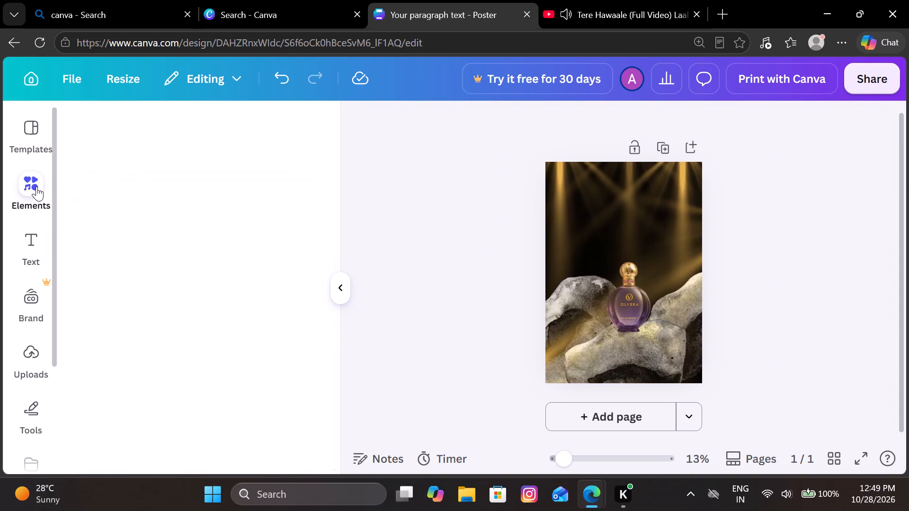
pyautogui.click(141, 134)
pyautogui.write('LILY')
pyautogui.press('BackSpace')
pyautogui.press('BackSpace')
pyautogui.press('BackSpace')
pyautogui.press('BackSpace')
pyautogui.press('BackSpace')
pyautogui.press('BackSpace')
pyautogui.press('BackSpace')
pyautogui.press('BackSpace')
pyautogui.press('BackSpace')
pyautogui.press('BackSpace')
pyautogui.press('BackSpace')
pyautogui.press('BackSpace')
pyautogui.press('BackSpace')
pyautogui.press('BackSpace')
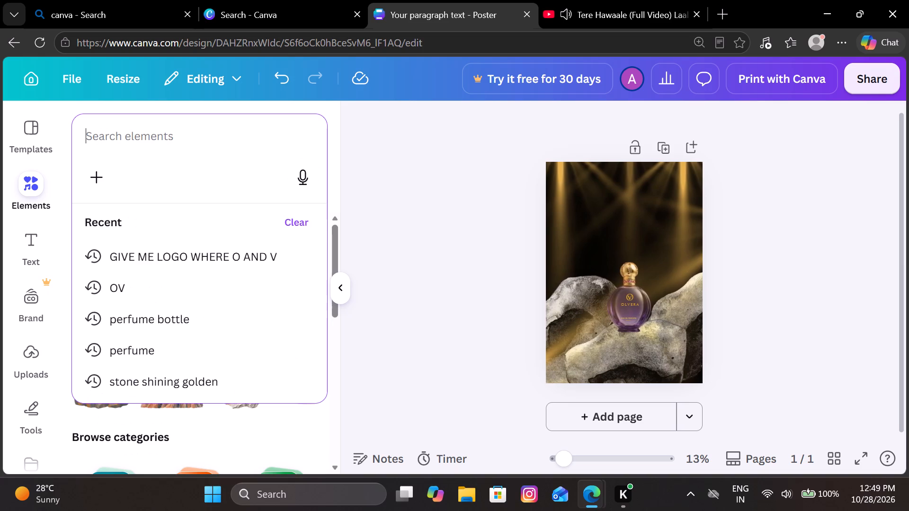
pyautogui.write('floewr')
pyautogui.press('space')
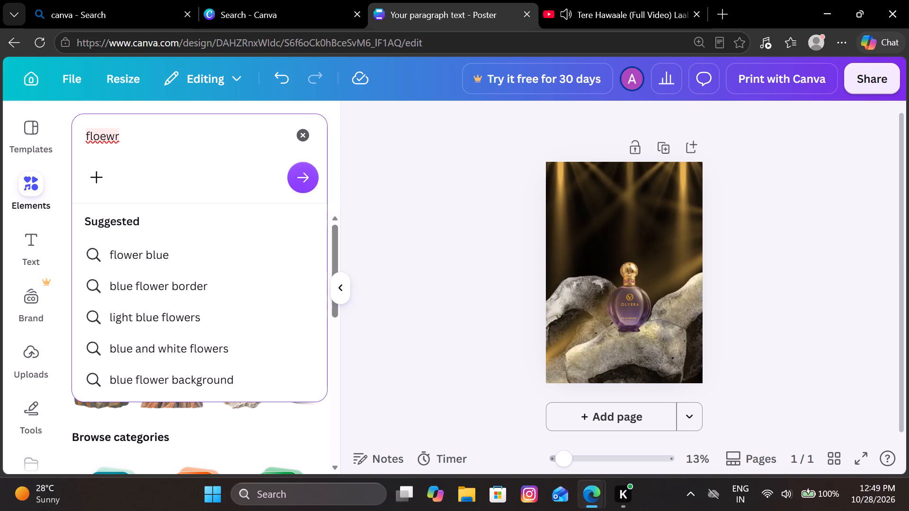
pyautogui.press('BackSpace')
pyautogui.press('space')
pyautogui.click(298, 174)
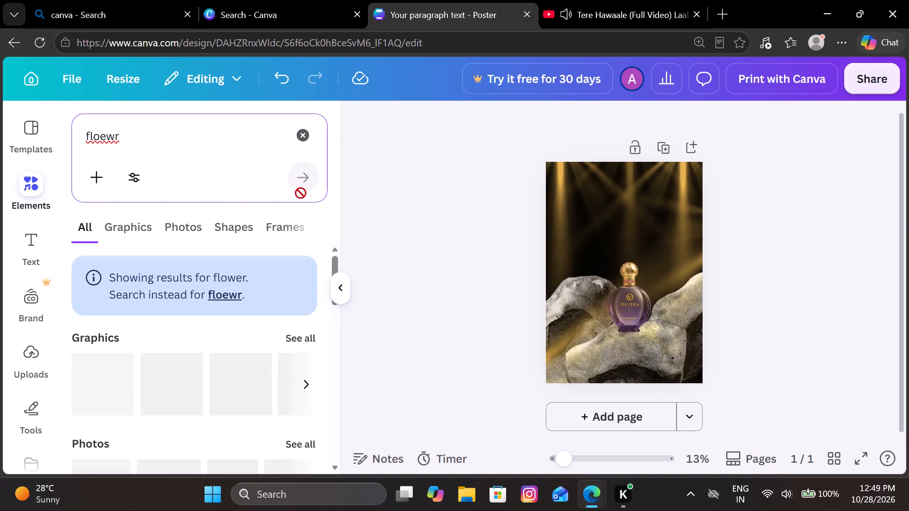
# Add the white daisy photo, shrink it to a small bloom and place it at the bottle's lower-left base.
pyautogui.scroll(-2, 212, 379)
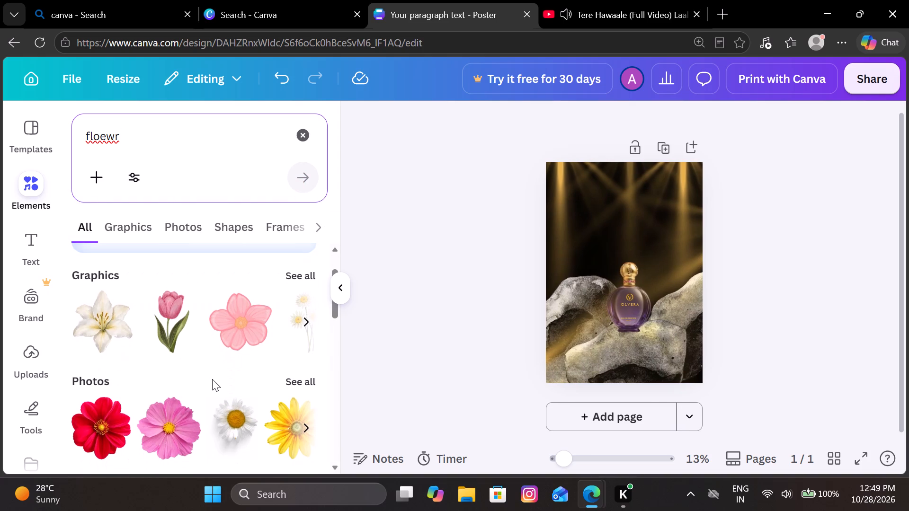
pyautogui.scroll(-1, 212, 379)
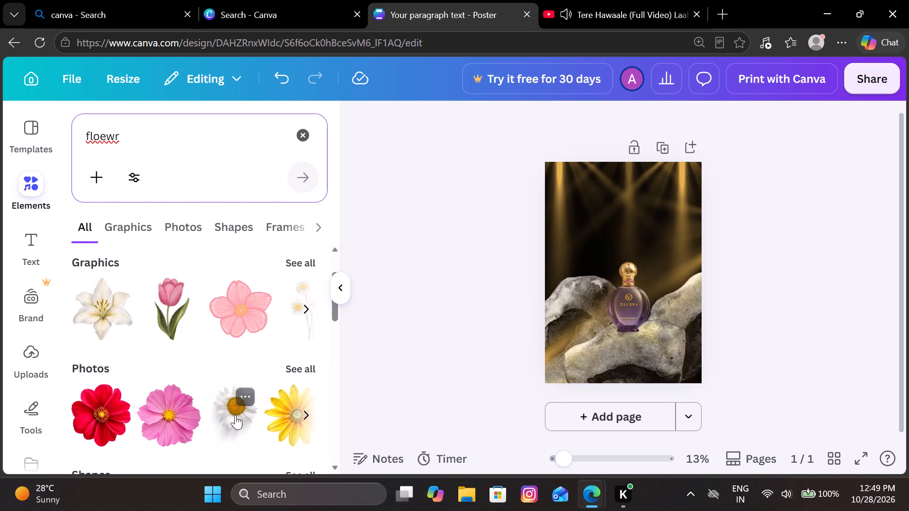
pyautogui.click(235, 415)
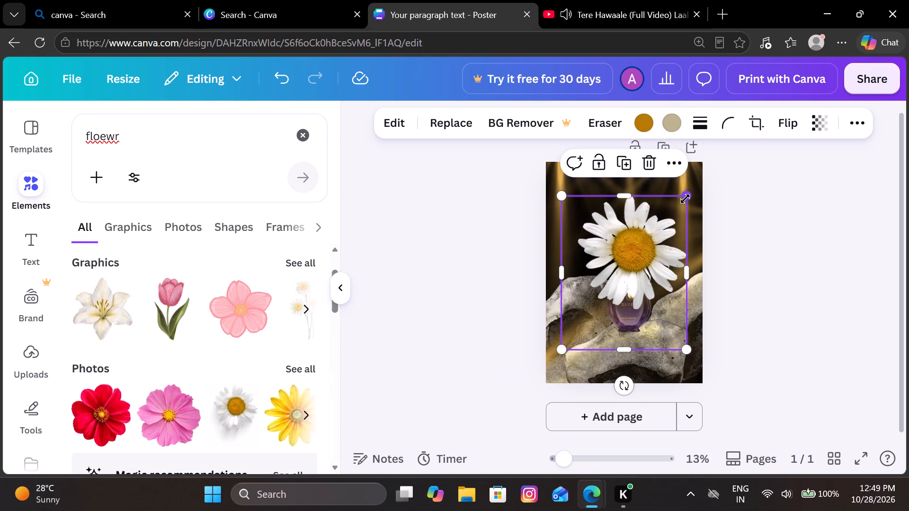
pyautogui.moveTo(685, 199); pyautogui.dragTo(600, 341)
pyautogui.moveTo(570, 337); pyautogui.dragTo(610, 335)
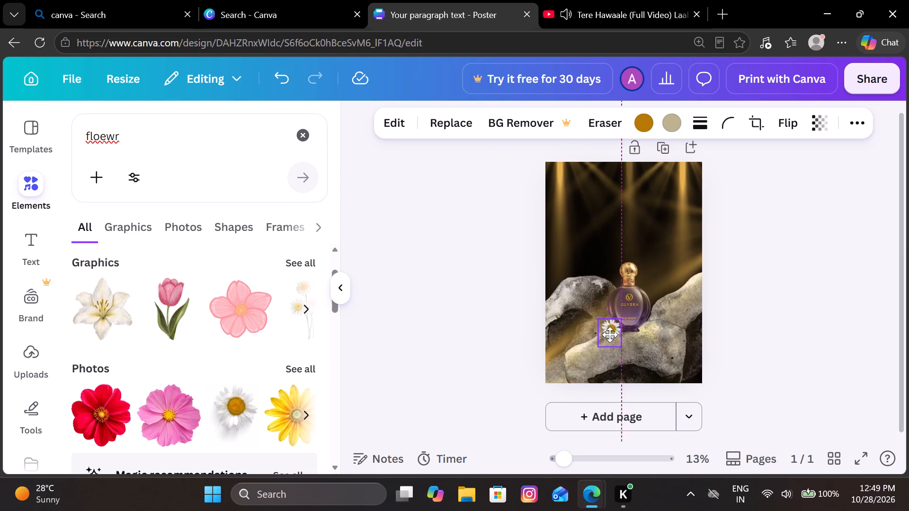
pyautogui.moveTo(610, 335); pyautogui.dragTo(610, 335)
pyautogui.click(442, 371)
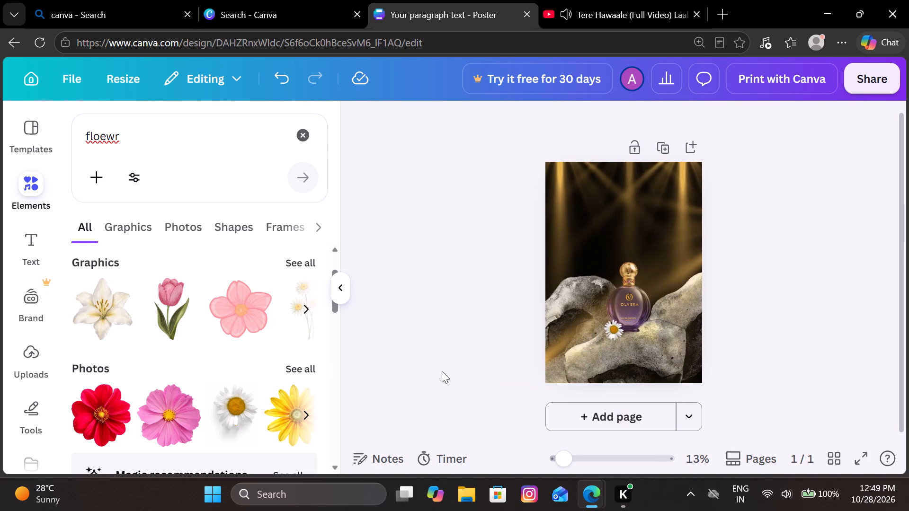
# Make the white daisy slightly smaller and move it against the bottle's lower-right base on the rock.
pyautogui.moveTo(611, 330); pyautogui.dragTo(605, 325)
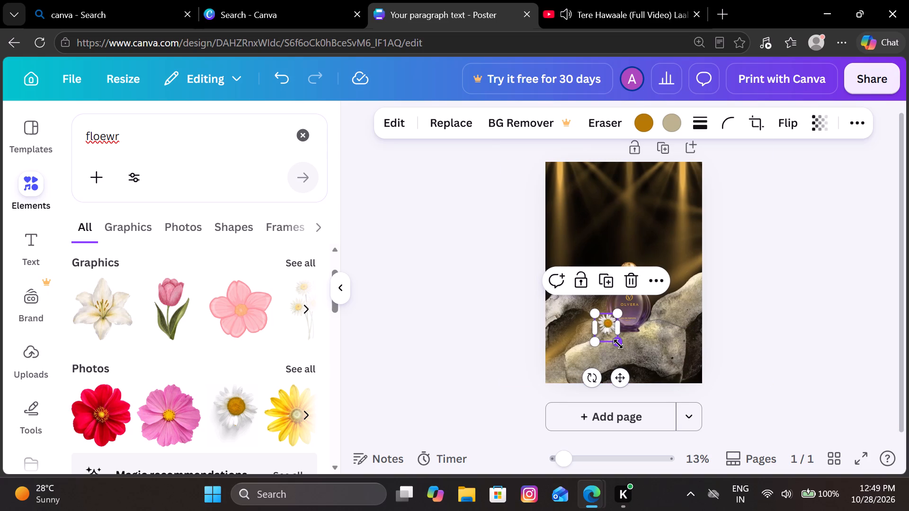
pyautogui.moveTo(618, 344); pyautogui.dragTo(603, 327)
pyautogui.click(606, 325)
pyautogui.moveTo(606, 325); pyautogui.dragTo(617, 339)
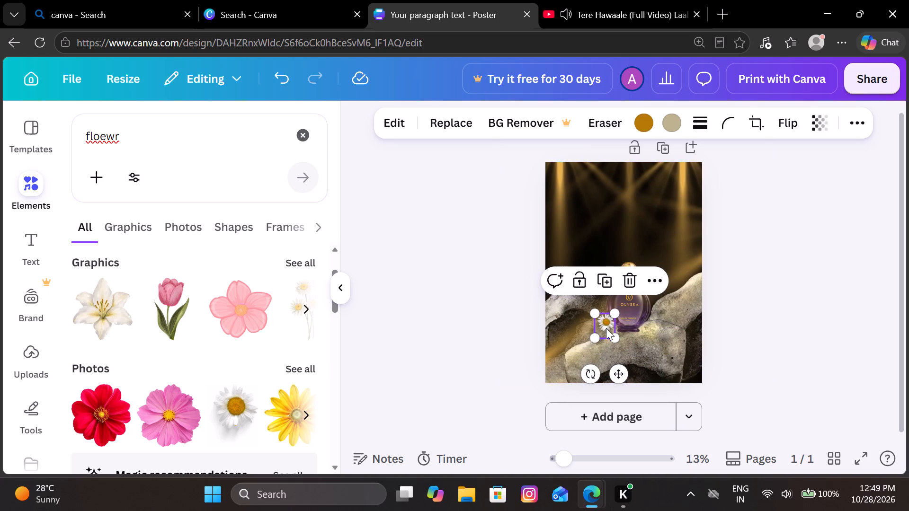
pyautogui.moveTo(606, 328); pyautogui.dragTo(657, 328)
pyautogui.click(463, 369)
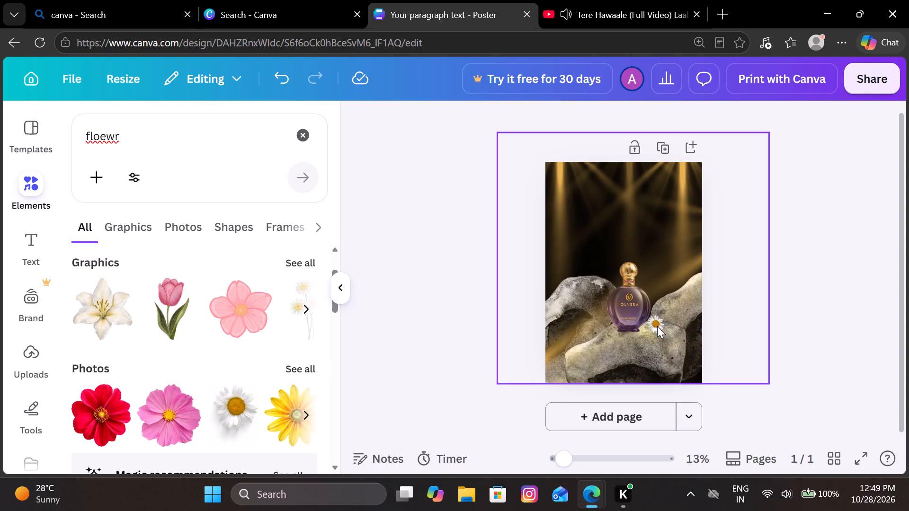
pyautogui.moveTo(651, 326); pyautogui.dragTo(641, 327)
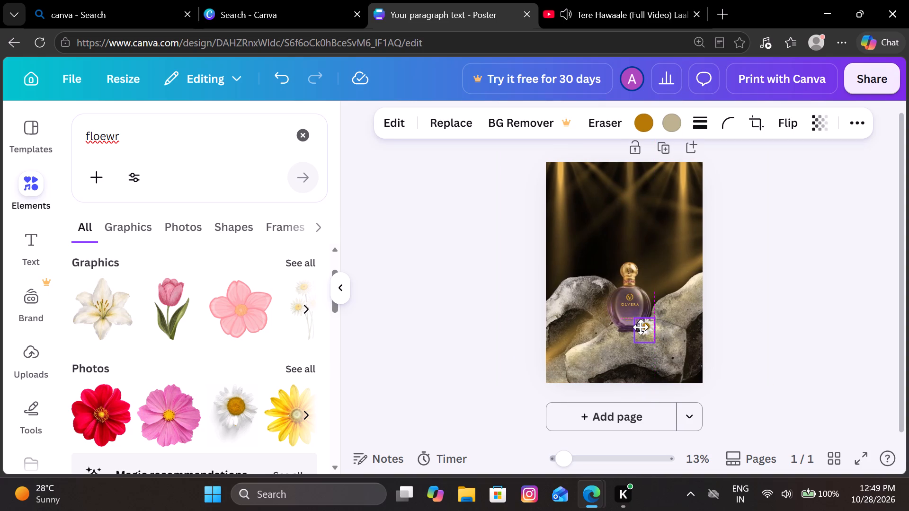
pyautogui.moveTo(641, 327); pyautogui.dragTo(642, 328)
pyautogui.click(487, 361)
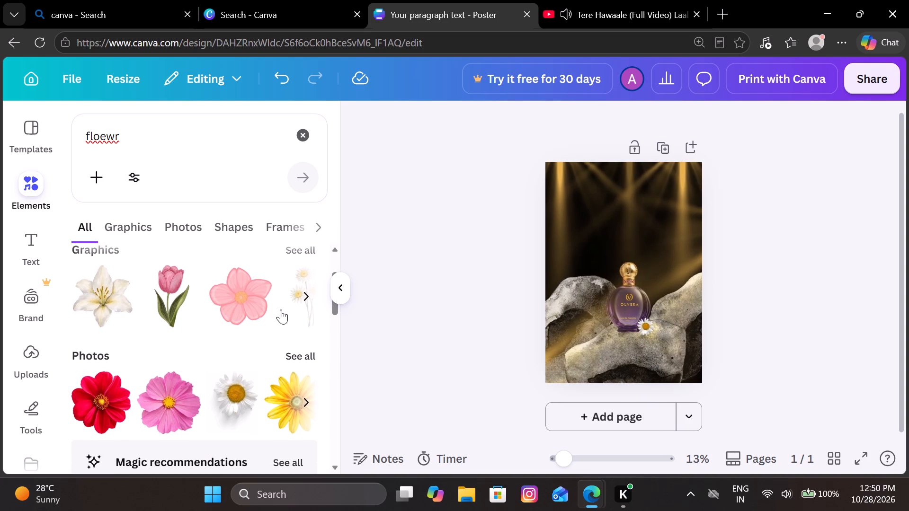
# Add the yellow daisy-like flower photo, shrink it to about the white daisy's size and place it on the rock left of the bottle.
pyautogui.click(299, 398)
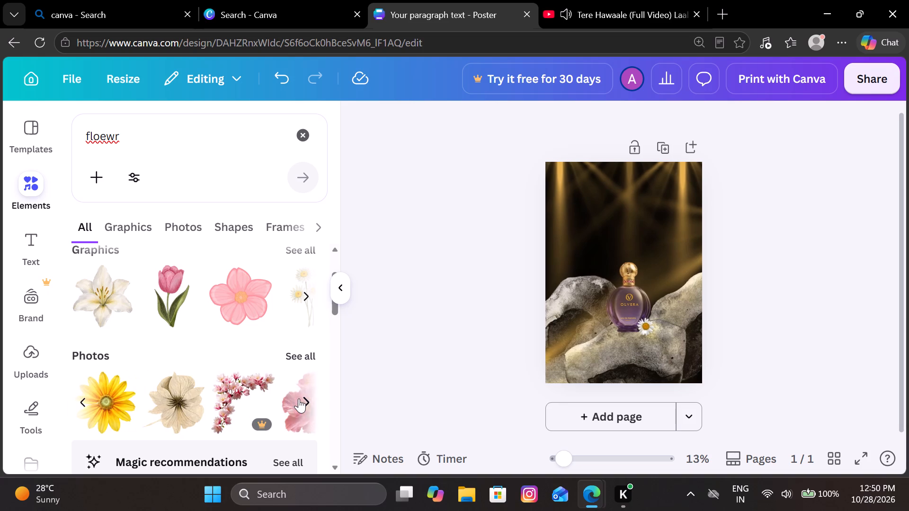
pyautogui.click(116, 406)
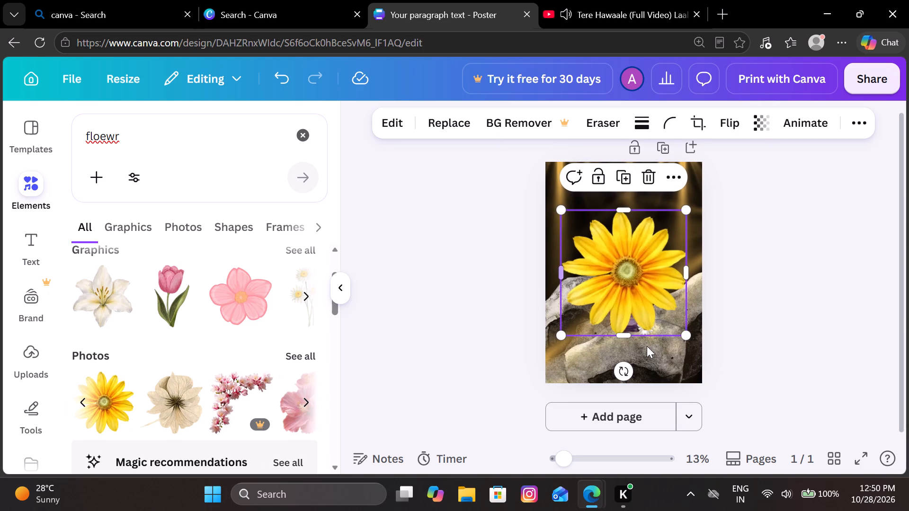
pyautogui.moveTo(686, 332); pyautogui.dragTo(590, 229)
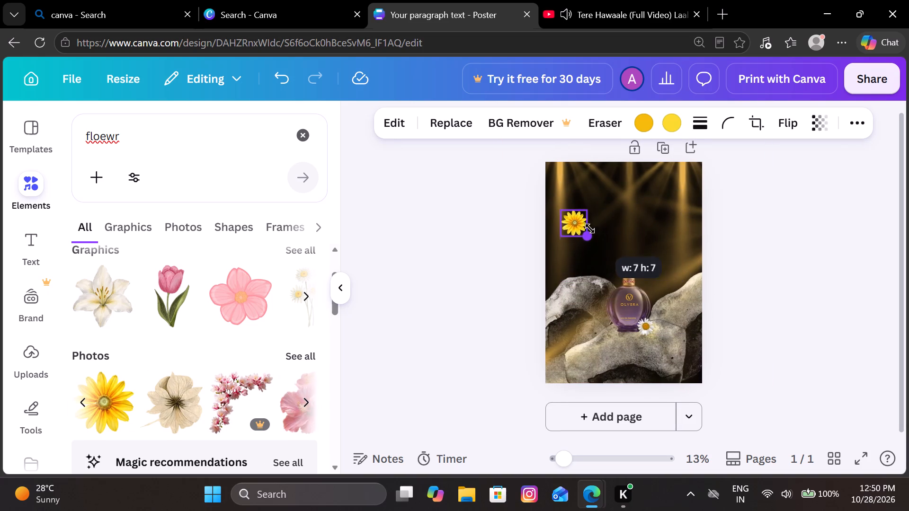
pyautogui.moveTo(590, 229); pyautogui.dragTo(586, 224)
pyautogui.moveTo(571, 223); pyautogui.dragTo(631, 344)
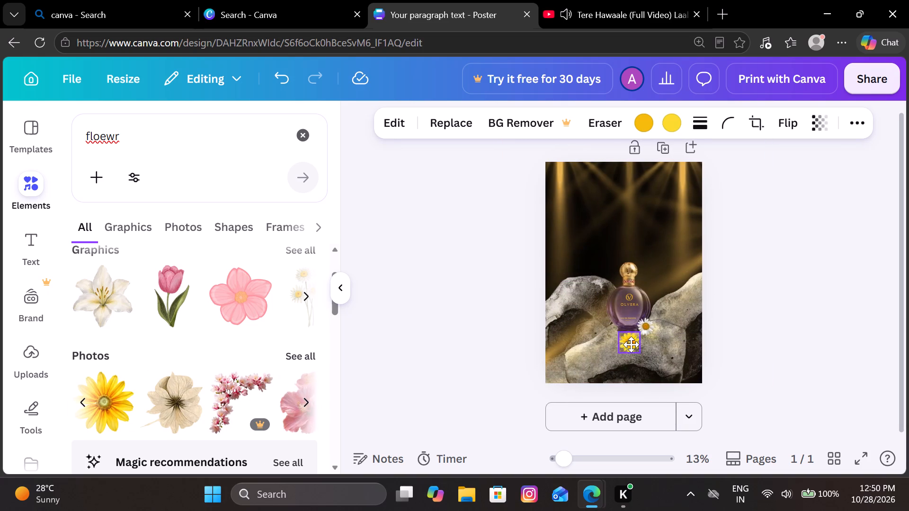
pyautogui.moveTo(631, 344); pyautogui.dragTo(618, 335)
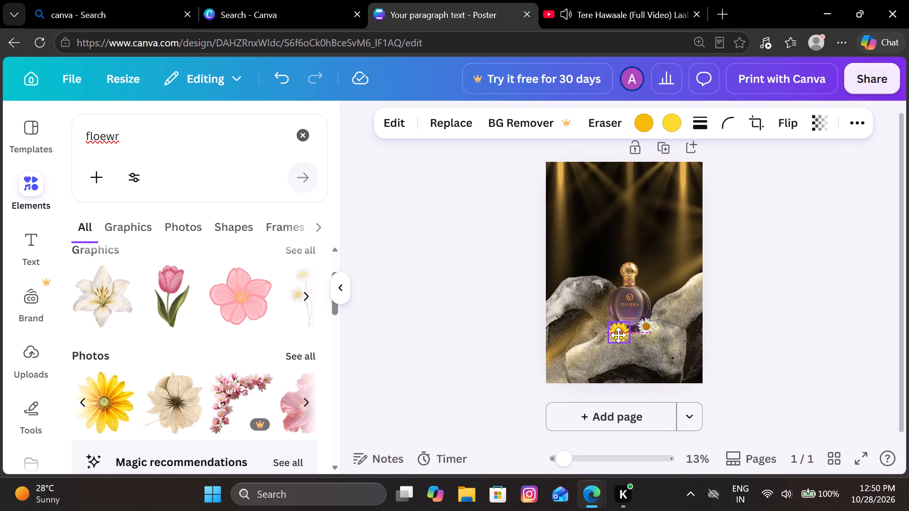
pyautogui.moveTo(618, 335); pyautogui.dragTo(632, 338)
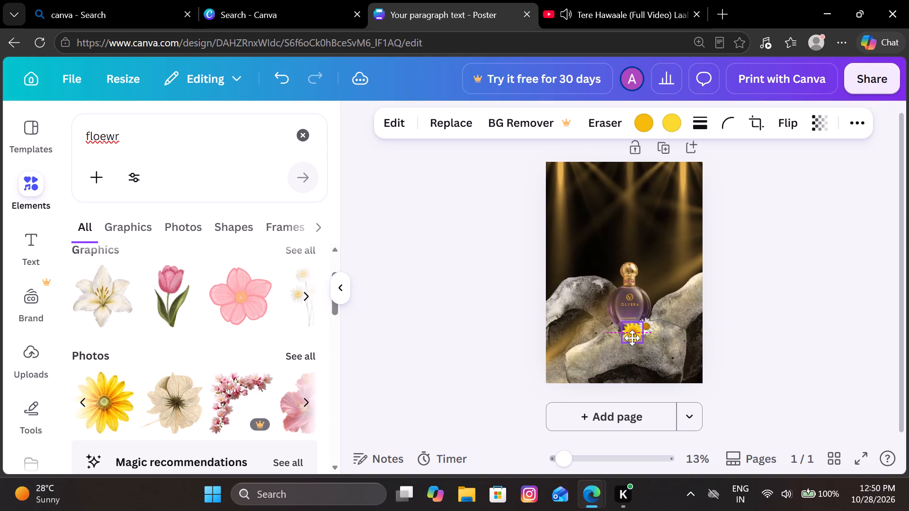
pyautogui.moveTo(632, 338); pyautogui.dragTo(612, 337)
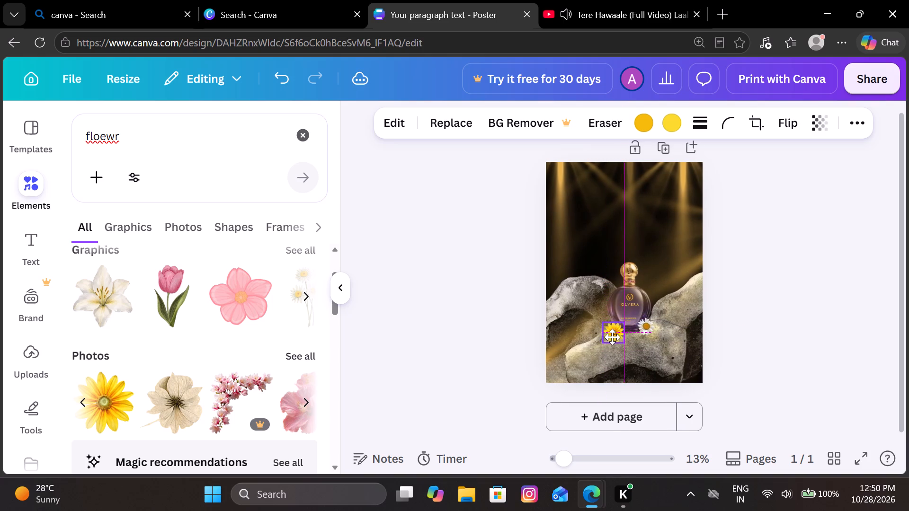
pyautogui.moveTo(612, 337); pyautogui.dragTo(596, 333)
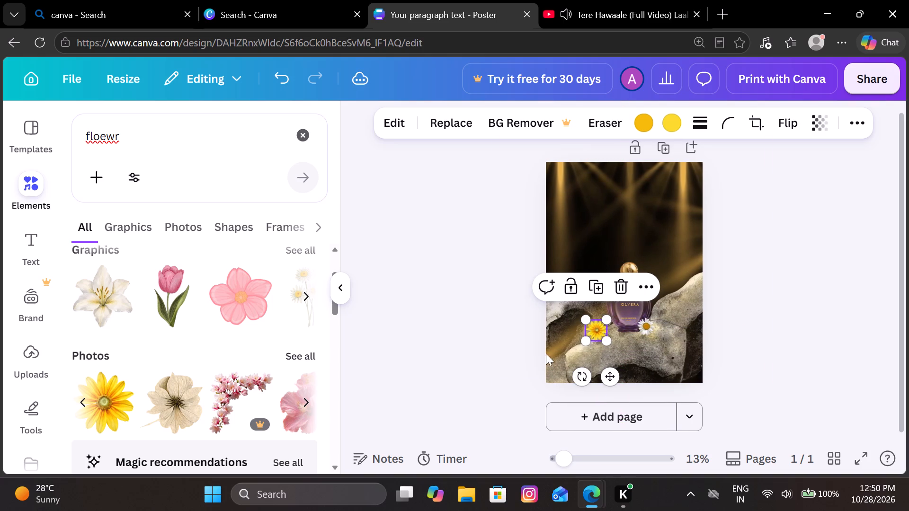
# Delete the yellow daisy-like flower from the rock beside the bottle.
pyautogui.click(460, 376)
pyautogui.click(593, 326)
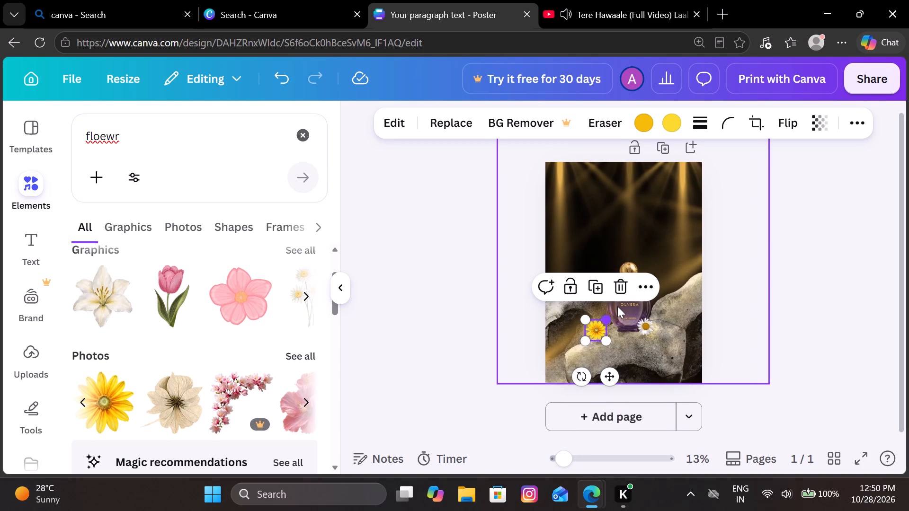
pyautogui.click(616, 290)
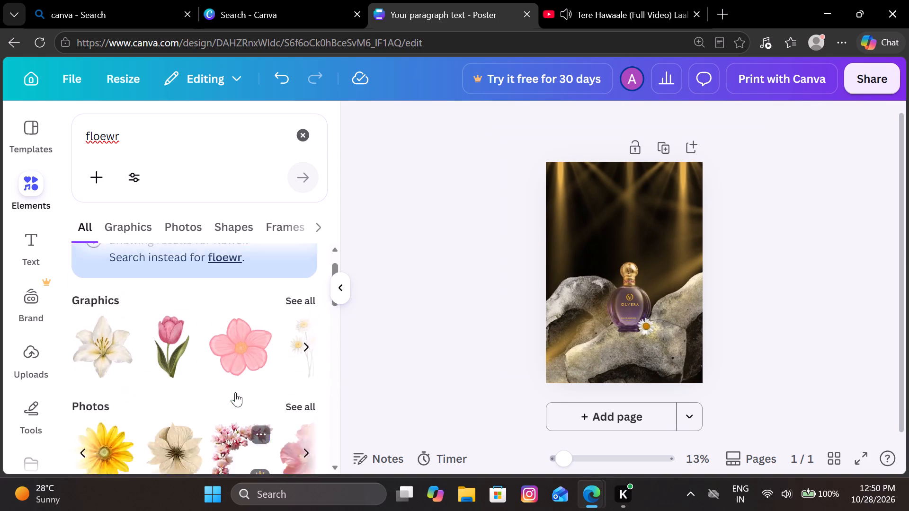
# Add the white flower cluster photo from the magic recommendations and move it up and left, clear of the white daisy.
pyautogui.scroll(-2, 235, 392)
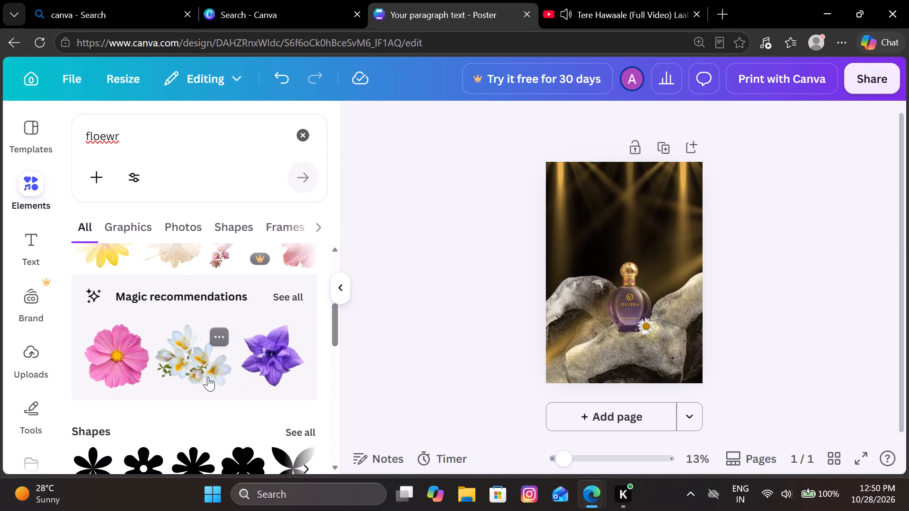
pyautogui.click(208, 377)
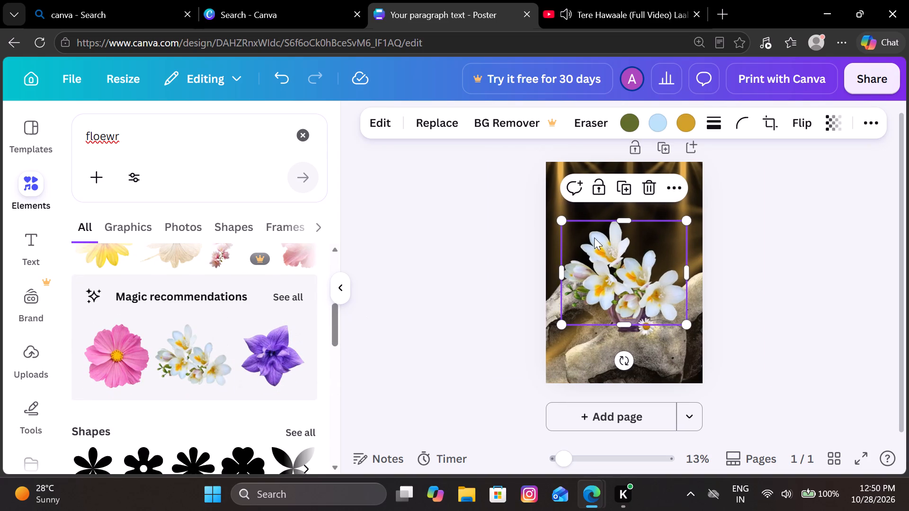
pyautogui.moveTo(597, 262); pyautogui.dragTo(559, 233)
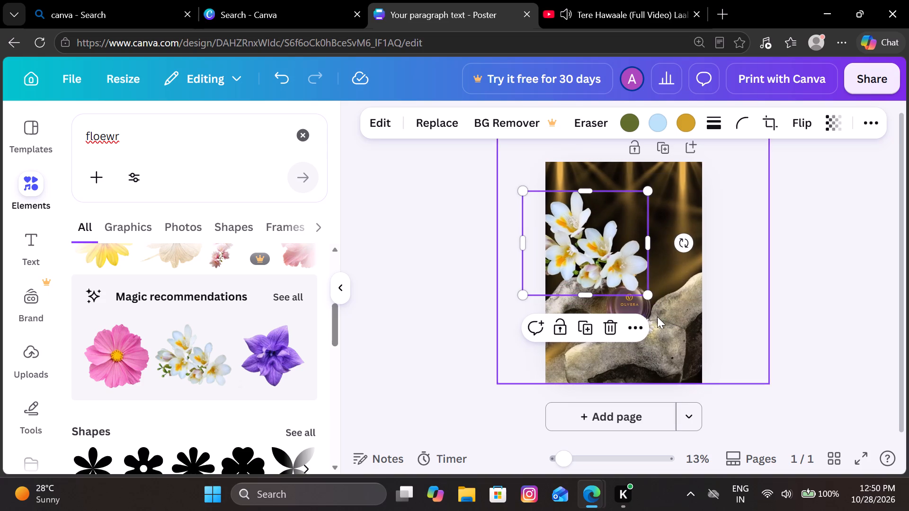
# Delete the white daisy at the bottle's lower-right base.
pyautogui.click(649, 324)
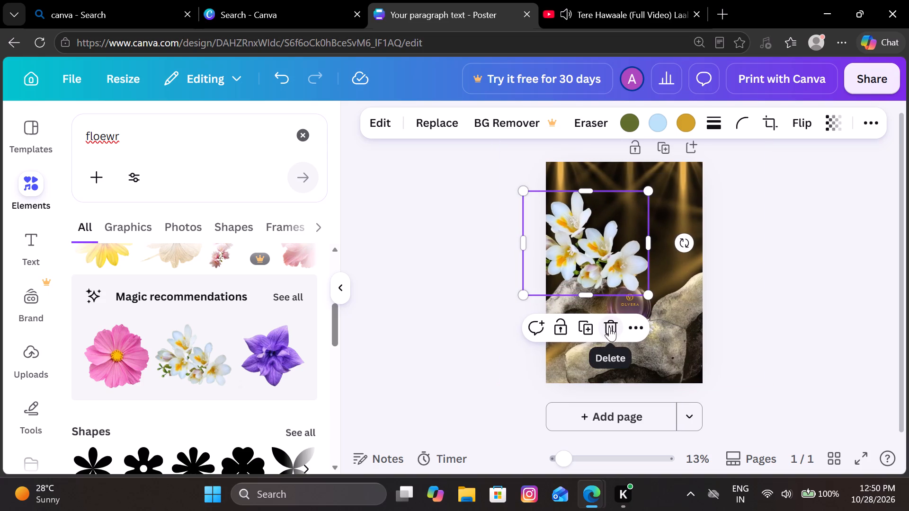
pyautogui.click(651, 328)
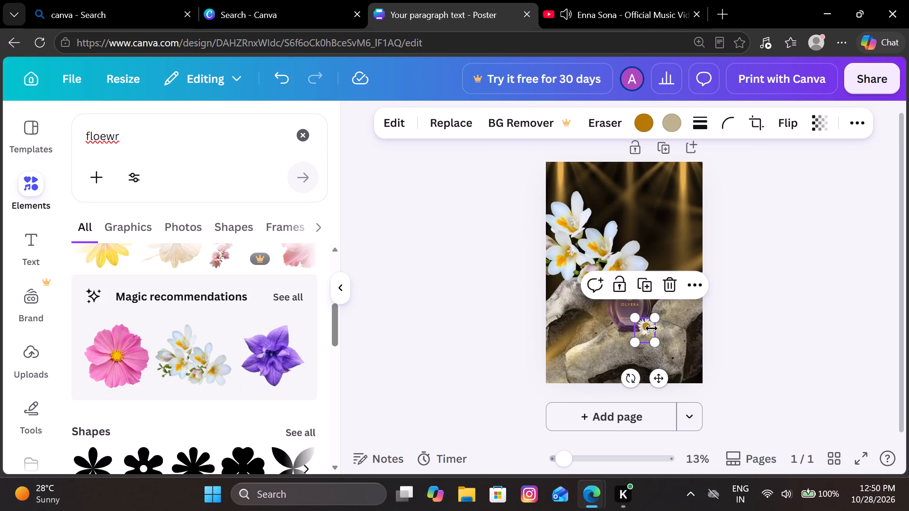
pyautogui.click(667, 287)
# Shrink the white flower cluster to a small spray and place it at the bottle's lower-right base.
pyautogui.moveTo(573, 245); pyautogui.dragTo(616, 319)
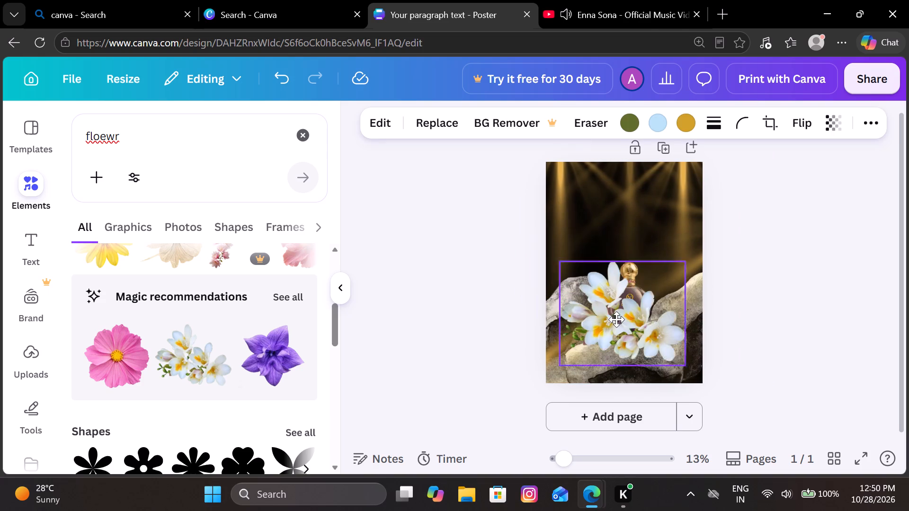
pyautogui.moveTo(616, 319); pyautogui.dragTo(620, 322)
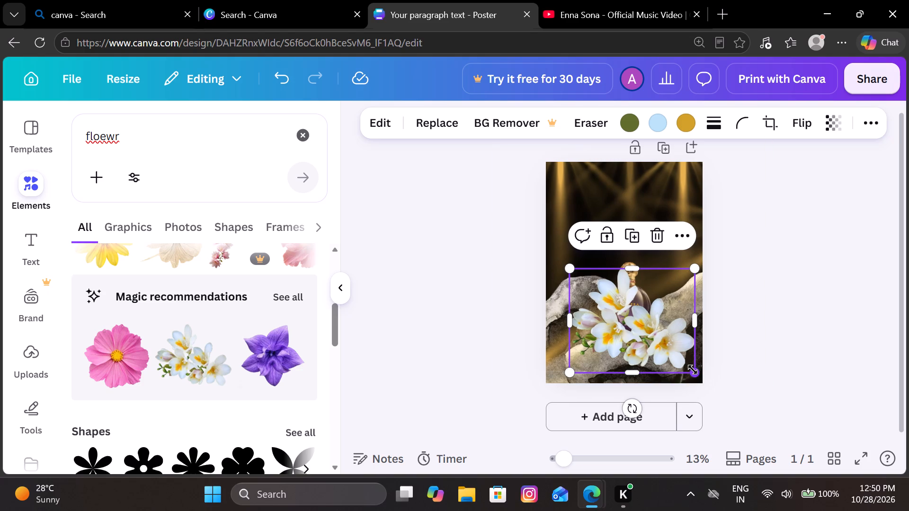
pyautogui.moveTo(693, 370); pyautogui.dragTo(596, 301)
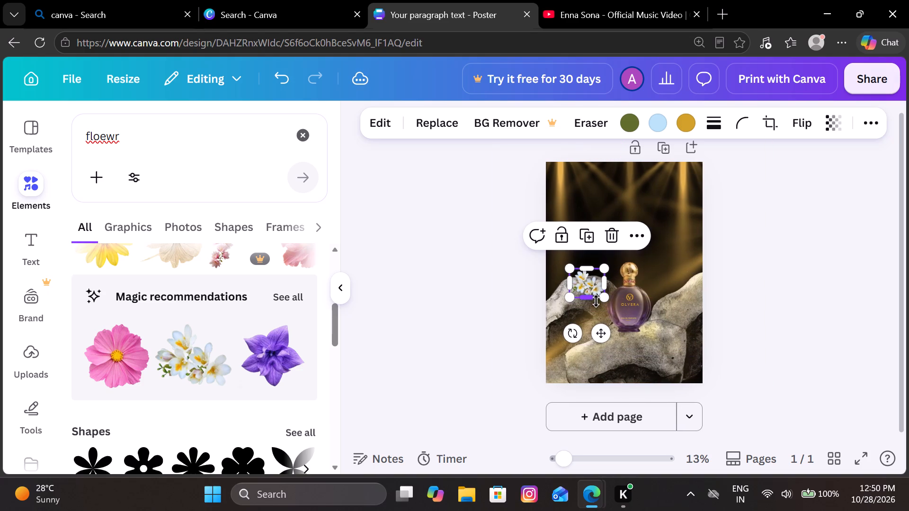
pyautogui.moveTo(583, 282); pyautogui.dragTo(643, 325)
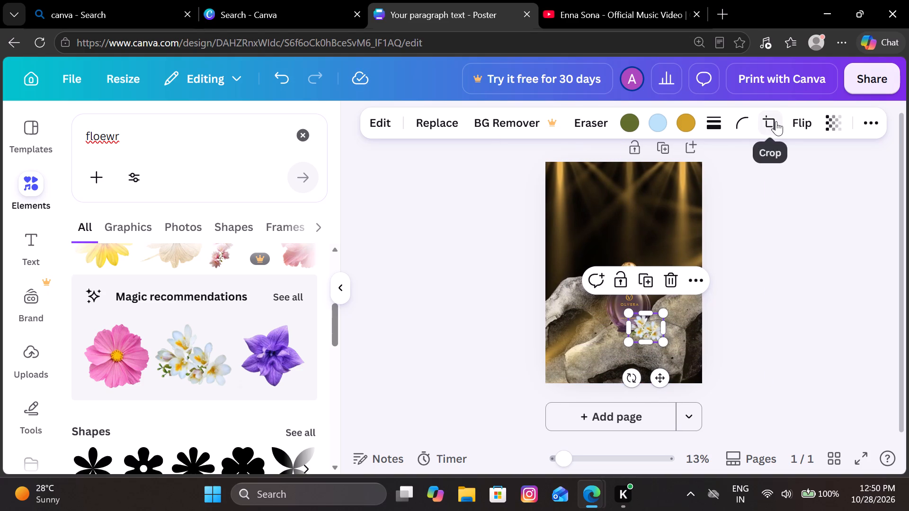
# Flip the white flower cluster horizontally and nudge it slightly up and right beside the bottle.
pyautogui.click(797, 121)
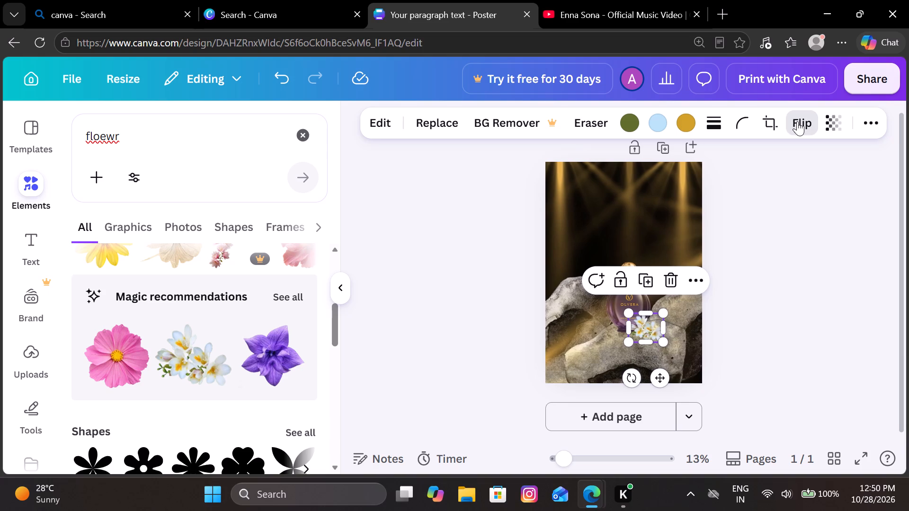
pyautogui.click(818, 163)
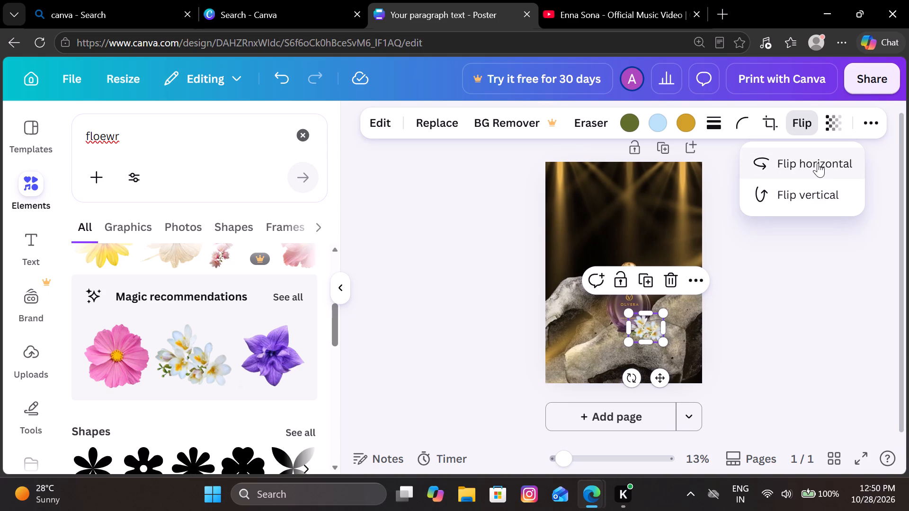
pyautogui.click(652, 330)
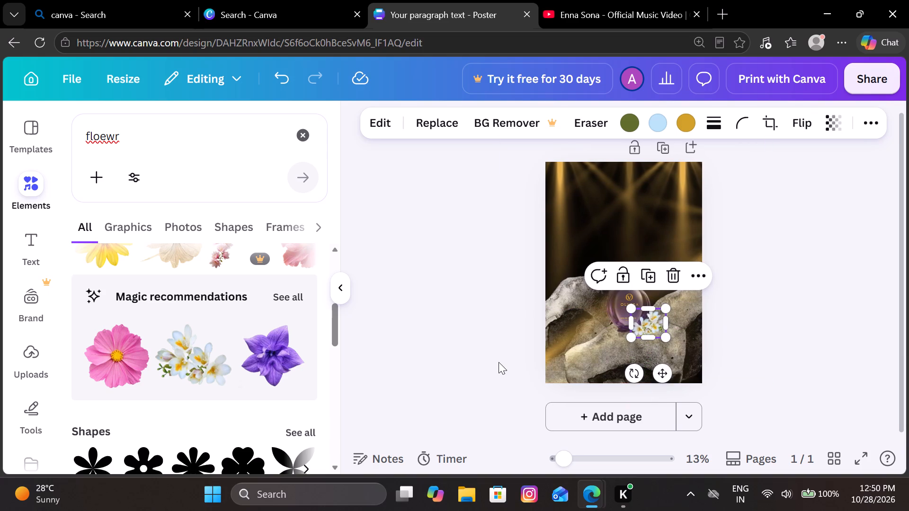
pyautogui.click(499, 362)
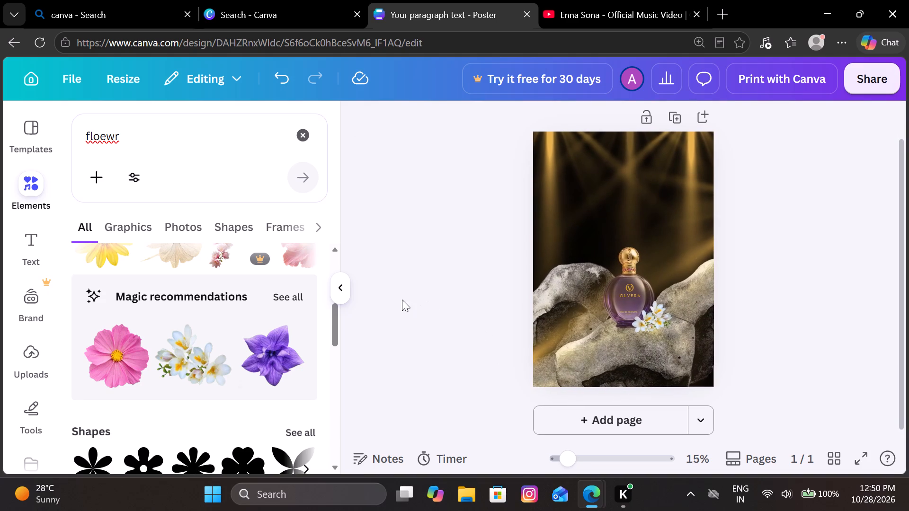
# Clear the flower search and browse the Graphics category down to the gradients.
pyautogui.scroll(7, 256, 345)
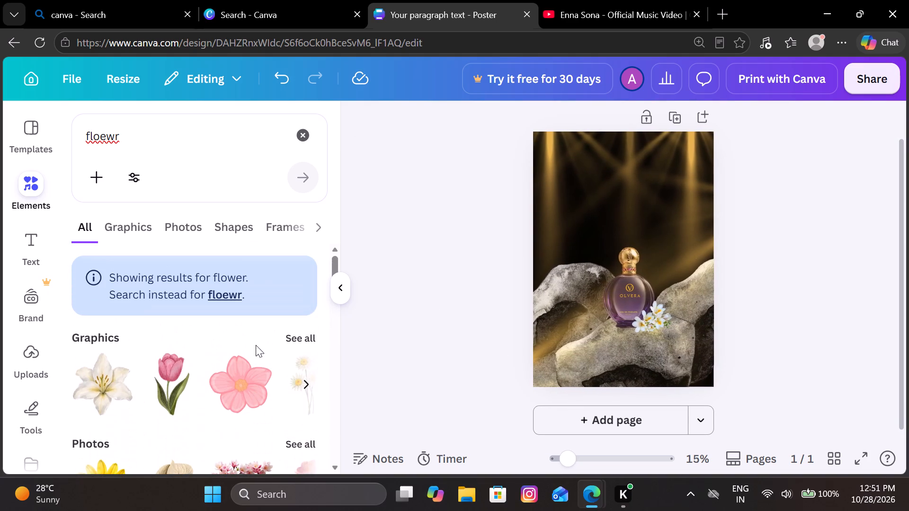
pyautogui.click(303, 136)
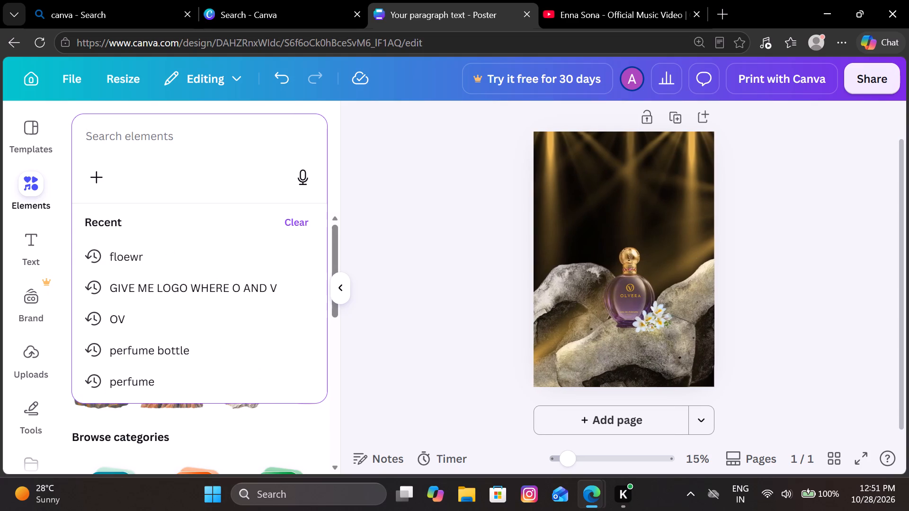
pyautogui.click(405, 282)
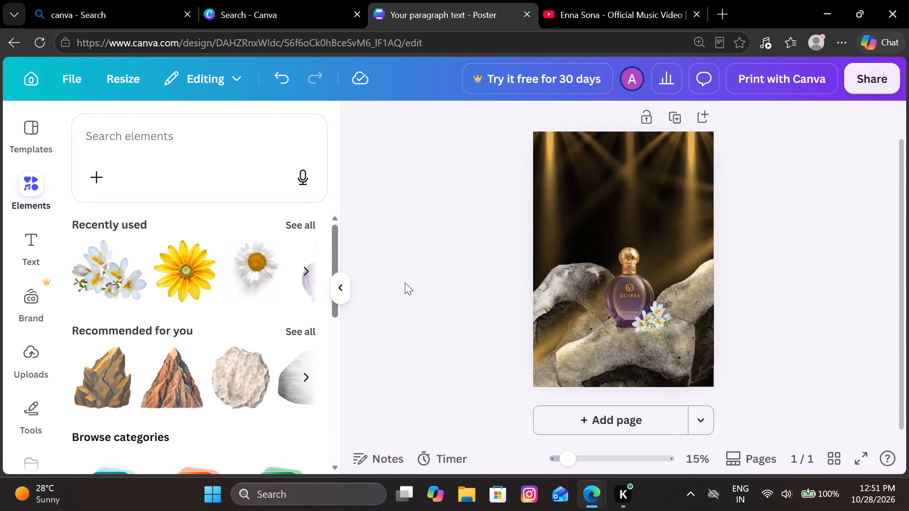
pyautogui.scroll(-2, 182, 366)
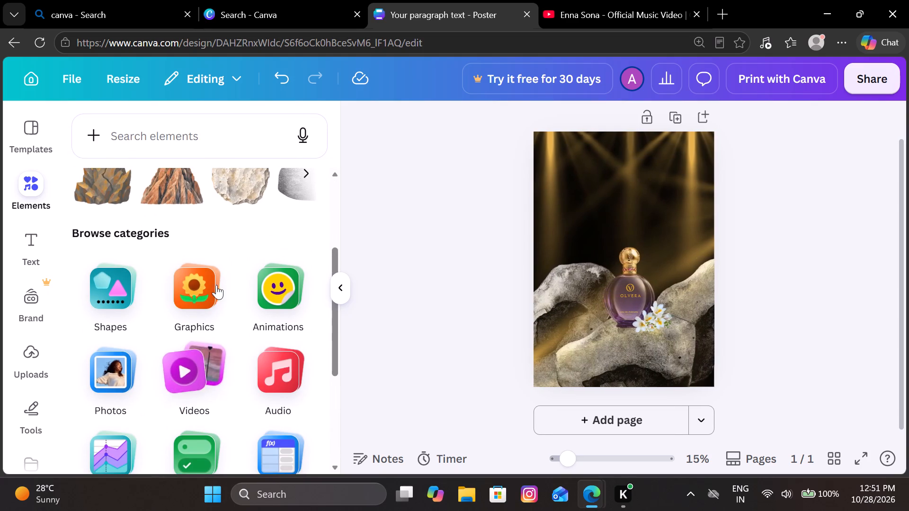
pyautogui.click(215, 287)
pyautogui.scroll(-2, 247, 343)
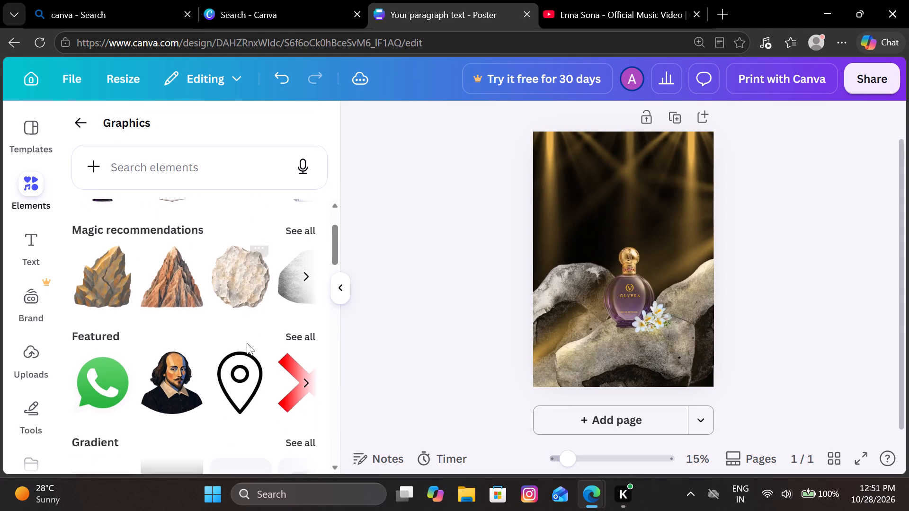
pyautogui.scroll(-2, 247, 343)
pyautogui.click(287, 376)
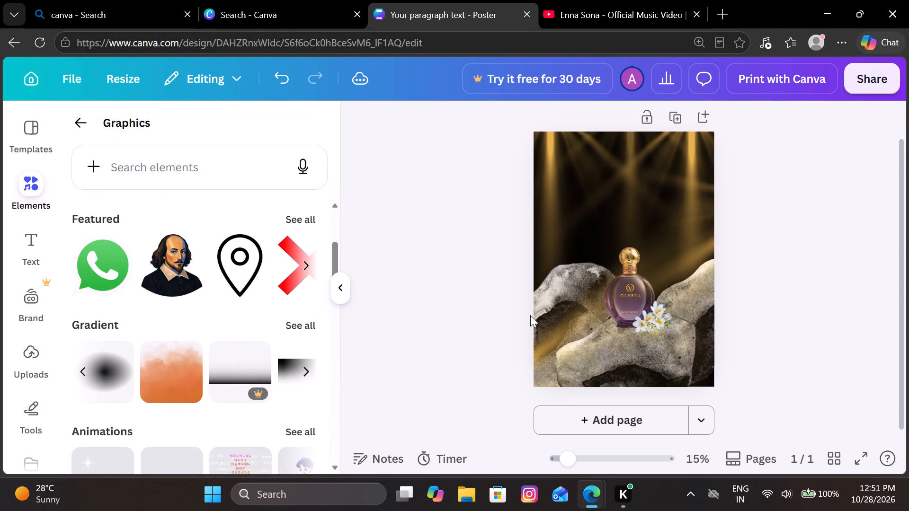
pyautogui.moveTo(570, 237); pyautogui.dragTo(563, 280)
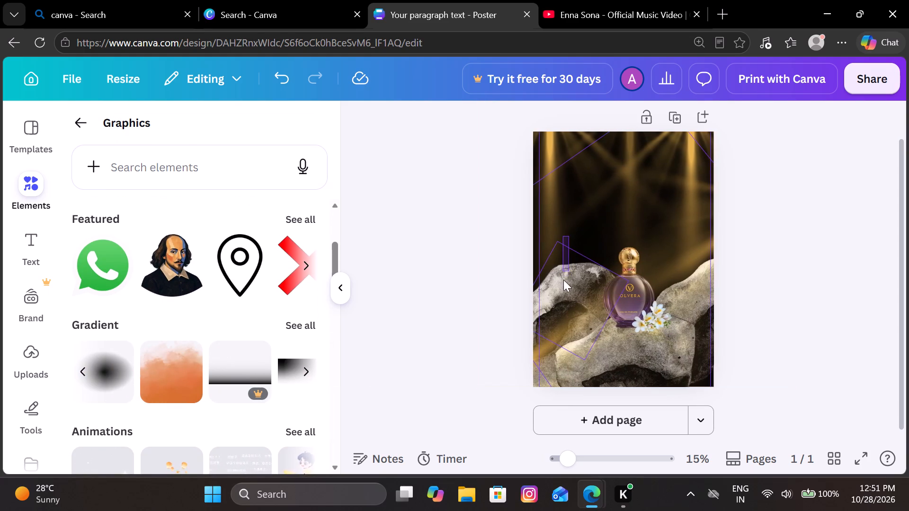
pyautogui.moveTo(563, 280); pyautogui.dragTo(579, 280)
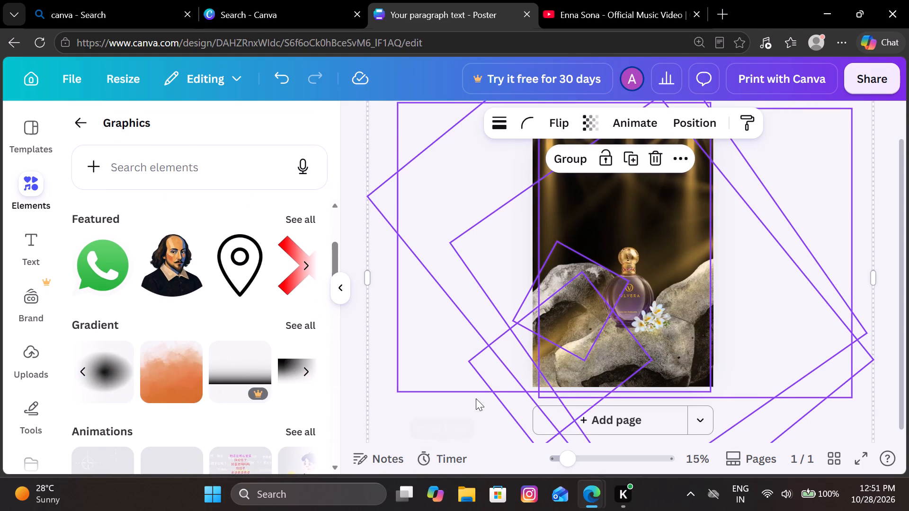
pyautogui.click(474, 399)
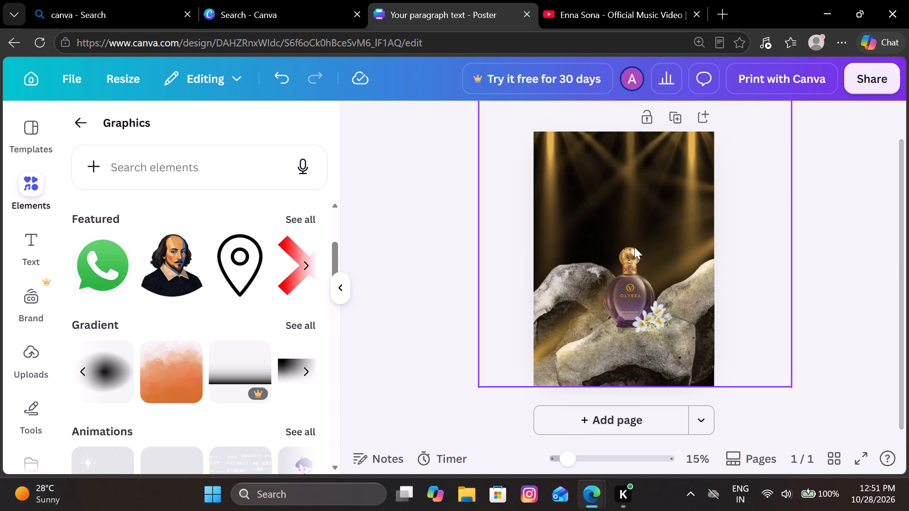
# Add the soft black oval gradient, shrink it to slightly wider than the bottle and place it over the bottle's base.
pyautogui.click(101, 380)
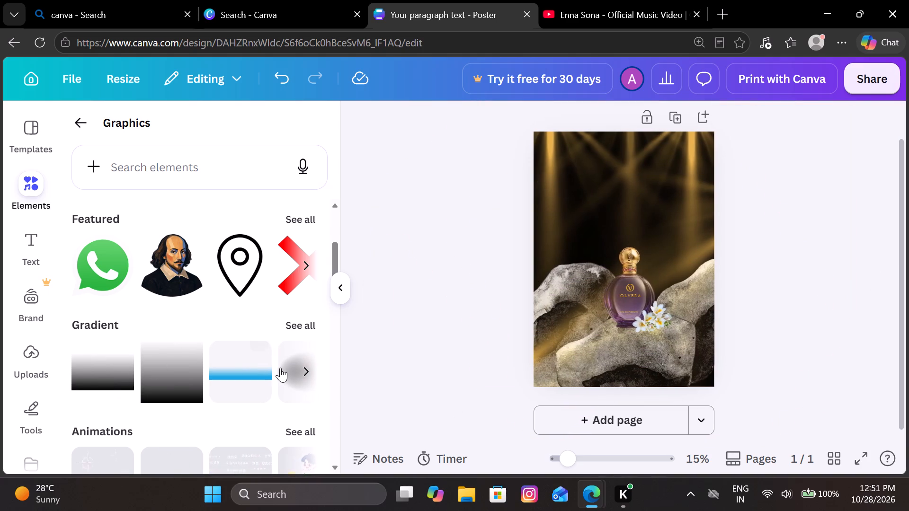
pyautogui.click(284, 370)
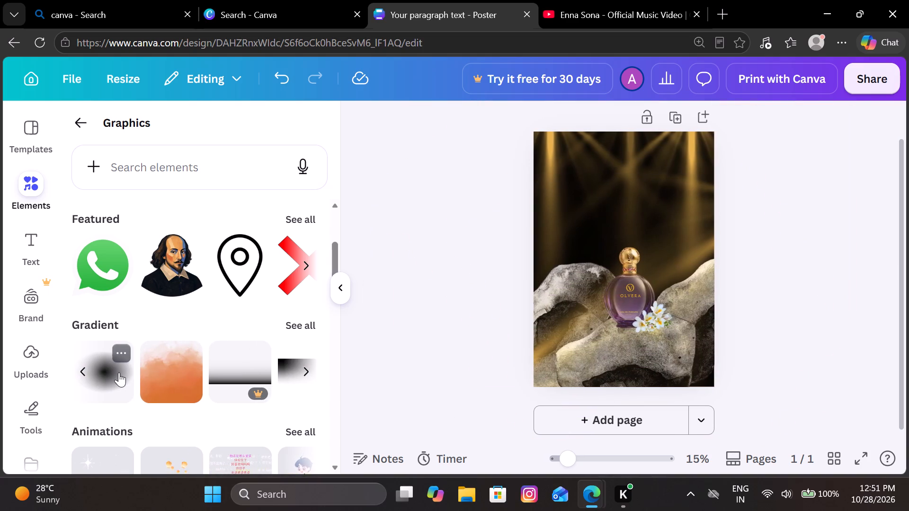
pyautogui.click(119, 372)
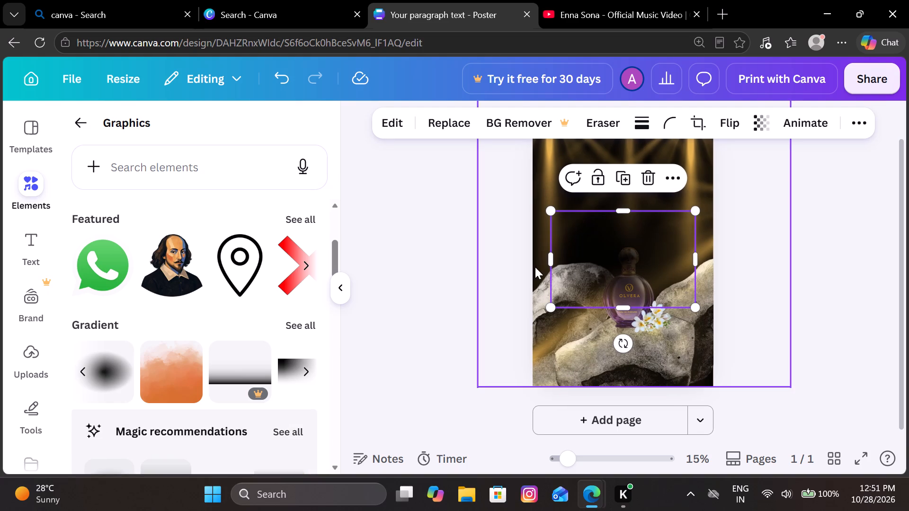
pyautogui.moveTo(580, 272); pyautogui.dragTo(585, 320)
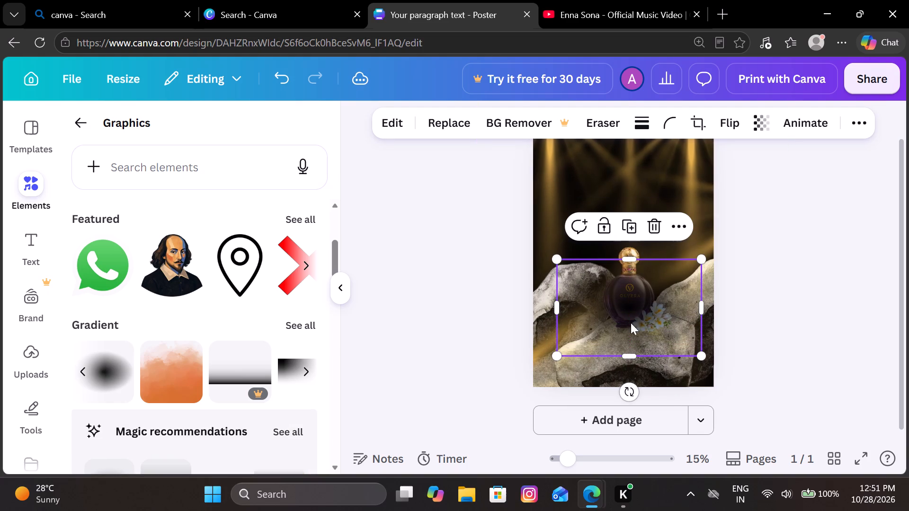
pyautogui.moveTo(700, 356); pyautogui.dragTo(643, 310)
pyautogui.moveTo(604, 297); pyautogui.dragTo(638, 327)
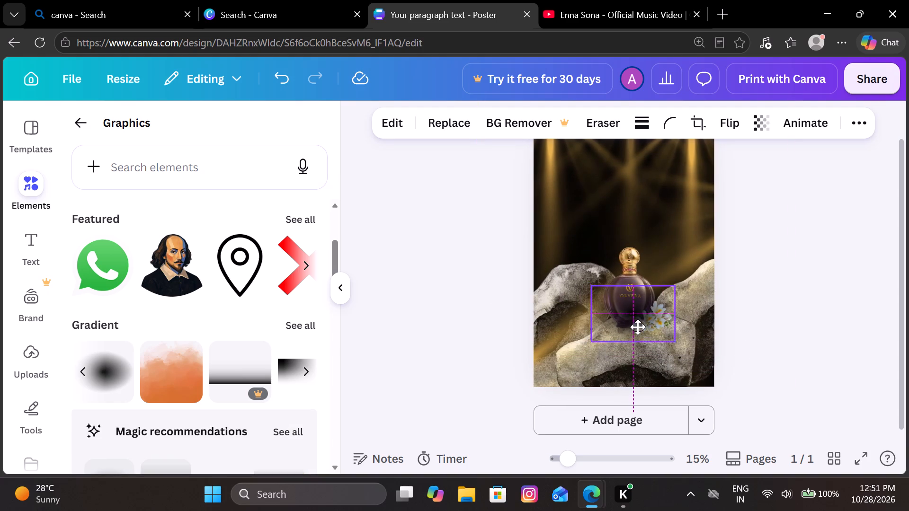
pyautogui.moveTo(638, 327); pyautogui.dragTo(637, 329)
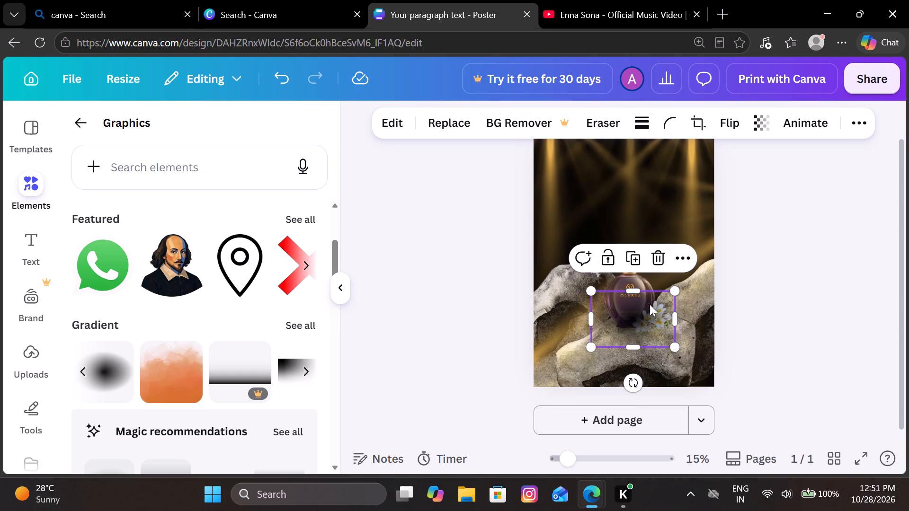
# Send the black gradient backward so it sits behind the white flower cluster.
pyautogui.click(672, 257)
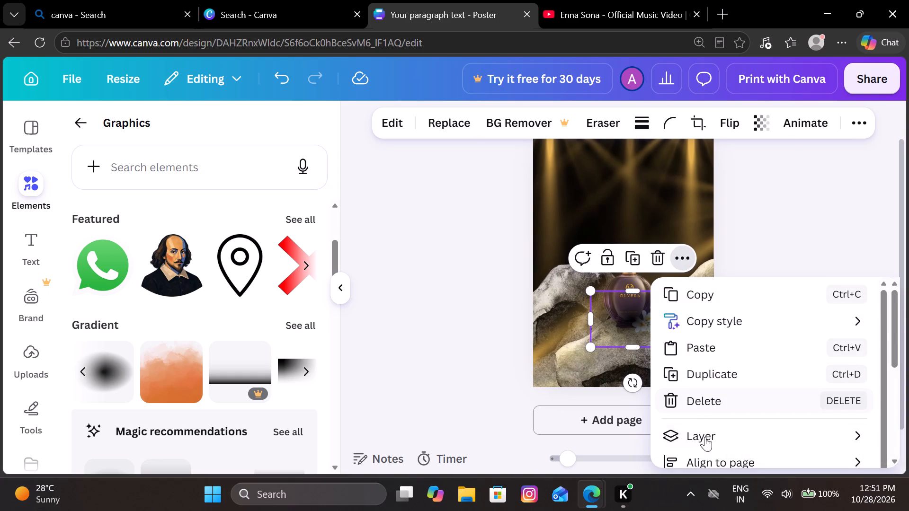
pyautogui.click(708, 440)
pyautogui.click(572, 388)
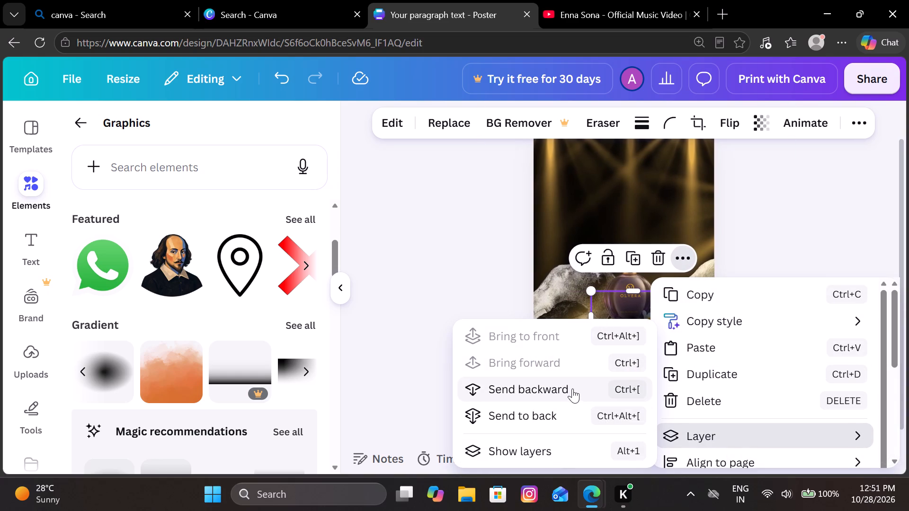
pyautogui.click(572, 388)
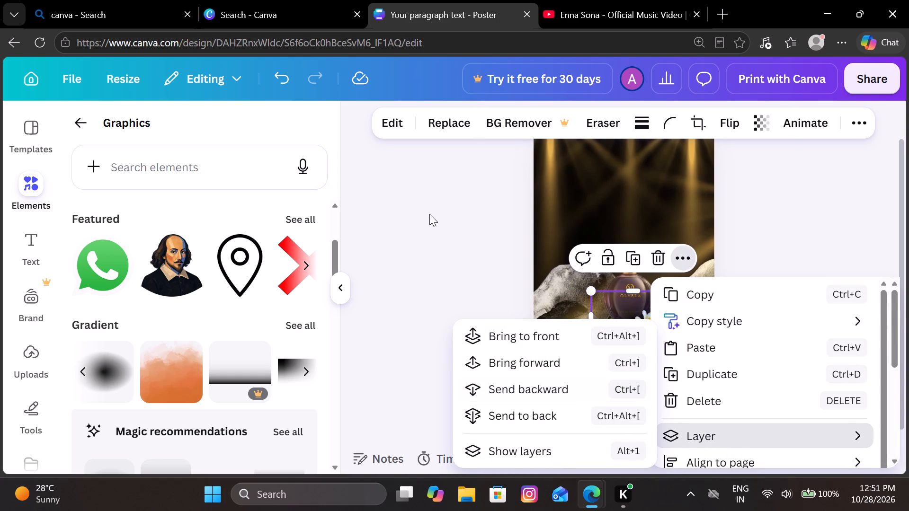
pyautogui.click(433, 211)
# Move the large golden light rays overlay up and to the right, clear of the bottle's base.
pyautogui.click(621, 319)
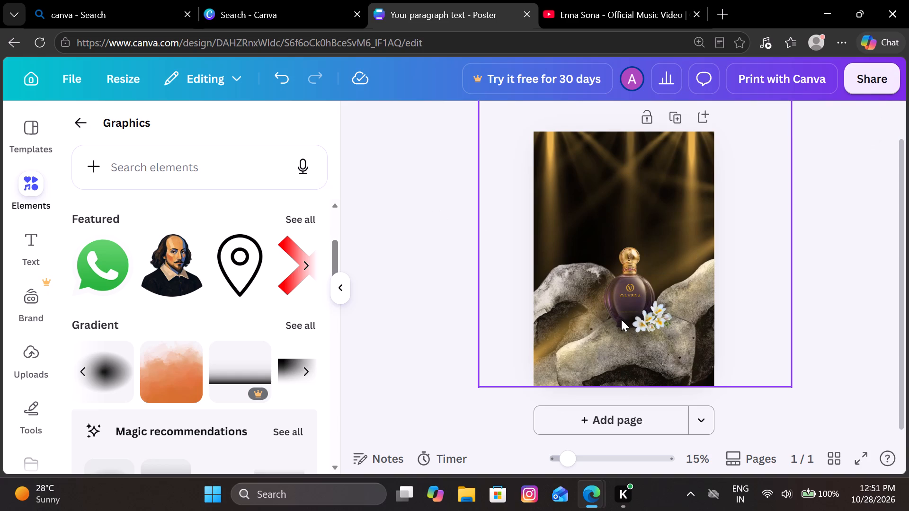
pyautogui.click(610, 316)
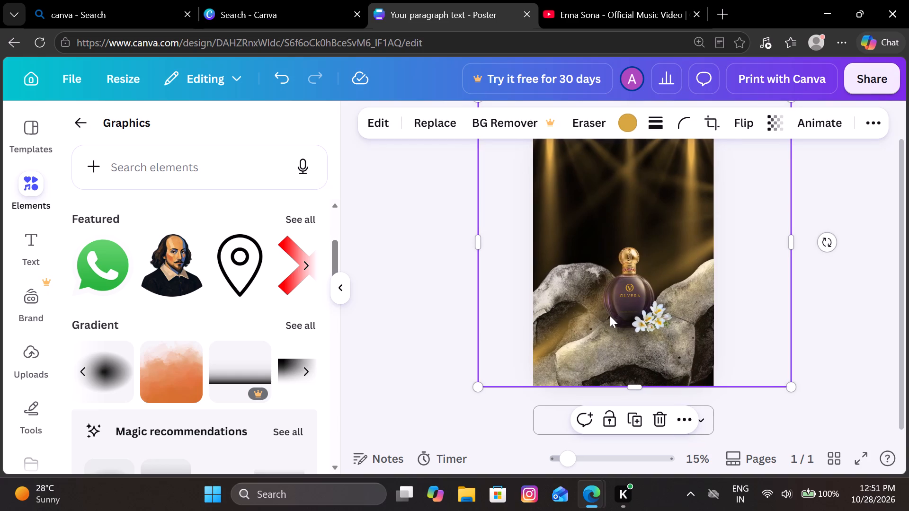
pyautogui.click(625, 317)
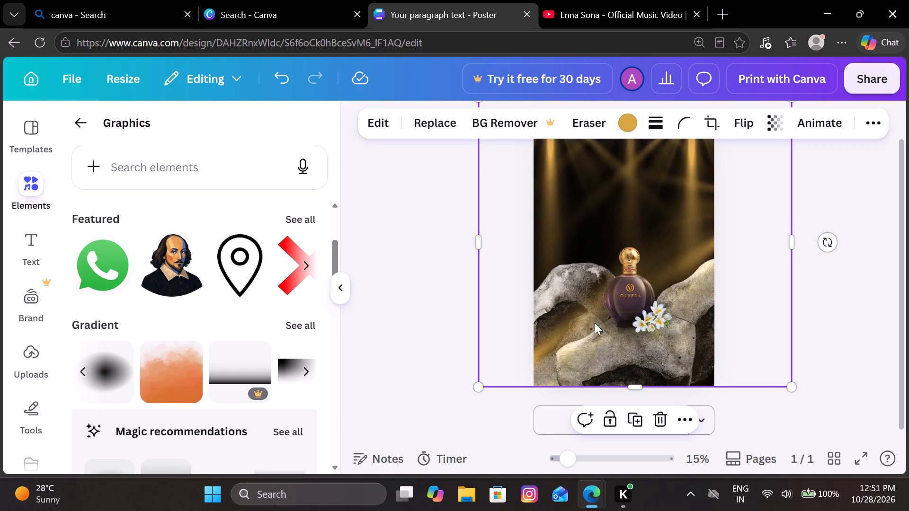
pyautogui.moveTo(546, 354); pyautogui.dragTo(609, 198)
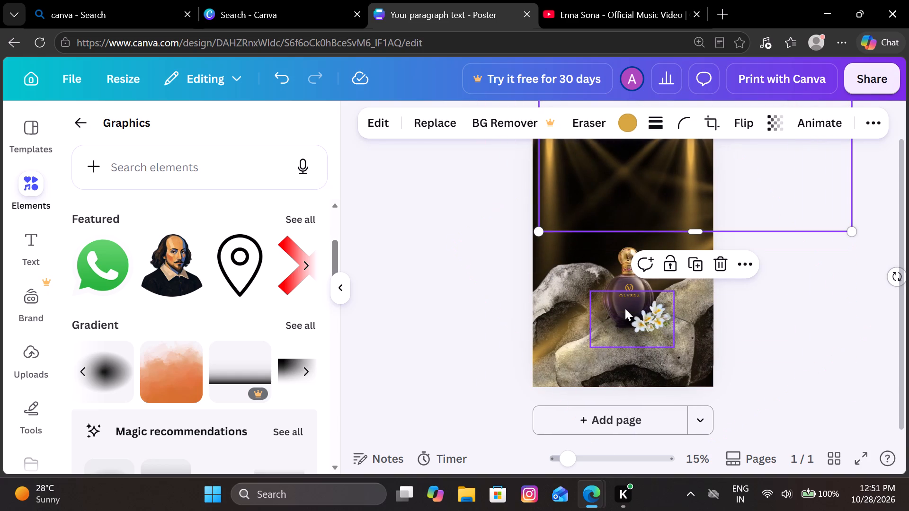
# Shift the soft black oval gradient slightly down and left beneath the bottle's base.
pyautogui.click(623, 313)
pyautogui.moveTo(623, 313); pyautogui.dragTo(616, 320)
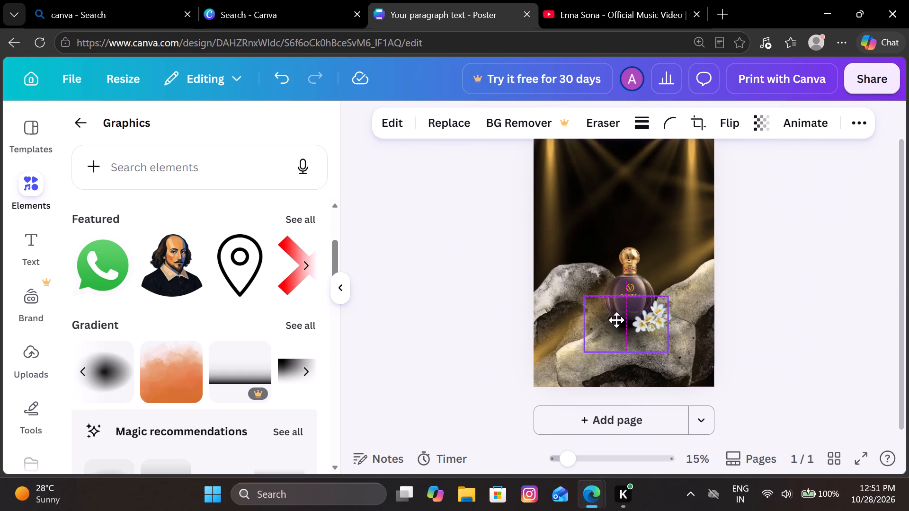
pyautogui.moveTo(616, 320); pyautogui.dragTo(618, 319)
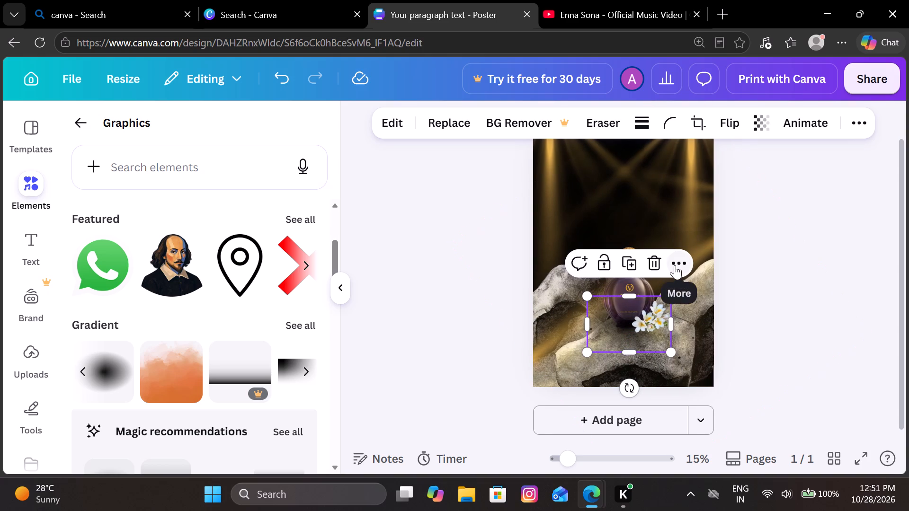
# Send the black gradient backward three layers and bring it forward one layer at the bottle's base.
pyautogui.click(675, 265)
pyautogui.click(706, 432)
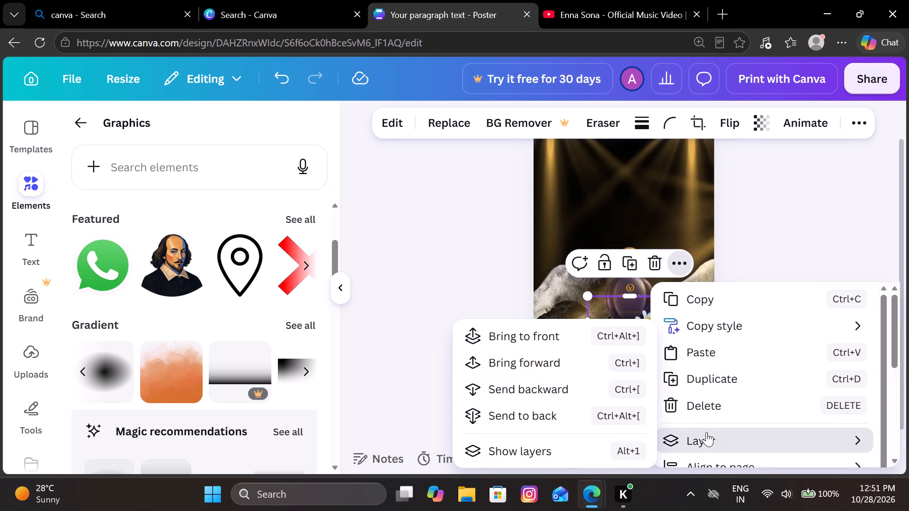
pyautogui.click(570, 391)
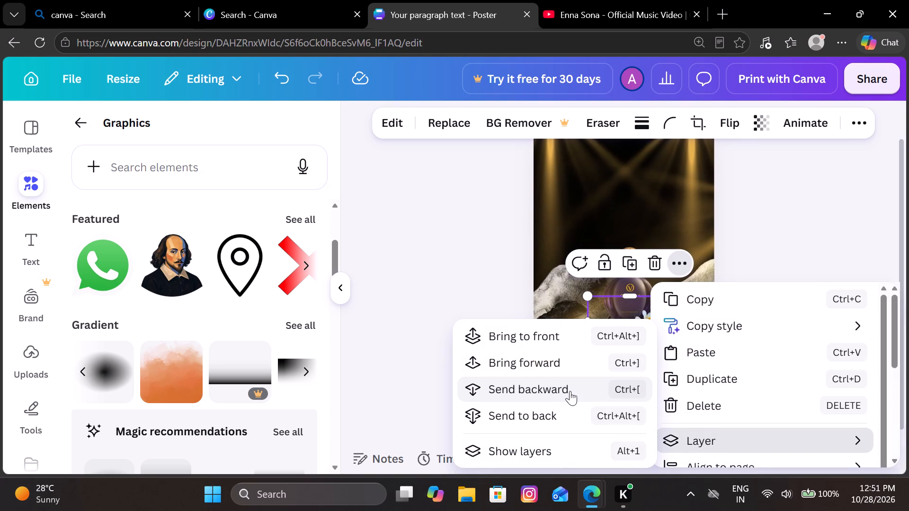
pyautogui.click(570, 391)
pyautogui.click(570, 391)
pyautogui.click(557, 355)
pyautogui.click(451, 257)
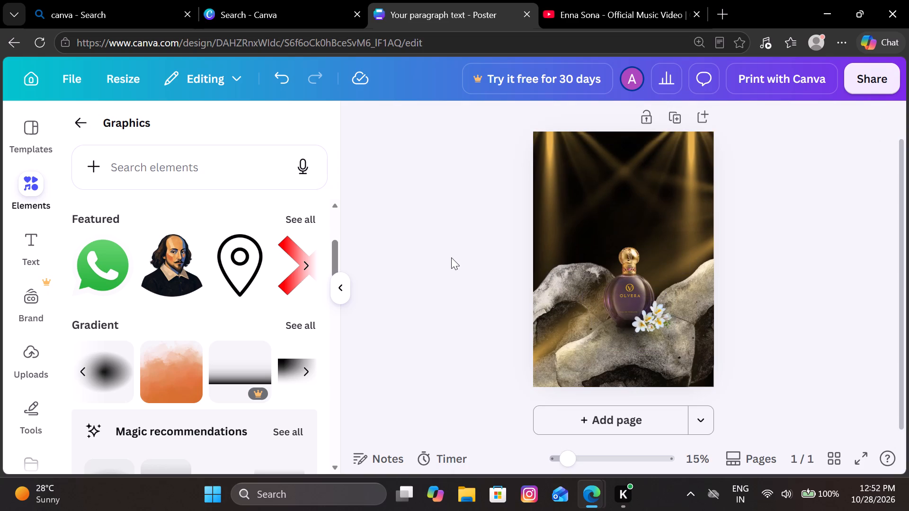
pyautogui.click(451, 257)
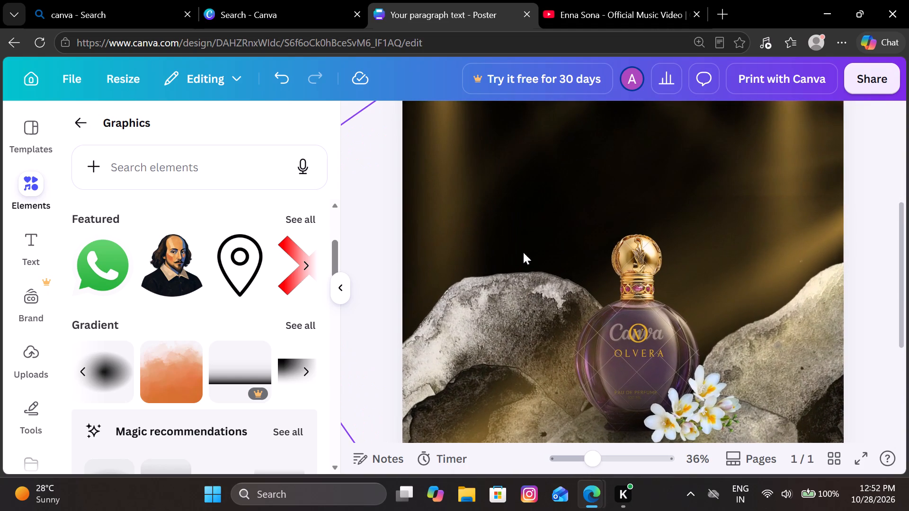
# Nudge the white flower cluster slightly right and down beside the bottle.
pyautogui.moveTo(702, 402); pyautogui.dragTo(713, 407)
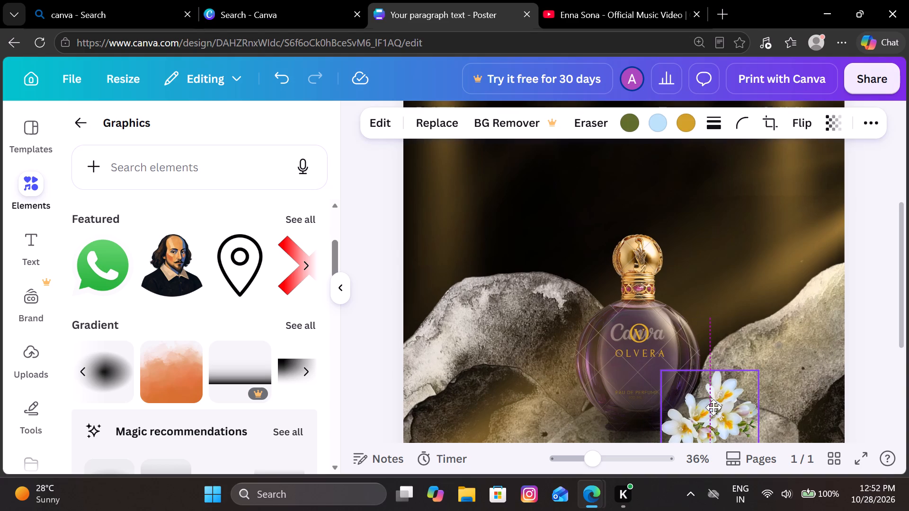
pyautogui.moveTo(713, 407); pyautogui.dragTo(713, 406)
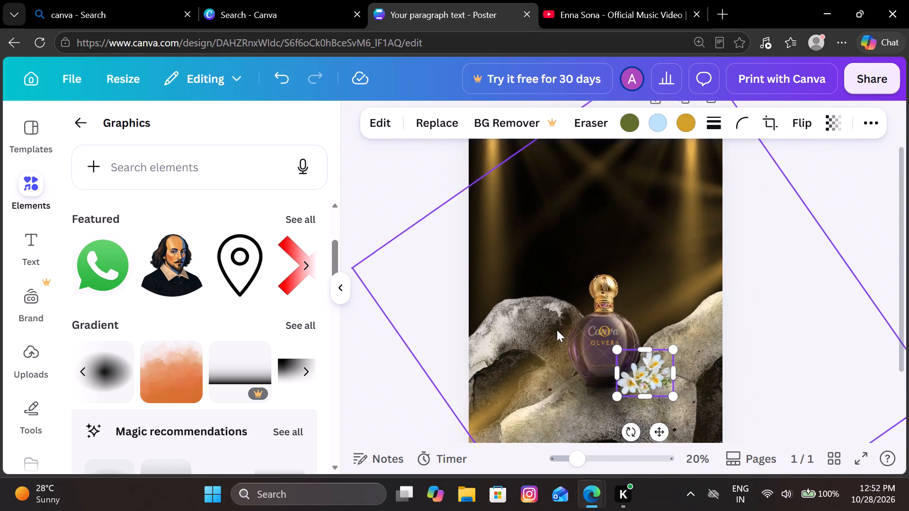
pyautogui.click(419, 426)
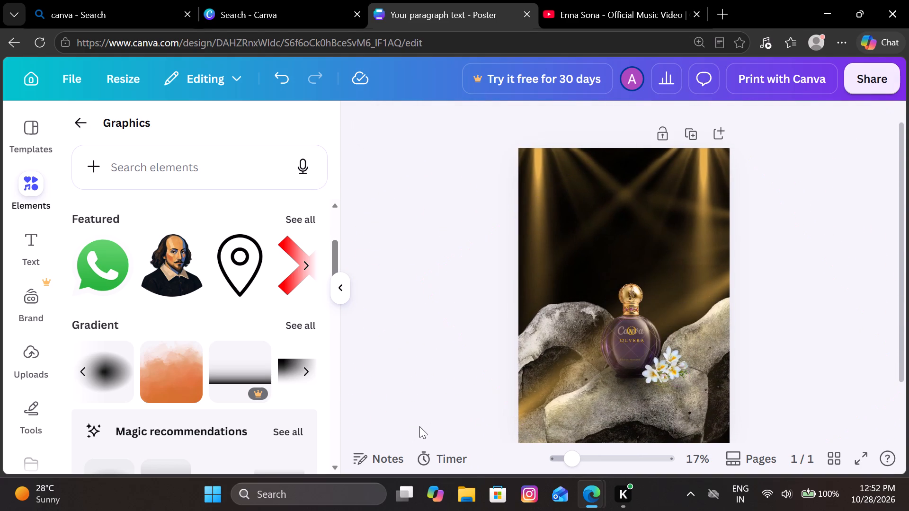
# Examine the bottle's base, its shadow and the flower cluster both up close and within the whole poster.
pyautogui.click(626, 382)
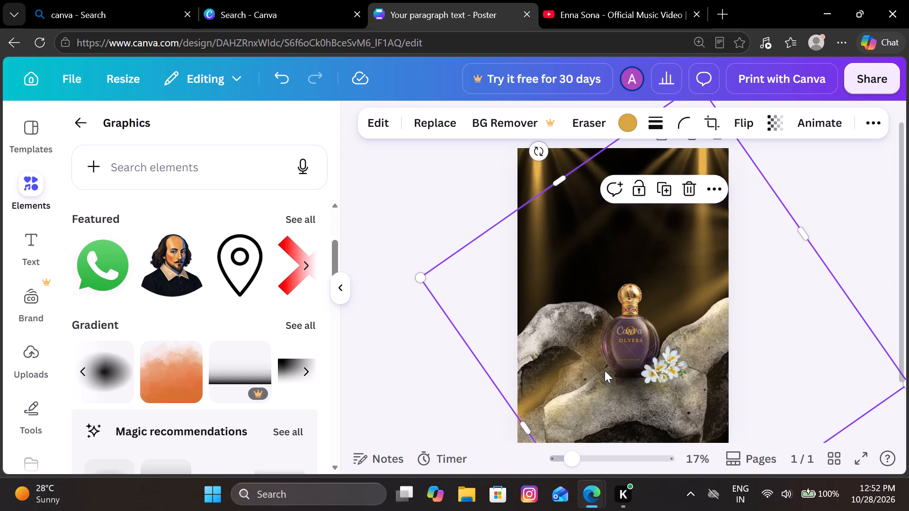
pyautogui.click(418, 402)
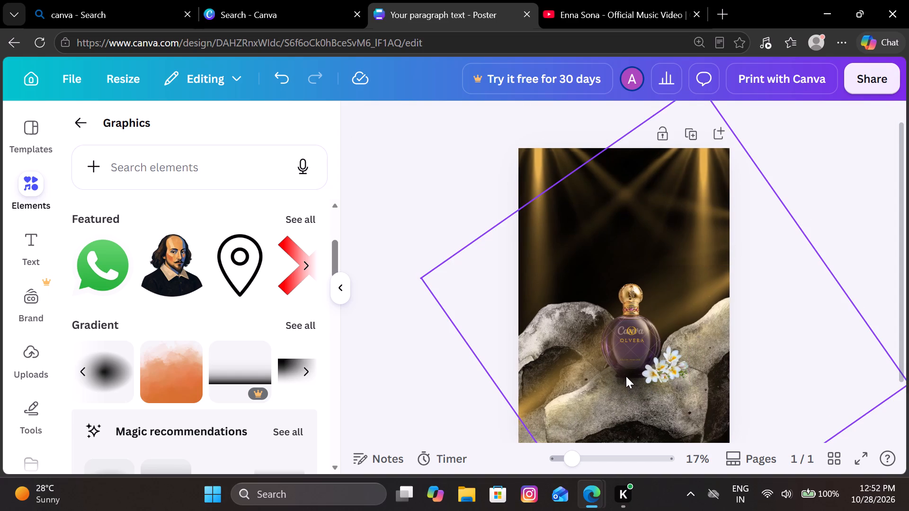
pyautogui.click(626, 376)
pyautogui.click(626, 376)
pyautogui.click(418, 392)
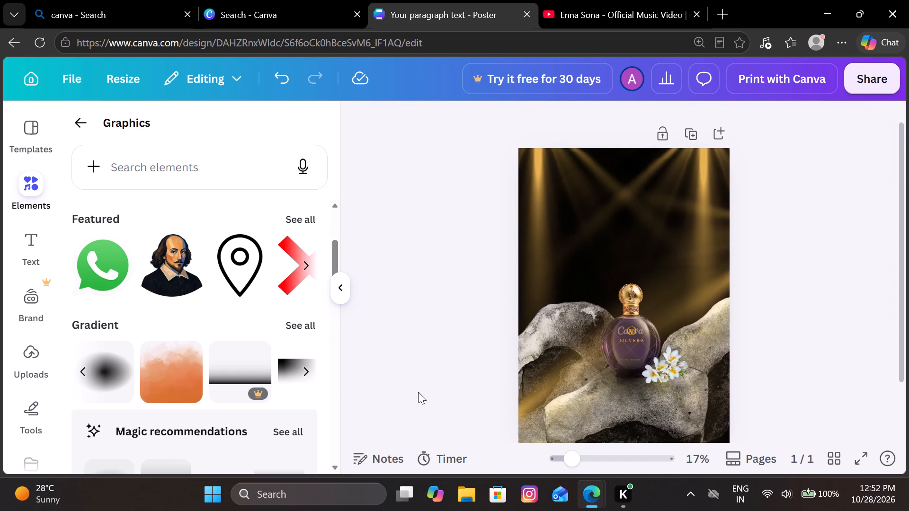
pyautogui.hscroll(-1, 418, 392)
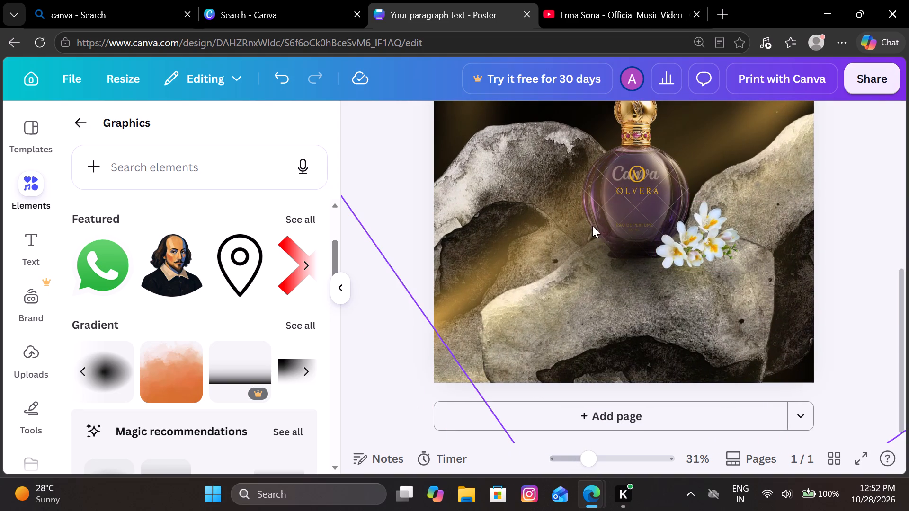
pyautogui.click(630, 234)
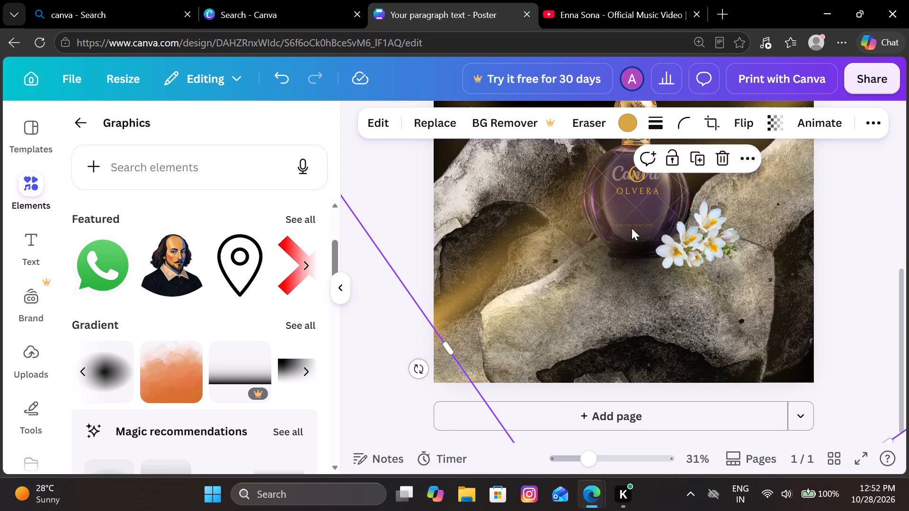
pyautogui.hscroll(-1, 635, 226)
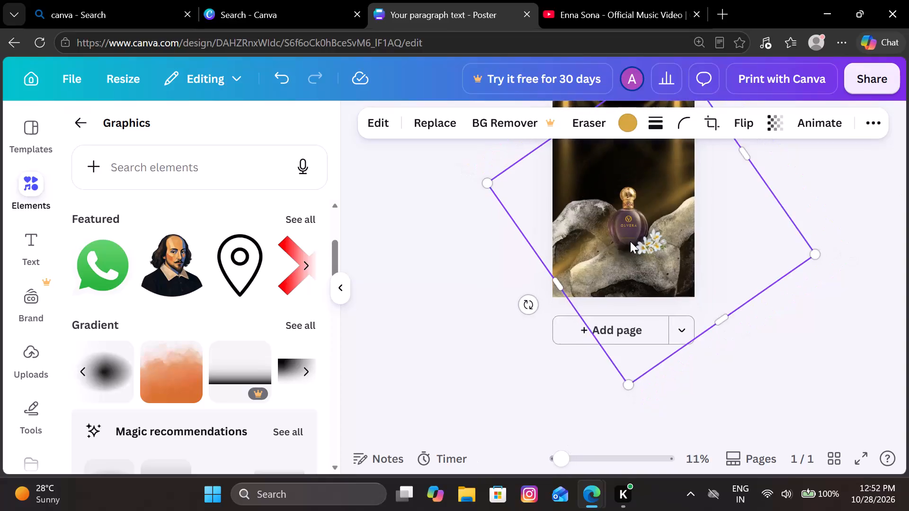
pyautogui.click(466, 302)
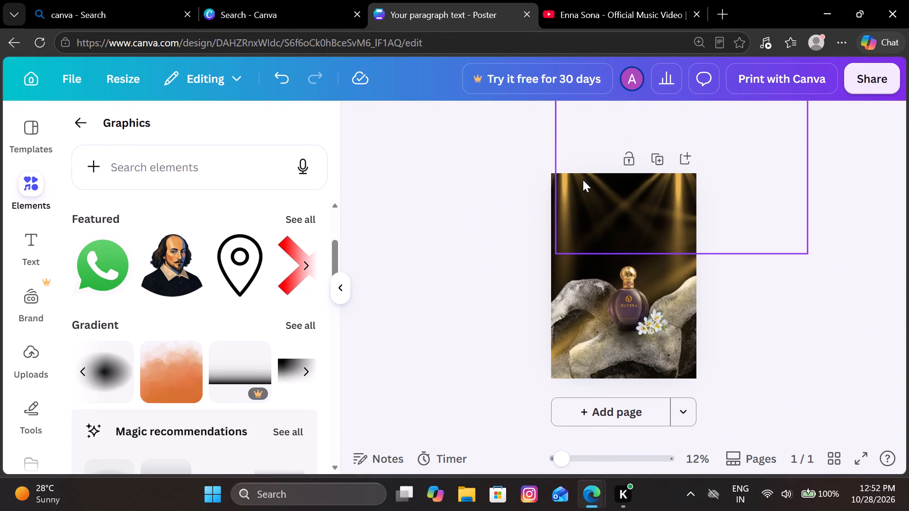
# Move the large golden light rays overlay back down and left so it covers the whole poster.
pyautogui.moveTo(584, 187); pyautogui.dragTo(518, 323)
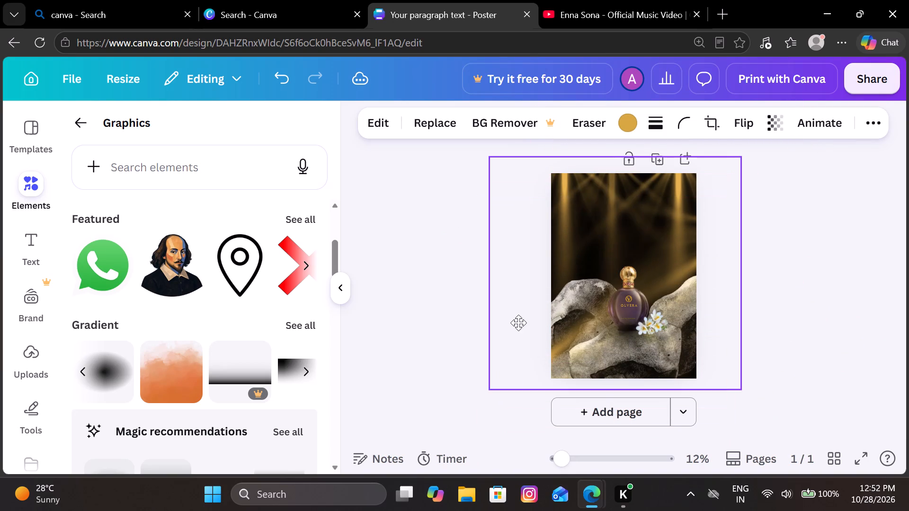
pyautogui.moveTo(518, 323); pyautogui.dragTo(529, 320)
pyautogui.click(419, 361)
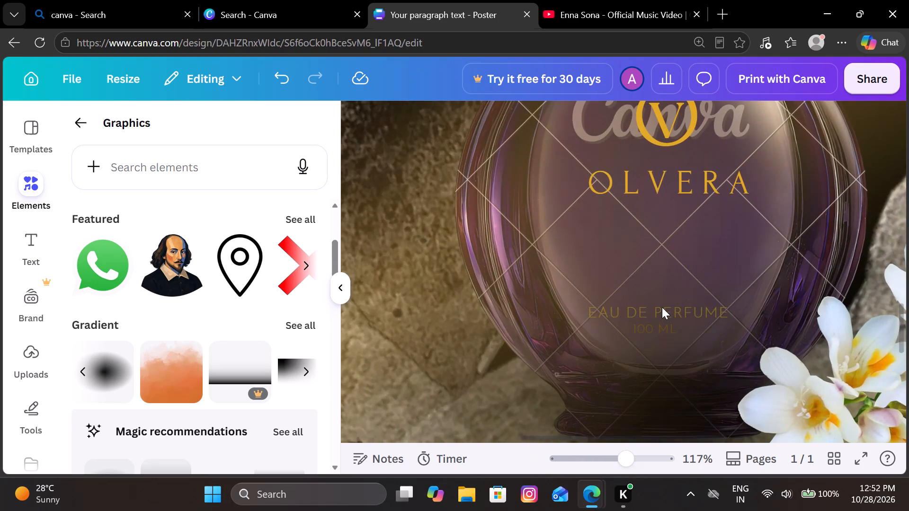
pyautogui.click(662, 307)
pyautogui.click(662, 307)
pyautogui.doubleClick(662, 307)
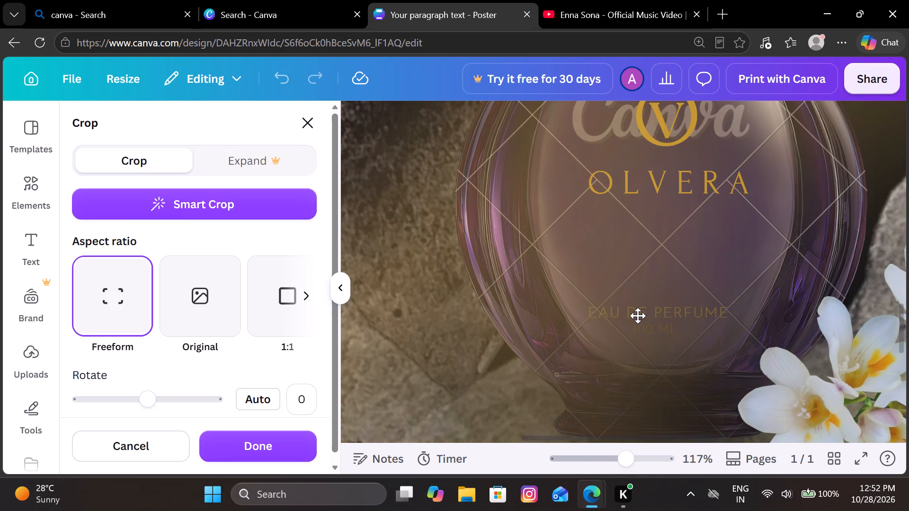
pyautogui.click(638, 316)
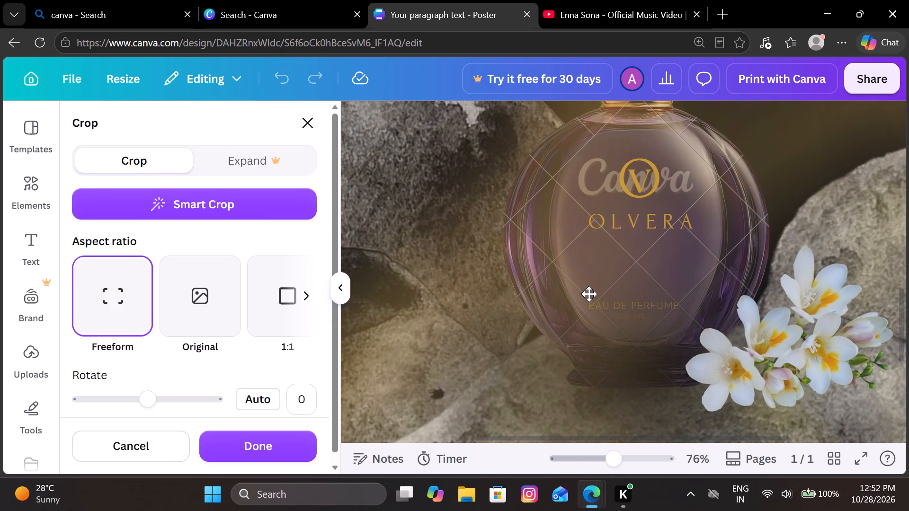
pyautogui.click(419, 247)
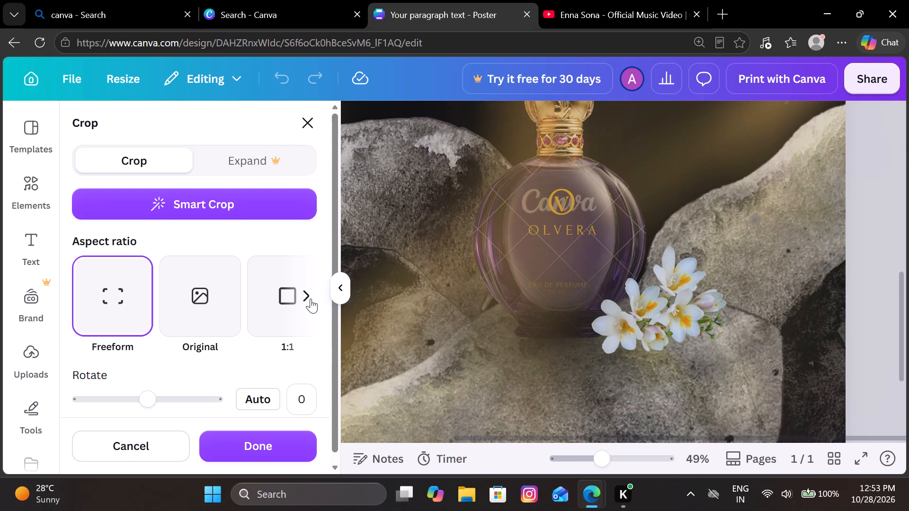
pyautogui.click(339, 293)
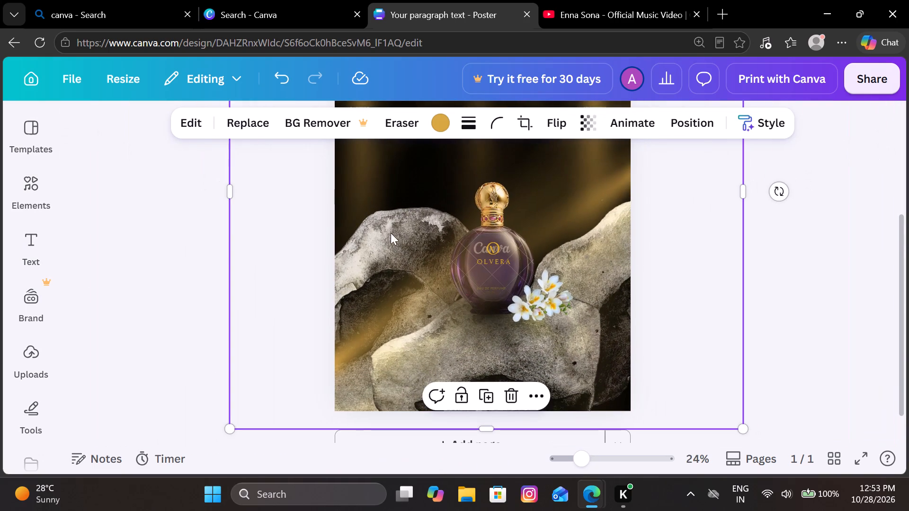
# Nudge the golden light rays overlay slightly right and down over the poster.
pyautogui.moveTo(403, 208); pyautogui.dragTo(411, 239)
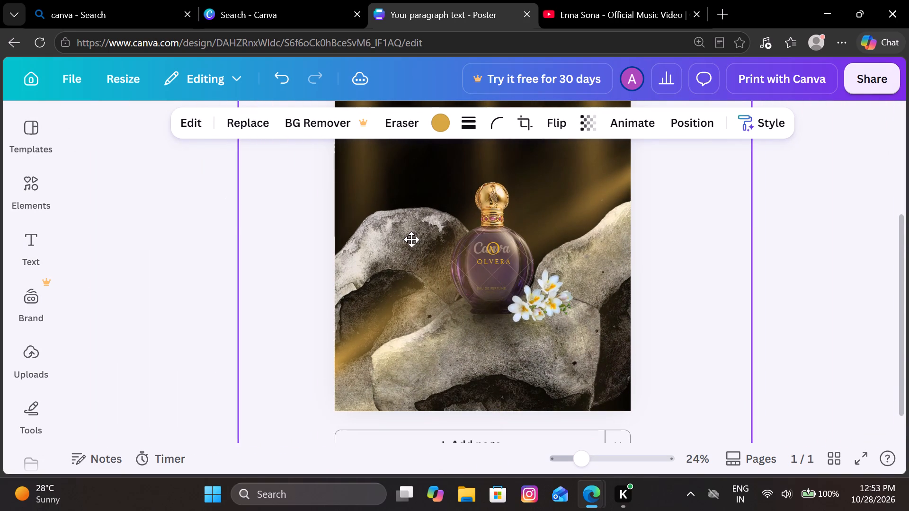
pyautogui.moveTo(411, 239); pyautogui.dragTo(412, 239)
pyautogui.click(183, 287)
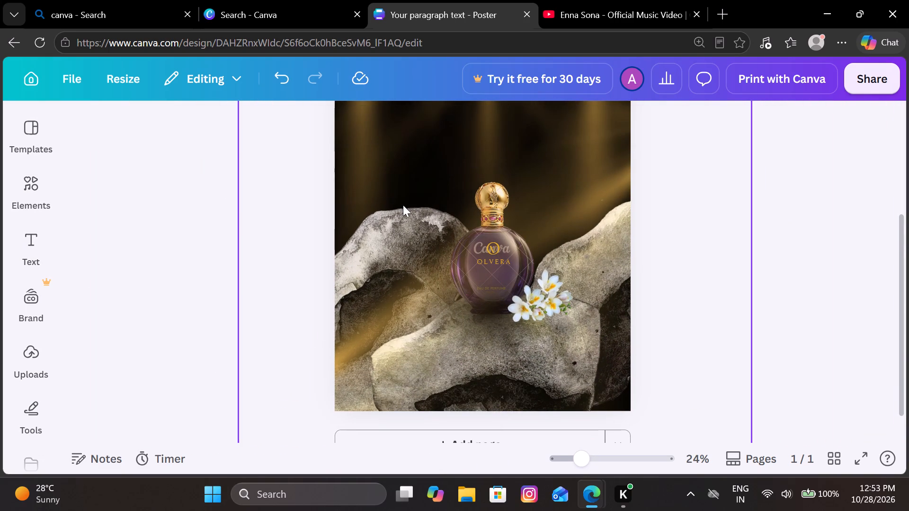
# Examine the bottle's lower label text and the flower cluster beside its base up close.
pyautogui.moveTo(401, 175); pyautogui.dragTo(525, 310)
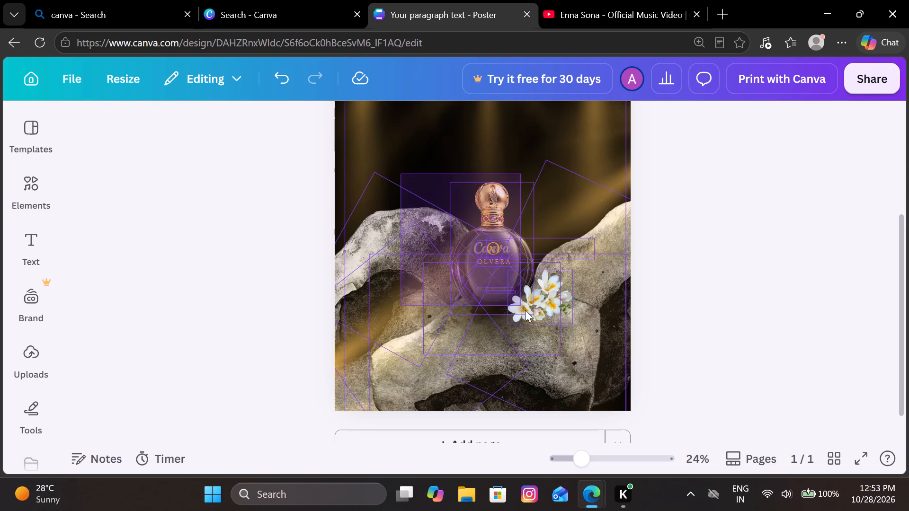
pyautogui.moveTo(525, 310); pyautogui.dragTo(538, 318)
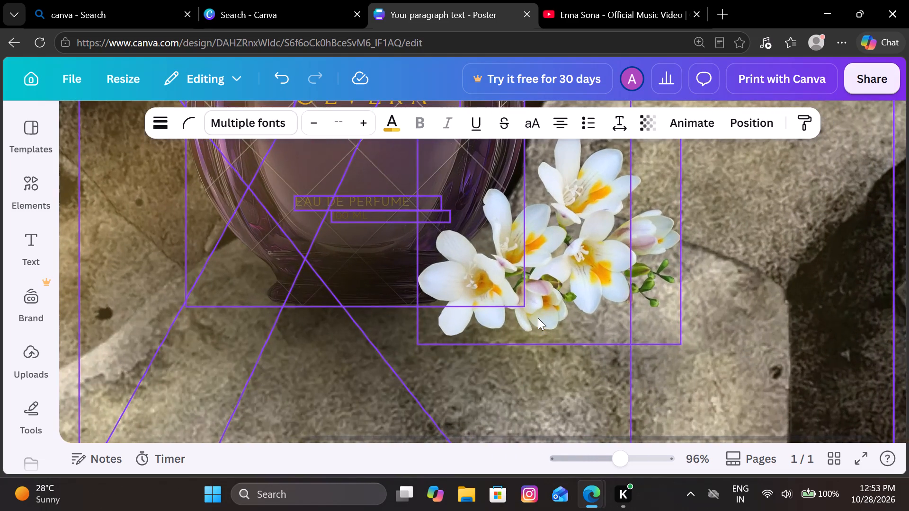
pyautogui.scroll(1, 538, 318)
pyautogui.click(373, 283)
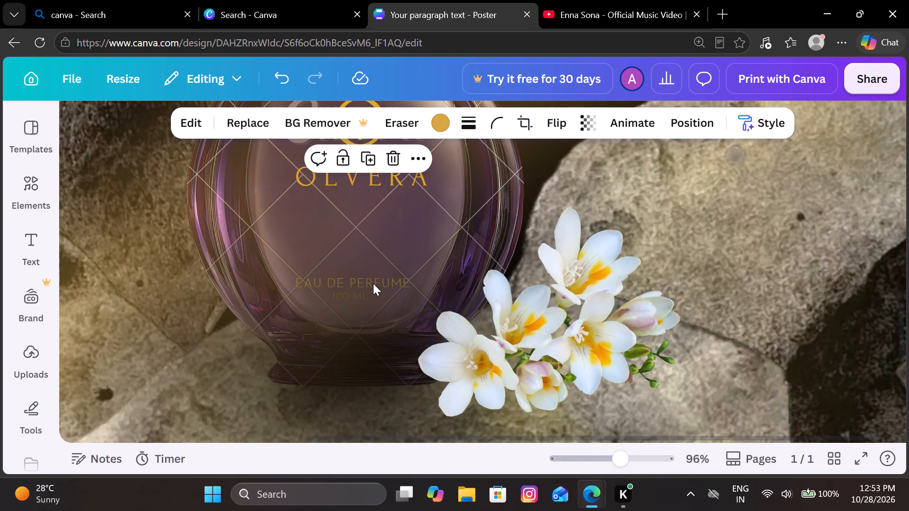
pyautogui.click(373, 283)
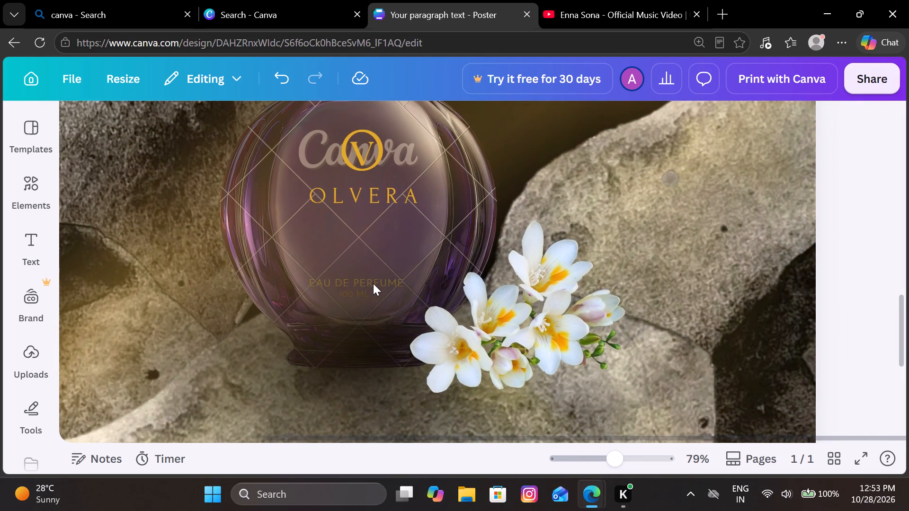
pyautogui.moveTo(270, 241); pyautogui.dragTo(454, 295)
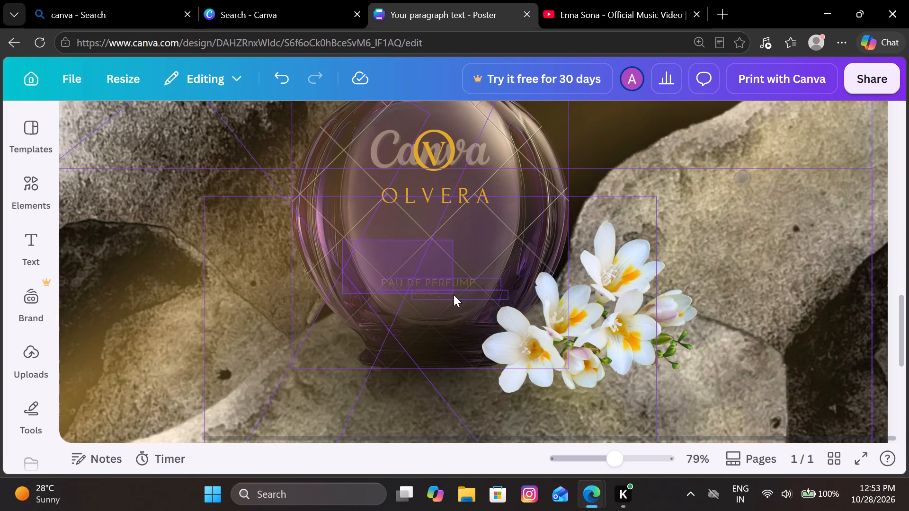
pyautogui.moveTo(454, 295); pyautogui.dragTo(450, 285)
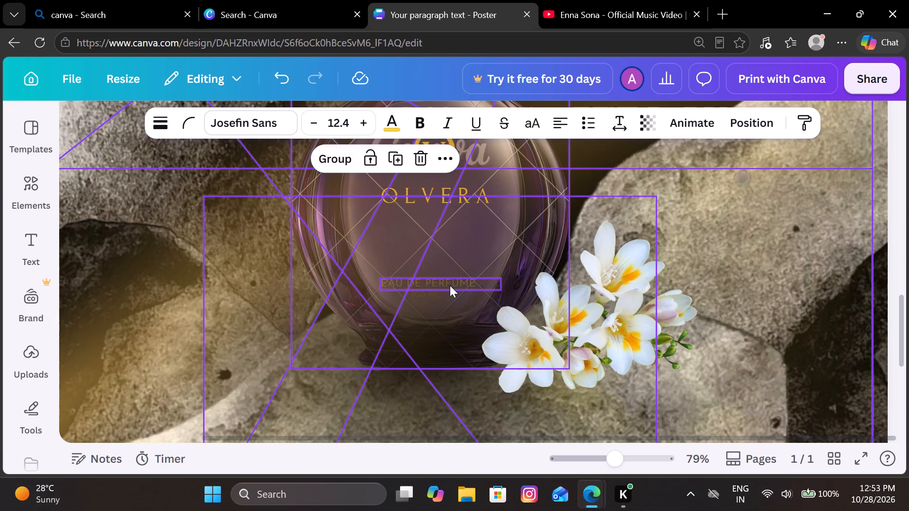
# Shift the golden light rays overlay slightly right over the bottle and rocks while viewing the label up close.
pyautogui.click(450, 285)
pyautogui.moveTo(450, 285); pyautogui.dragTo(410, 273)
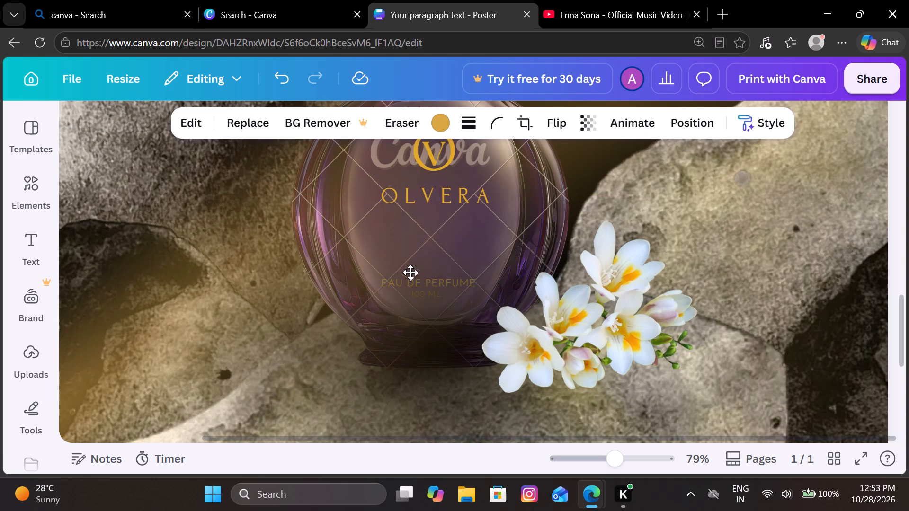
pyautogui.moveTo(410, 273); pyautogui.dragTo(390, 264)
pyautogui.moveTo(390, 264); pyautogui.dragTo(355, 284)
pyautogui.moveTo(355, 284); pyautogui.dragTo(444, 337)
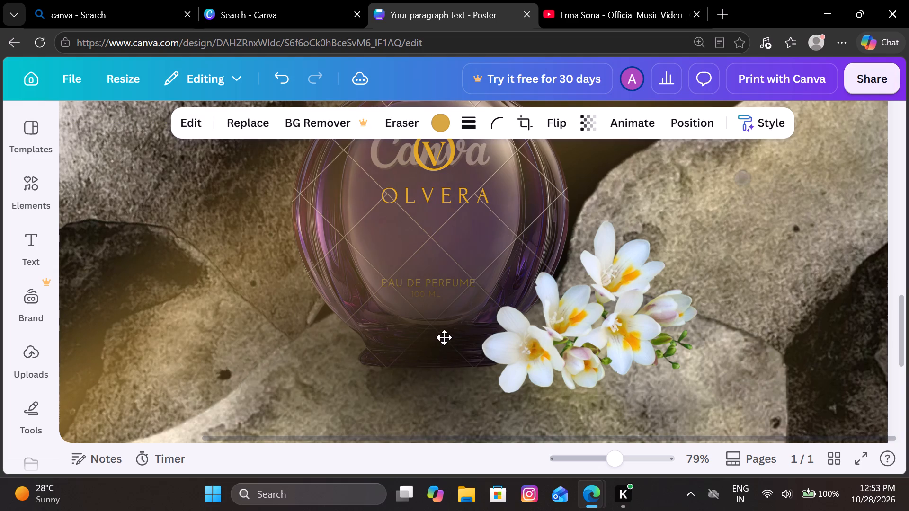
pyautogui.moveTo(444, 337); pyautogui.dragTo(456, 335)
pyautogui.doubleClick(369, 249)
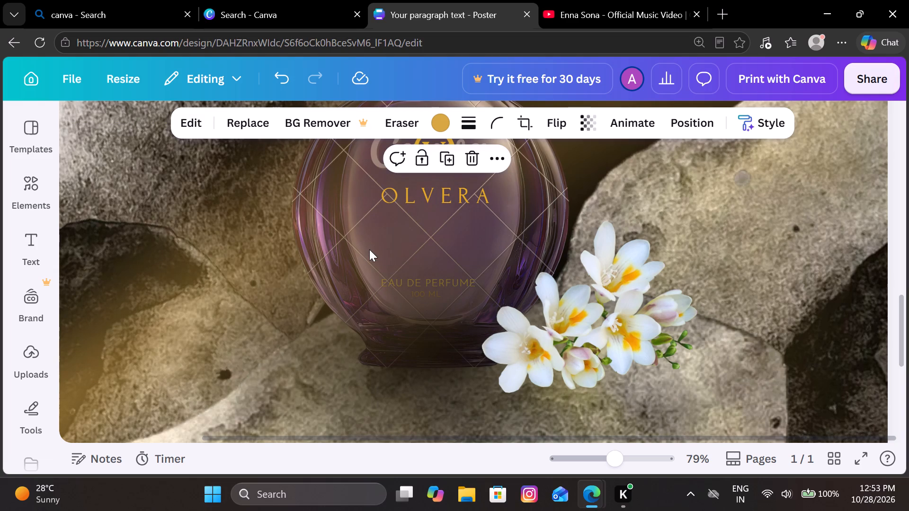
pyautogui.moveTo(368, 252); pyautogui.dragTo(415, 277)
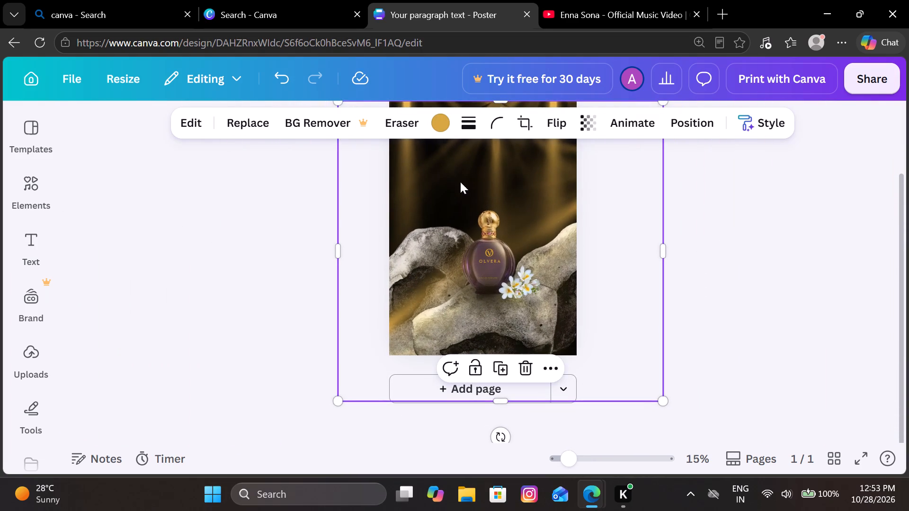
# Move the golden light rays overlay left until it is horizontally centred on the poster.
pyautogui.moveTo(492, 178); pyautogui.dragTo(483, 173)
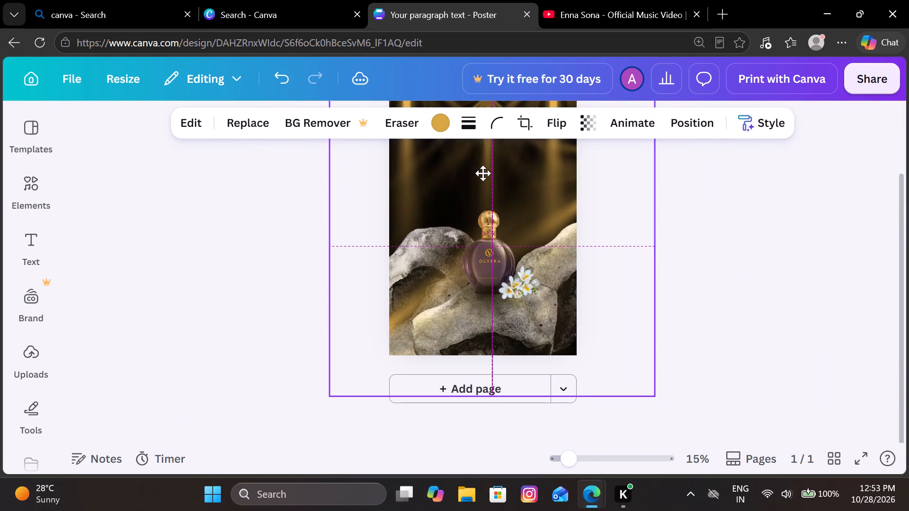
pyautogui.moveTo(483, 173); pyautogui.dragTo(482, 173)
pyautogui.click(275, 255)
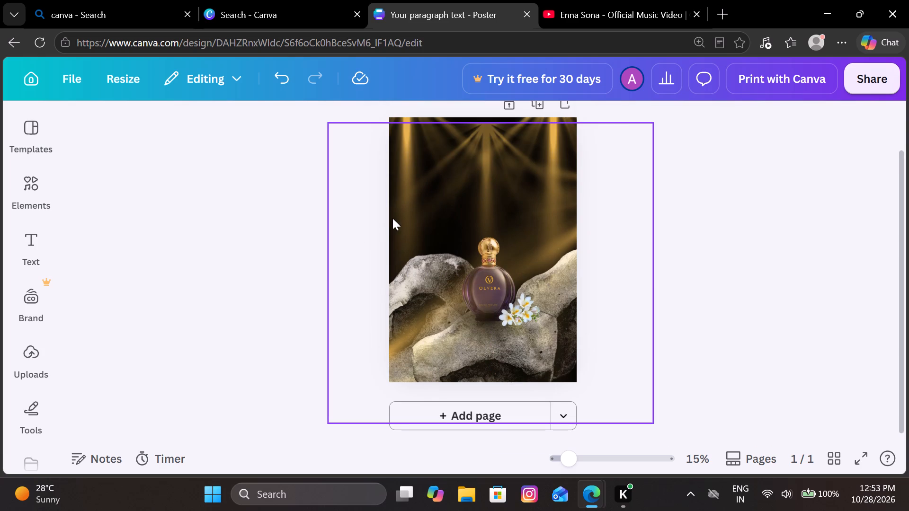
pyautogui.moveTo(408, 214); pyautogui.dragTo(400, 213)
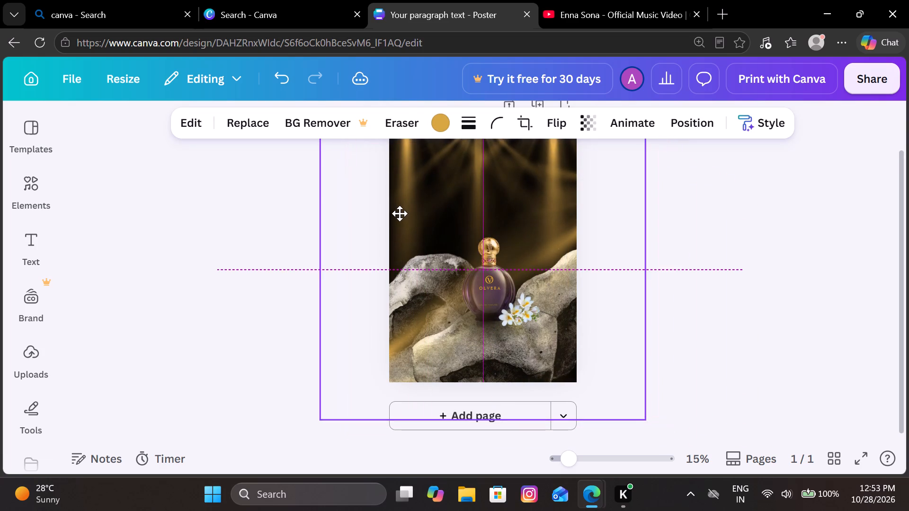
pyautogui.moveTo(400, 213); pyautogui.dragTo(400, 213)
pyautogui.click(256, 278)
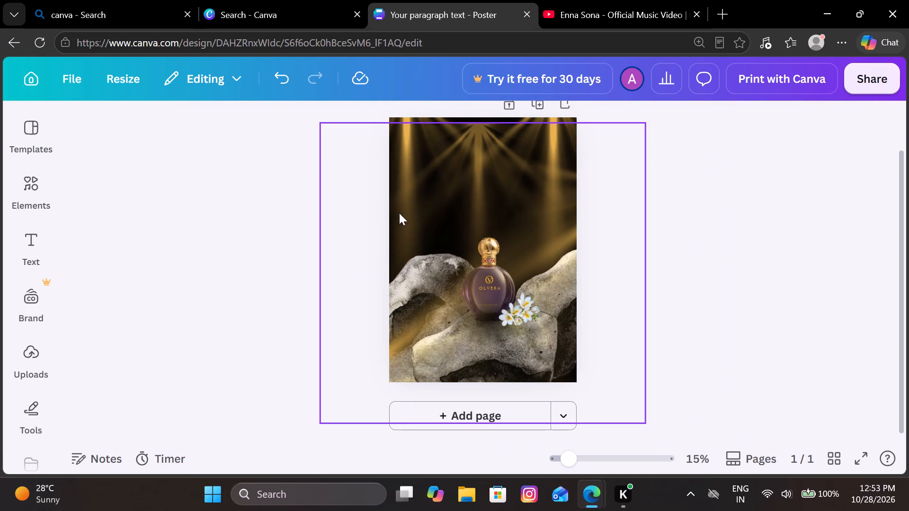
# Examine the bottle, its label text and the flower cluster up close and within the whole poster.
pyautogui.moveTo(381, 221); pyautogui.dragTo(491, 290)
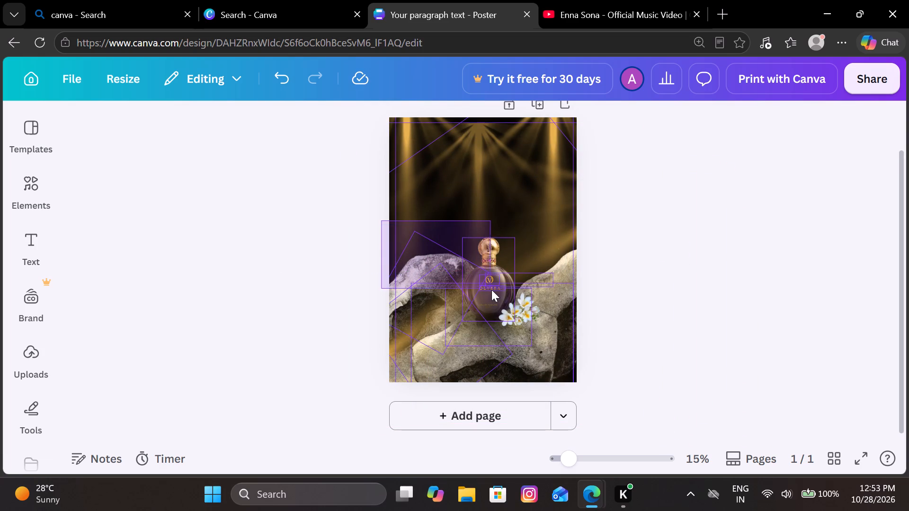
pyautogui.moveTo(491, 290); pyautogui.dragTo(553, 349)
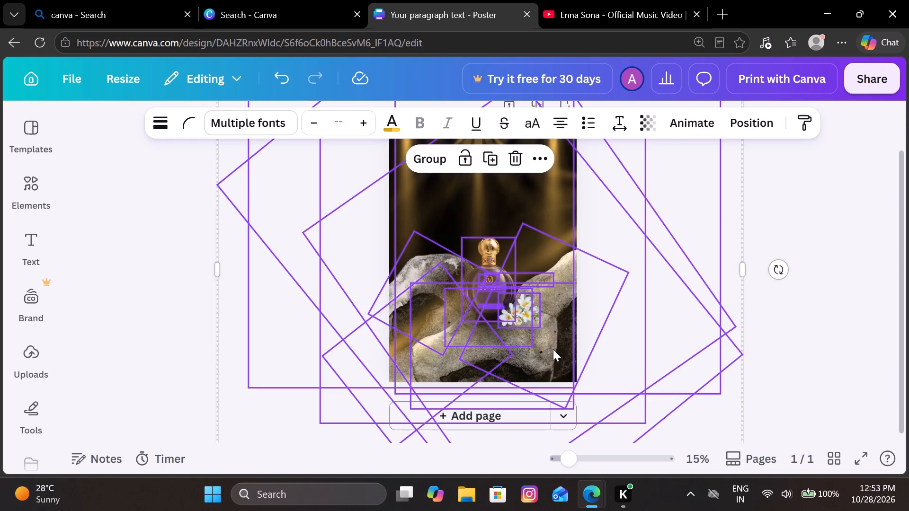
pyautogui.hscroll(-1, 553, 349)
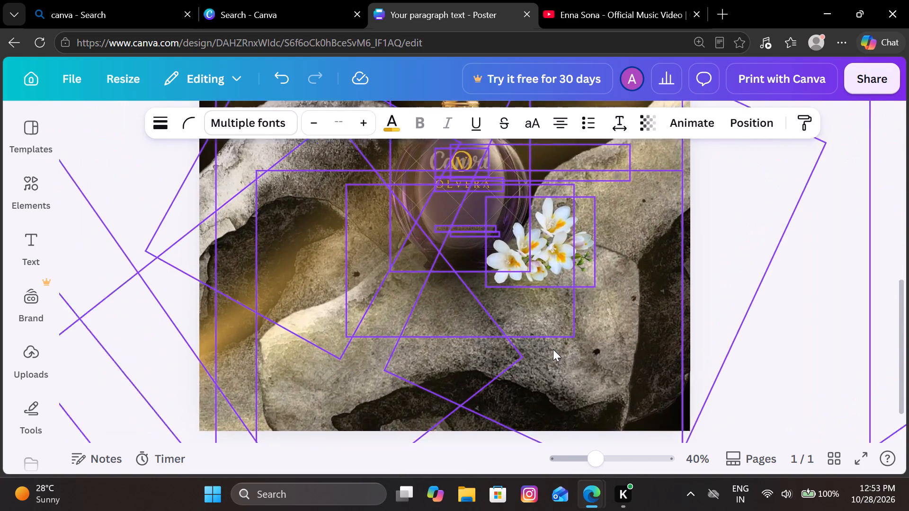
pyautogui.scroll(1, 553, 349)
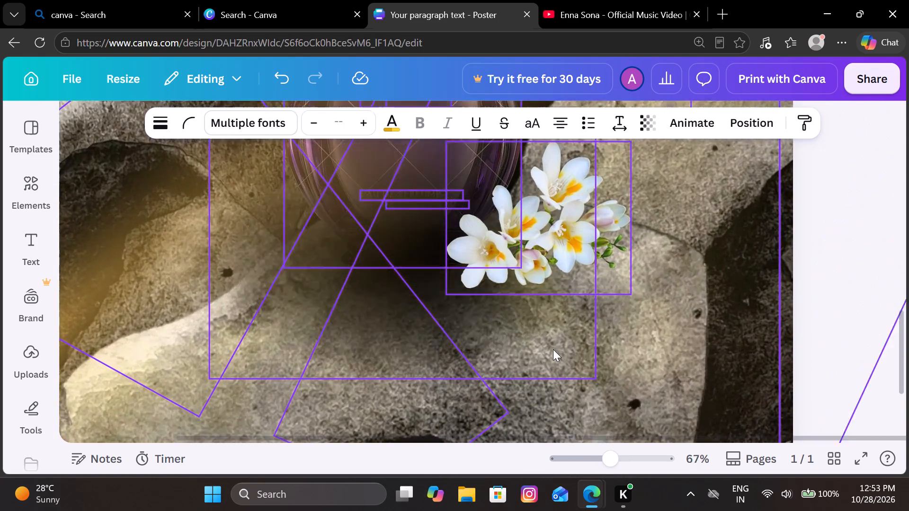
pyautogui.scroll(1, 553, 349)
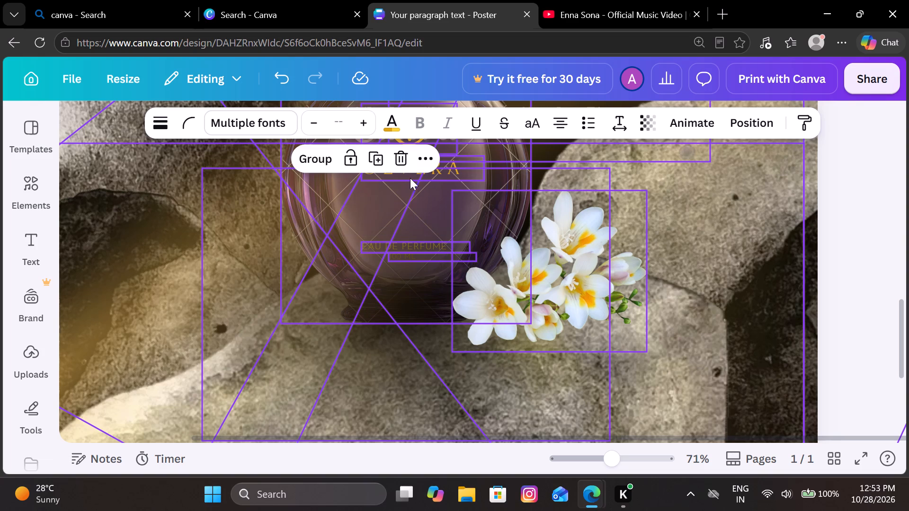
pyautogui.click(416, 247)
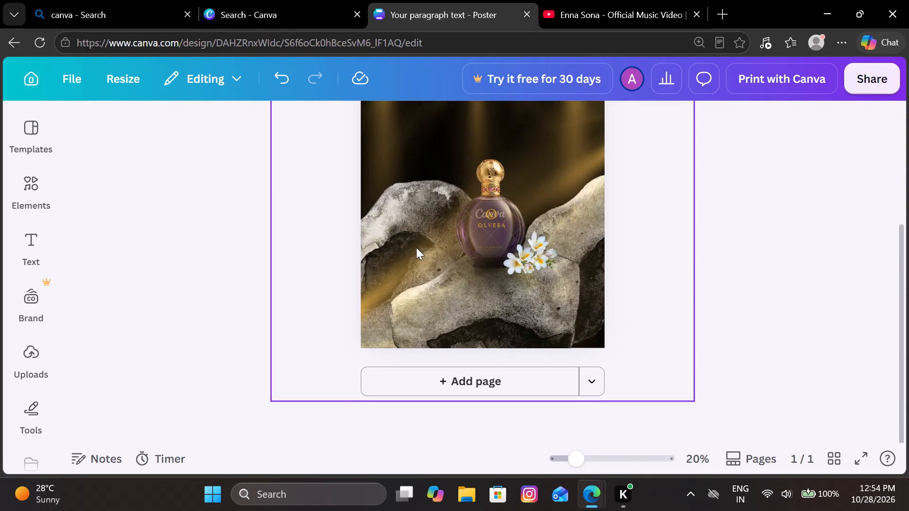
pyautogui.scroll(1, 416, 247)
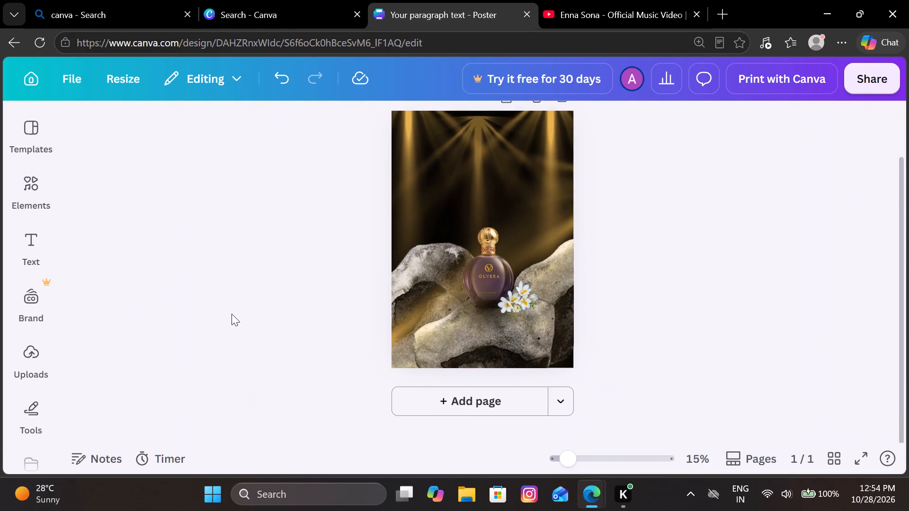
pyautogui.scroll(1, 232, 314)
pyautogui.moveTo(448, 181); pyautogui.dragTo(454, 176)
pyautogui.moveTo(454, 176); pyautogui.dragTo(456, 163)
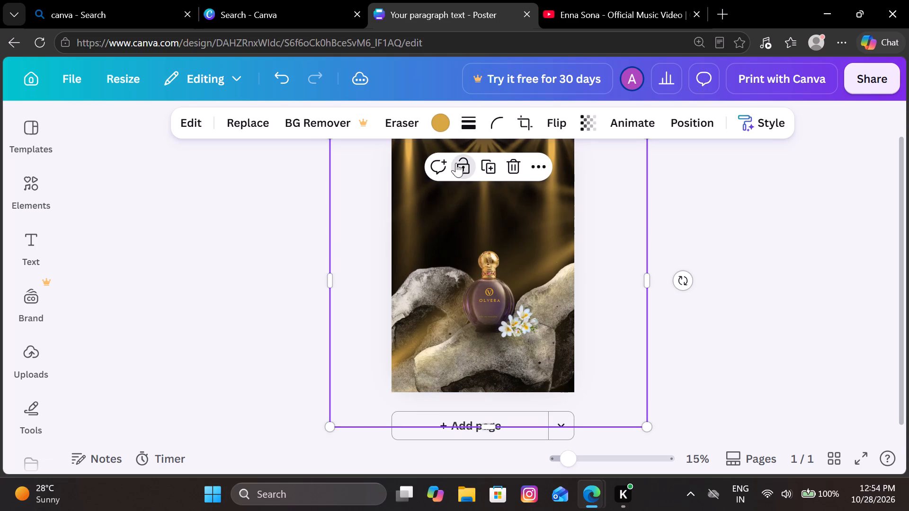
pyautogui.moveTo(456, 163); pyautogui.dragTo(431, 221)
pyautogui.moveTo(431, 221); pyautogui.dragTo(434, 202)
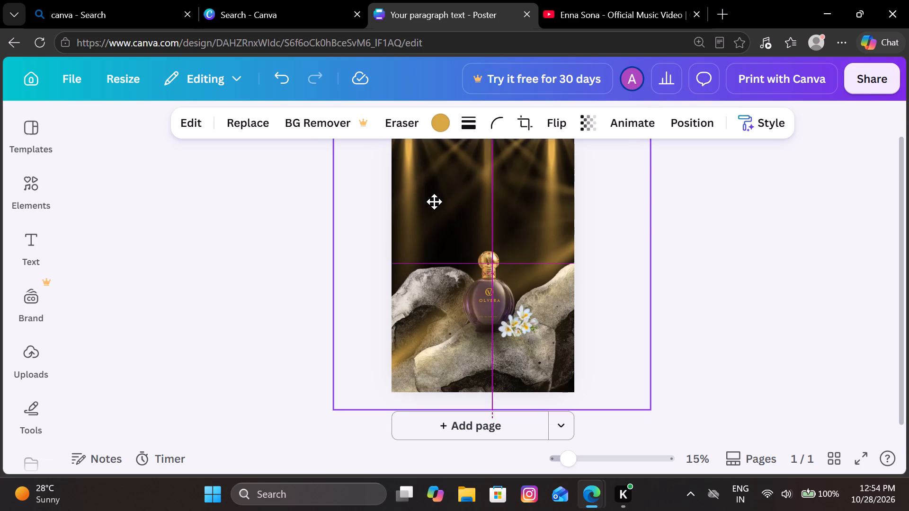
pyautogui.moveTo(434, 202); pyautogui.dragTo(431, 186)
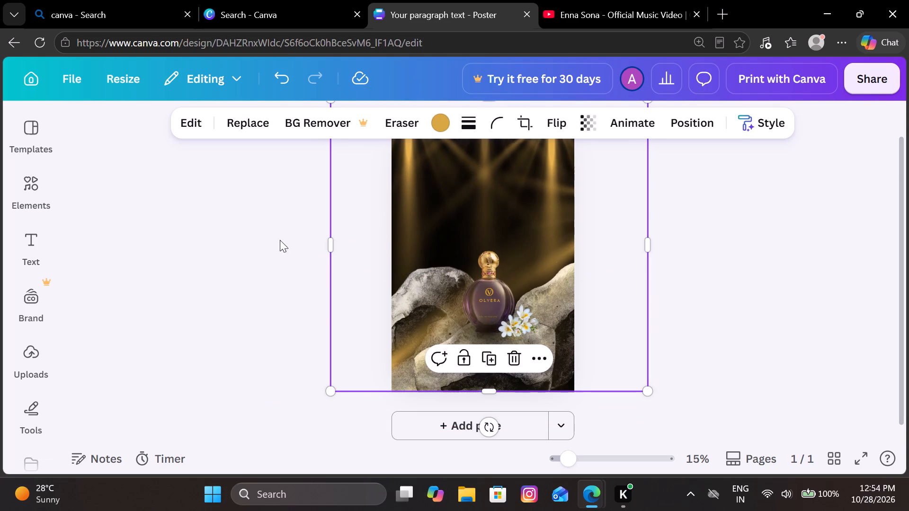
pyautogui.click(258, 238)
pyautogui.scroll(1, 258, 238)
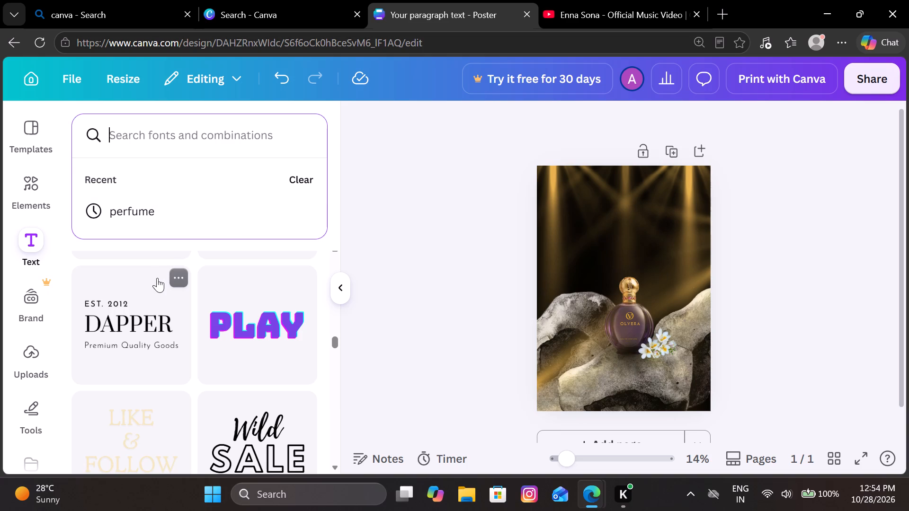
pyautogui.click(133, 329)
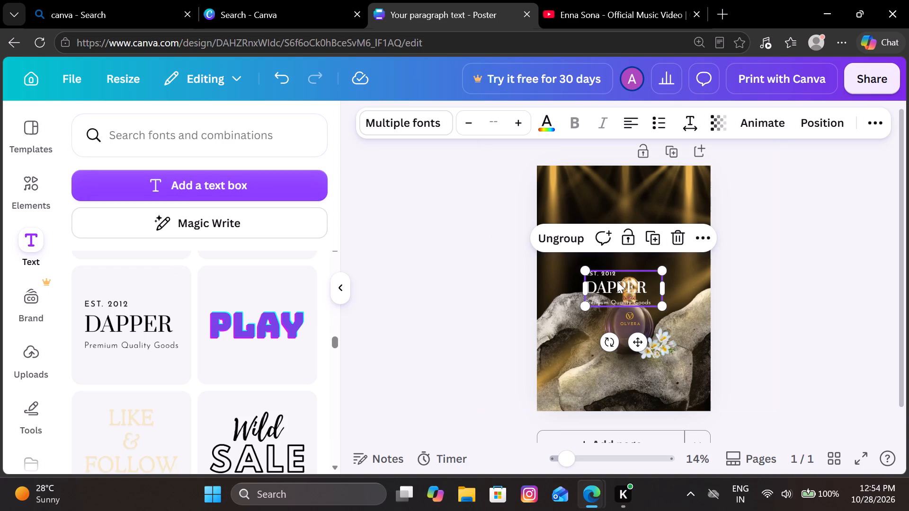
pyautogui.moveTo(663, 304); pyautogui.dragTo(700, 335)
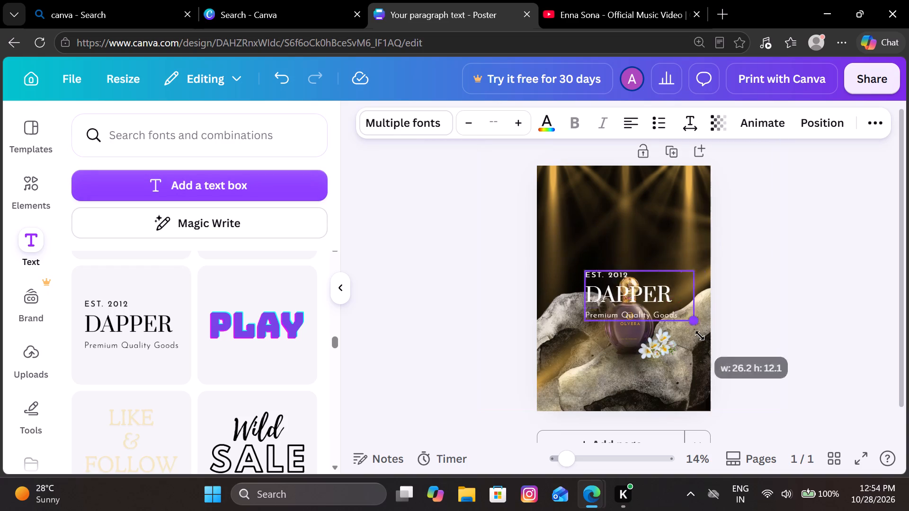
pyautogui.moveTo(700, 335); pyautogui.dragTo(766, 383)
pyautogui.moveTo(697, 326); pyautogui.dragTo(670, 242)
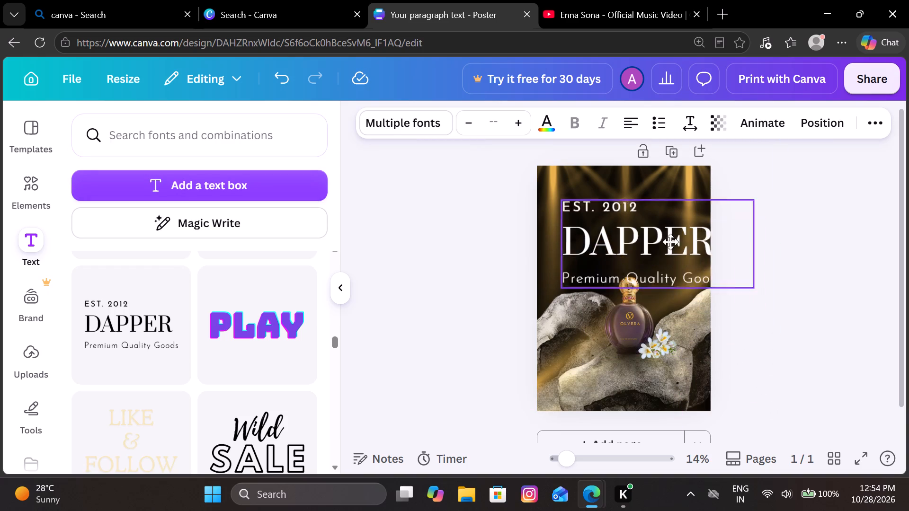
pyautogui.moveTo(670, 242); pyautogui.dragTo(660, 226)
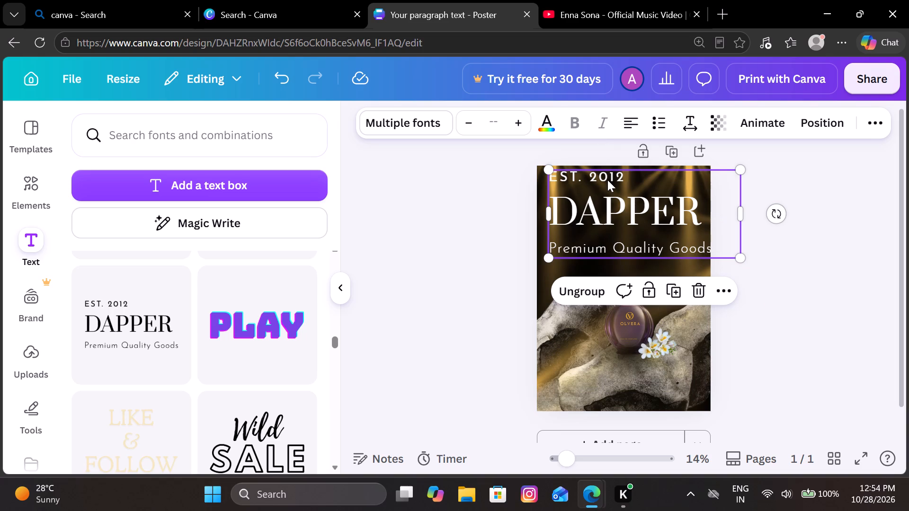
# Delete the "EST. 2012" line from the text combination.
pyautogui.click(607, 180)
pyautogui.click(675, 220)
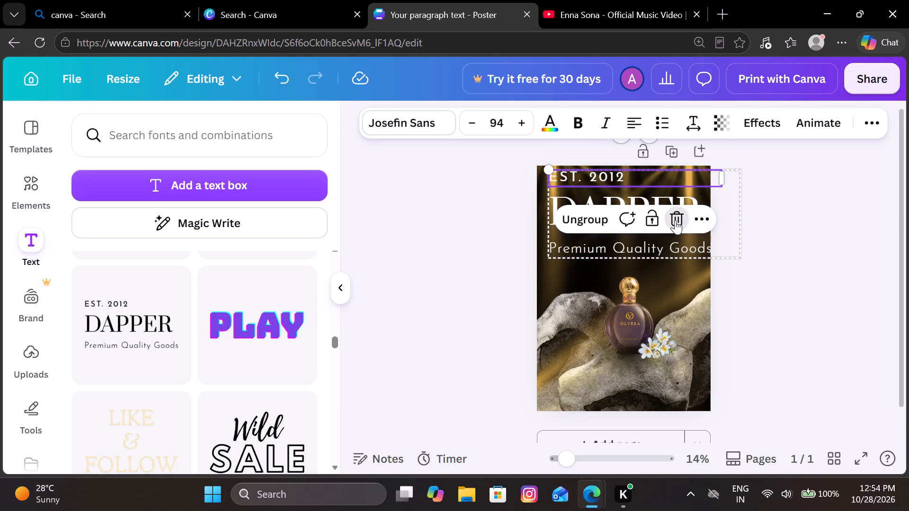
# Centre-align the DAPPER headline within its text box and shift the headline slightly left.
pyautogui.click(655, 217)
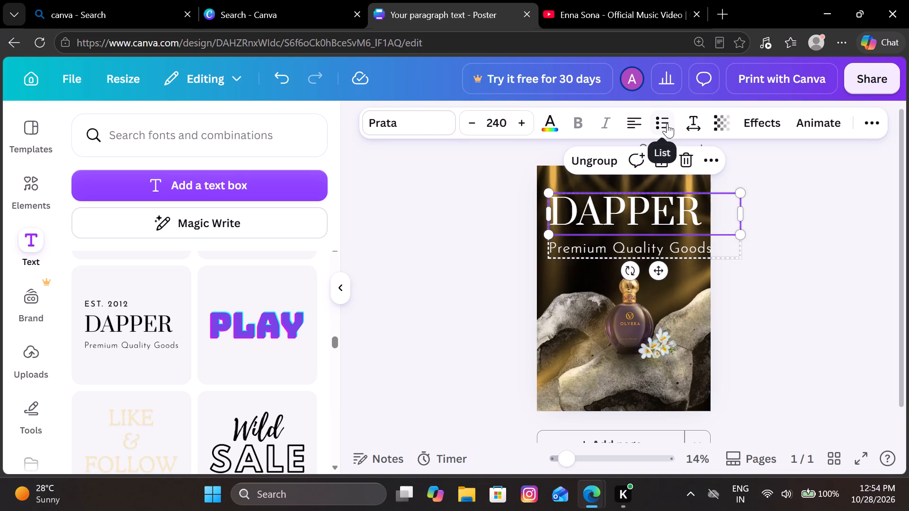
pyautogui.click(665, 122)
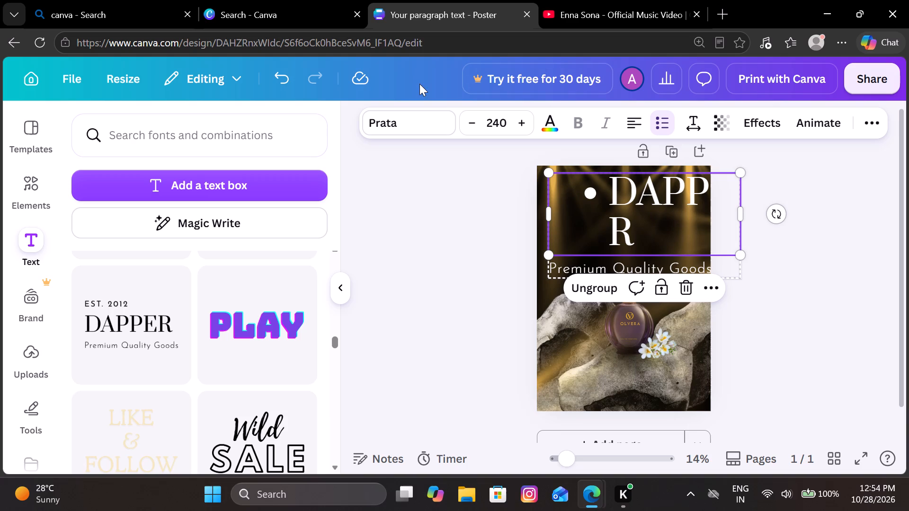
pyautogui.click(279, 83)
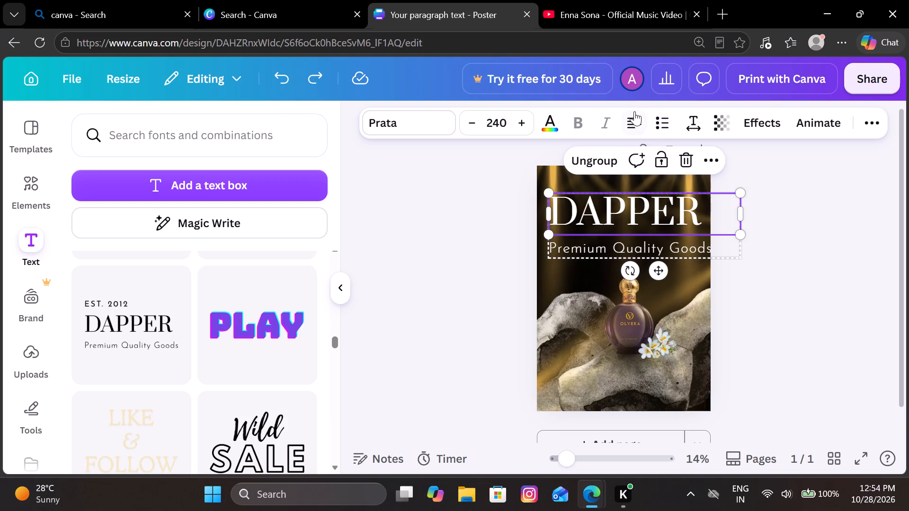
pyautogui.click(634, 112)
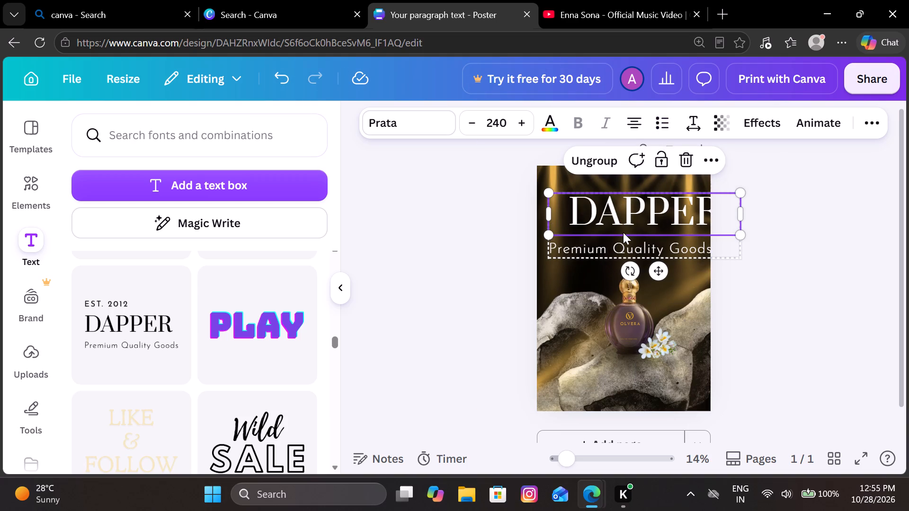
pyautogui.moveTo(623, 232); pyautogui.dragTo(616, 231)
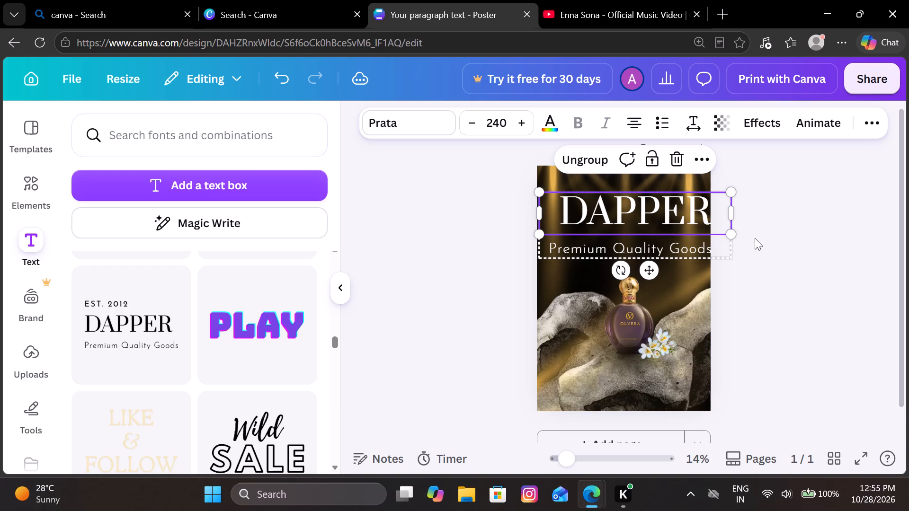
pyautogui.click(776, 306)
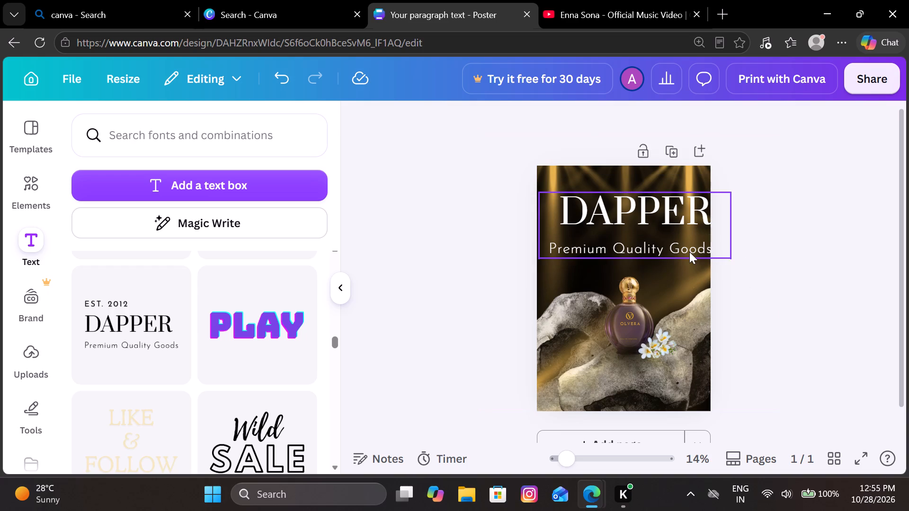
# Scale the text combination down to a headline size of 136 and centre it across the poster, above the bottle.
pyautogui.moveTo(689, 252); pyautogui.dragTo(679, 251)
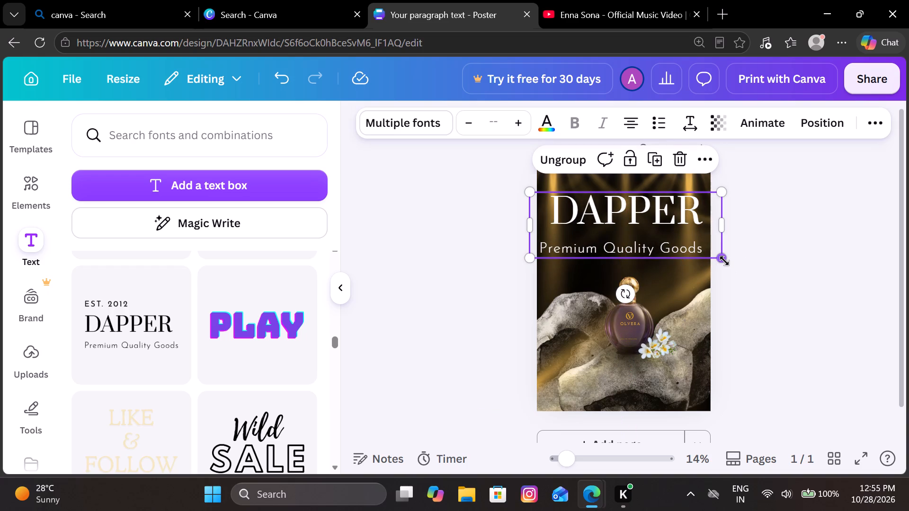
pyautogui.moveTo(724, 261); pyautogui.dragTo(643, 220)
pyautogui.moveTo(593, 215); pyautogui.dragTo(634, 225)
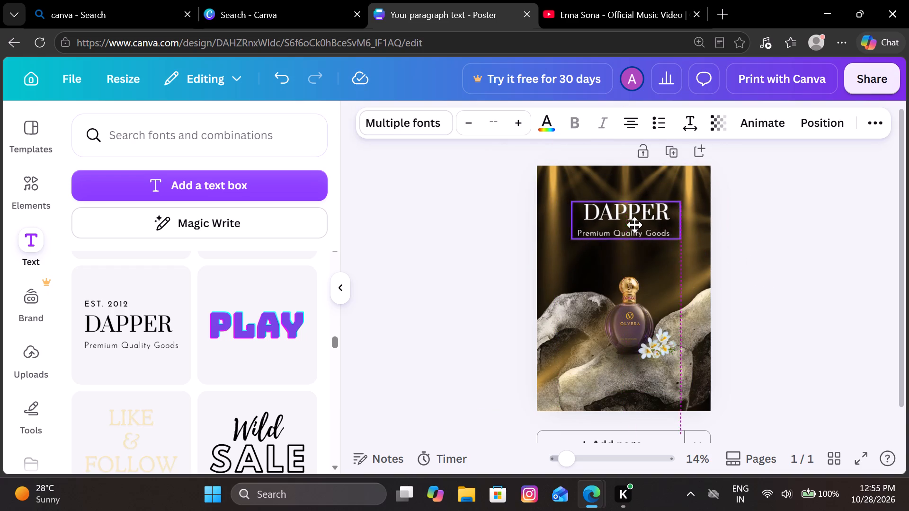
pyautogui.moveTo(634, 225); pyautogui.dragTo(629, 220)
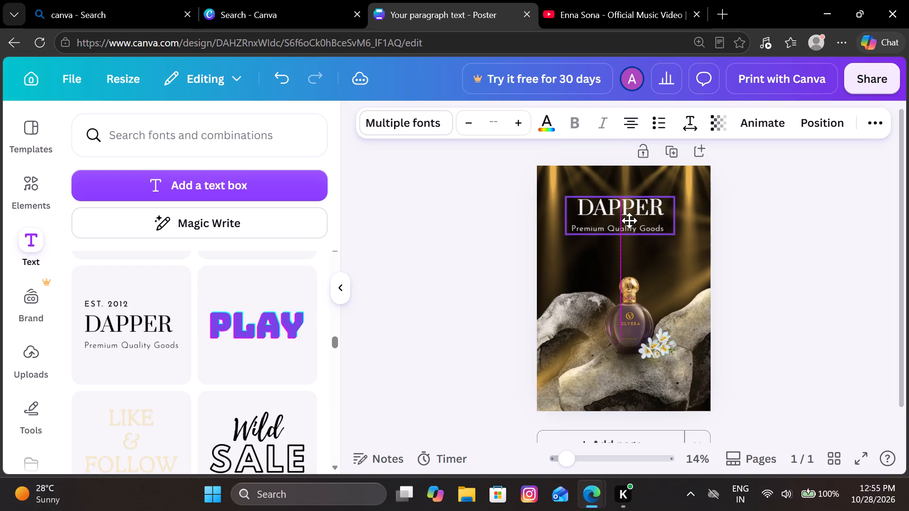
pyautogui.moveTo(629, 220); pyautogui.dragTo(630, 228)
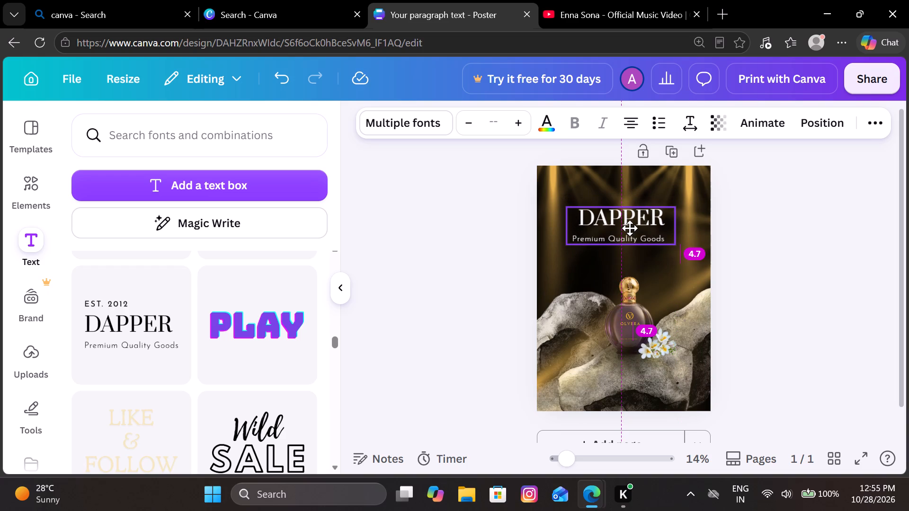
pyautogui.moveTo(630, 228); pyautogui.dragTo(631, 224)
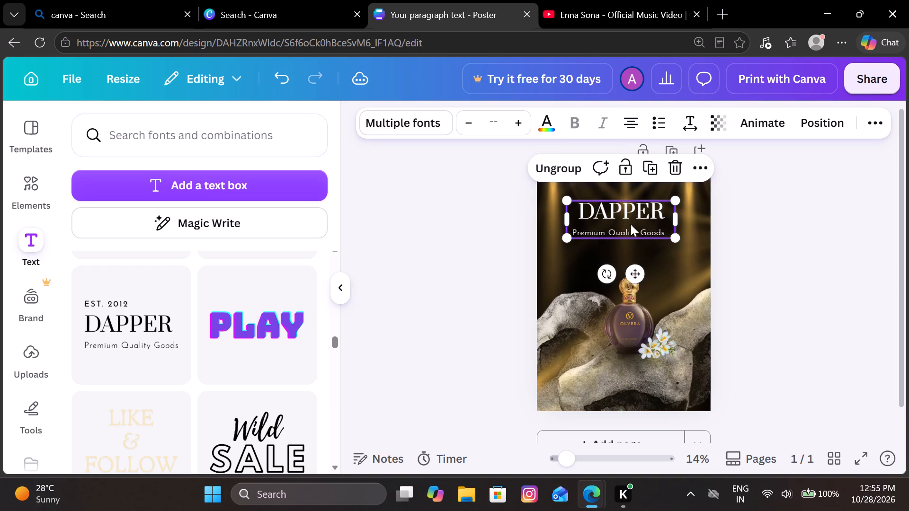
pyautogui.click(746, 216)
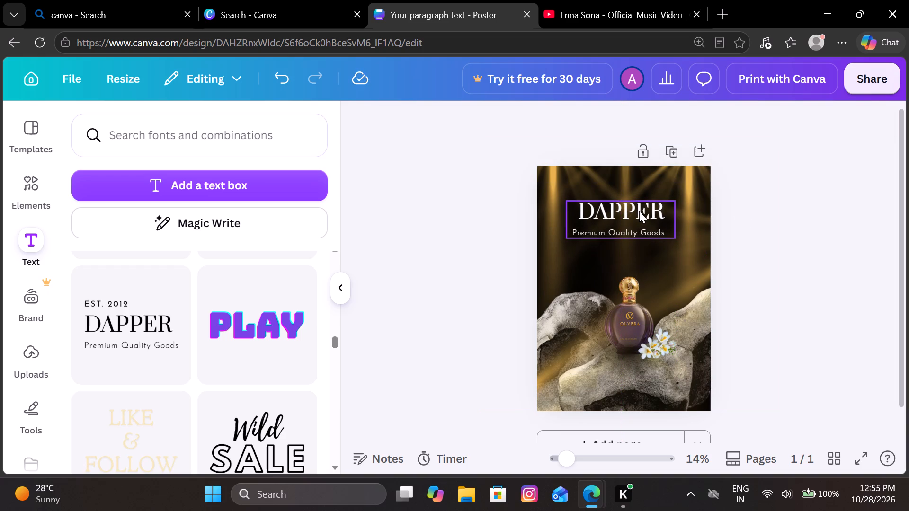
# Replace the DAPPER headline text with "OLVERA".
pyautogui.click(639, 211)
pyautogui.click(639, 211)
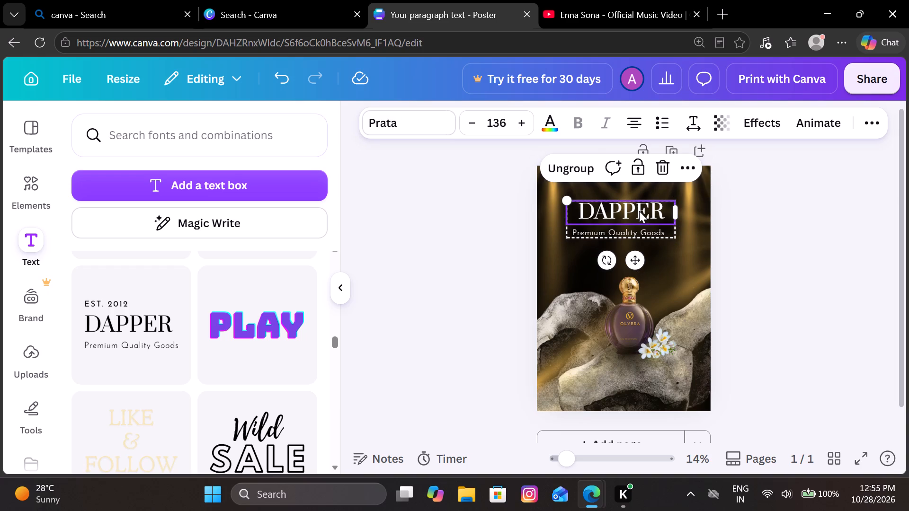
pyautogui.click(639, 211)
pyautogui.write('ol')
pyautogui.write('vera')
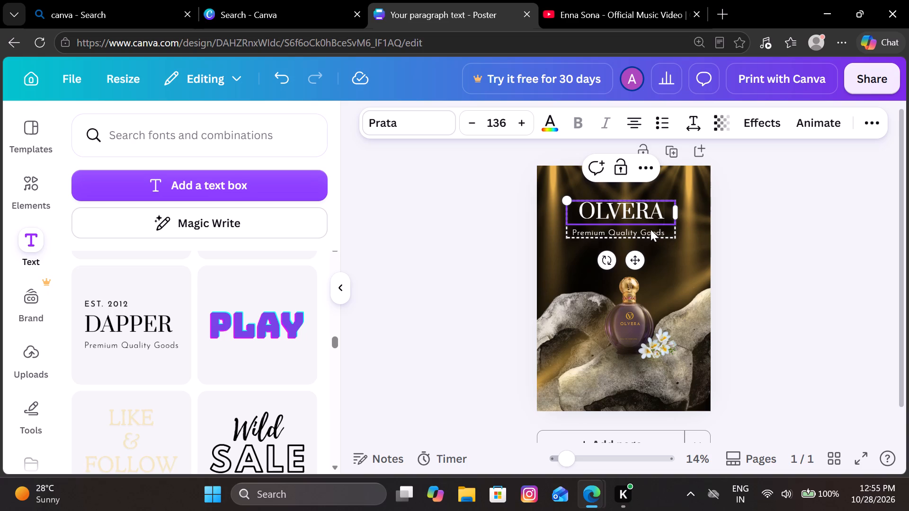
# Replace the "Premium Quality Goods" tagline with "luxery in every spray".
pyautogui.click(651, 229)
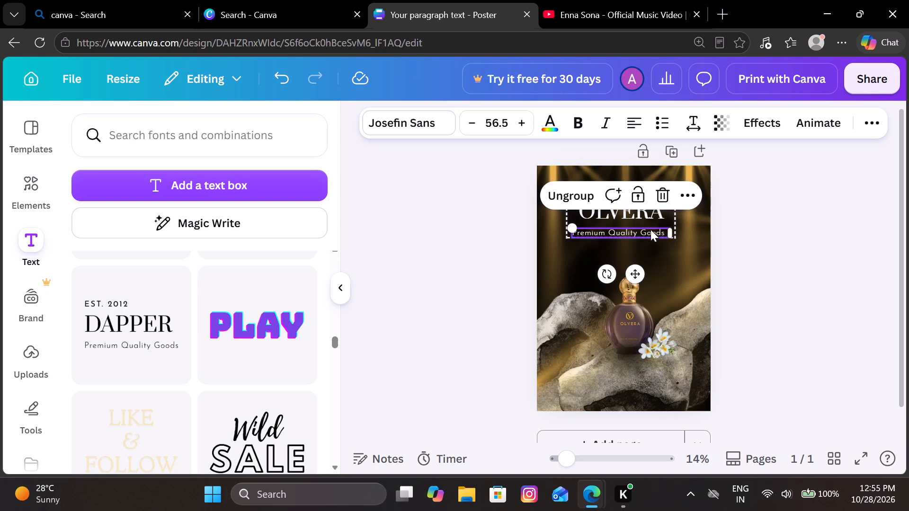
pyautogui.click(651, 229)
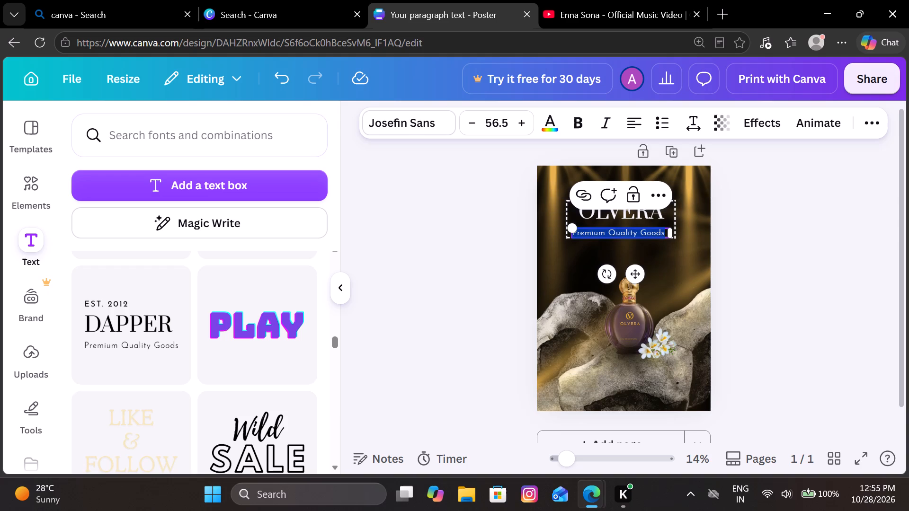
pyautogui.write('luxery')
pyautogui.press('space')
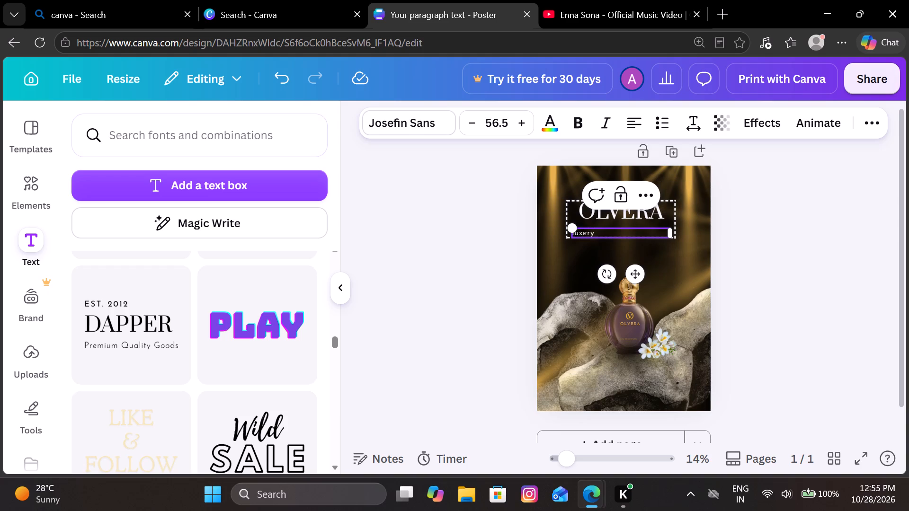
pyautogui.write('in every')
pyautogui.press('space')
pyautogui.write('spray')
# Rewrite the tagline under the headline as "Luxery in Every Drop-----", ending with five dashes.
pyautogui.press('BackSpace')
pyautogui.press('BackSpace')
pyautogui.press('BackSpace')
pyautogui.press('BackSpace')
pyautogui.press('BackSpace')
pyautogui.press('BackSpace')
pyautogui.press('BackSpace')
pyautogui.press('BackSpace')
pyautogui.press('BackSpace')
pyautogui.press('BackSpace')
pyautogui.press('BackSpace')
pyautogui.press('BackSpace')
pyautogui.press('BackSpace')
pyautogui.press('BackSpace')
pyautogui.press('BackSpace')
pyautogui.press('BackSpace')
pyautogui.press('BackSpace')
pyautogui.press('BackSpace')
pyautogui.press('BackSpace')
pyautogui.press('BackSpace')
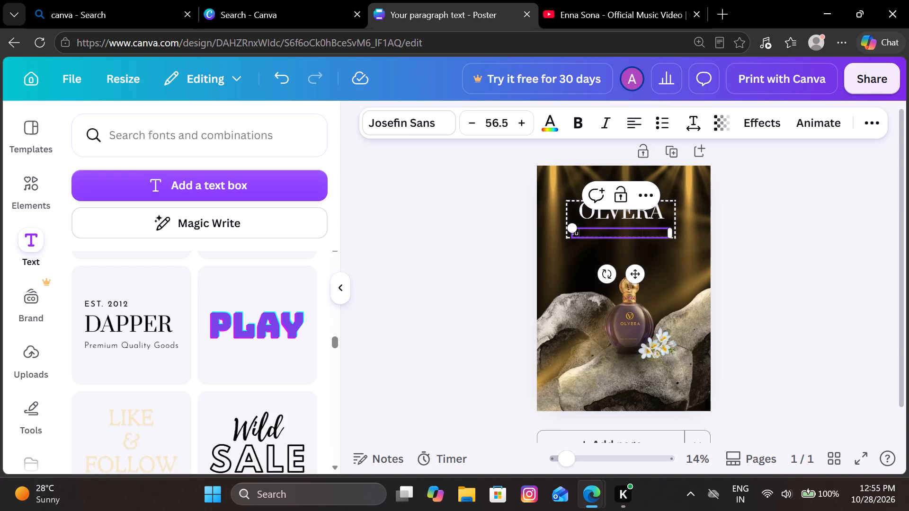
pyautogui.write('Luxery')
pyautogui.press('space')
pyautogui.write('in')
pyautogui.press('space')
pyautogui.write('Every Drop')
pyautogui.write('-------')
pyautogui.press('BackSpace')
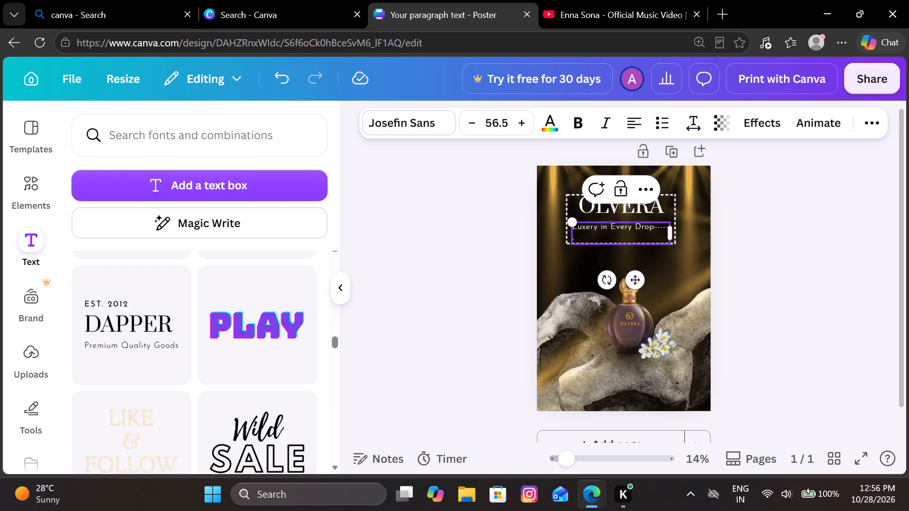
pyautogui.press('BackSpace')
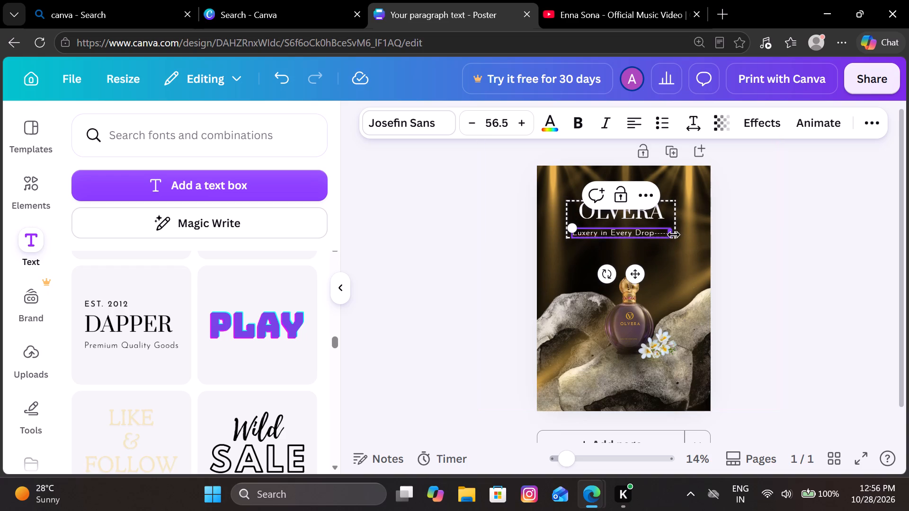
# Widen the tagline's text box past the poster's right edge and centre-align its text.
pyautogui.moveTo(674, 235); pyautogui.dragTo(736, 223)
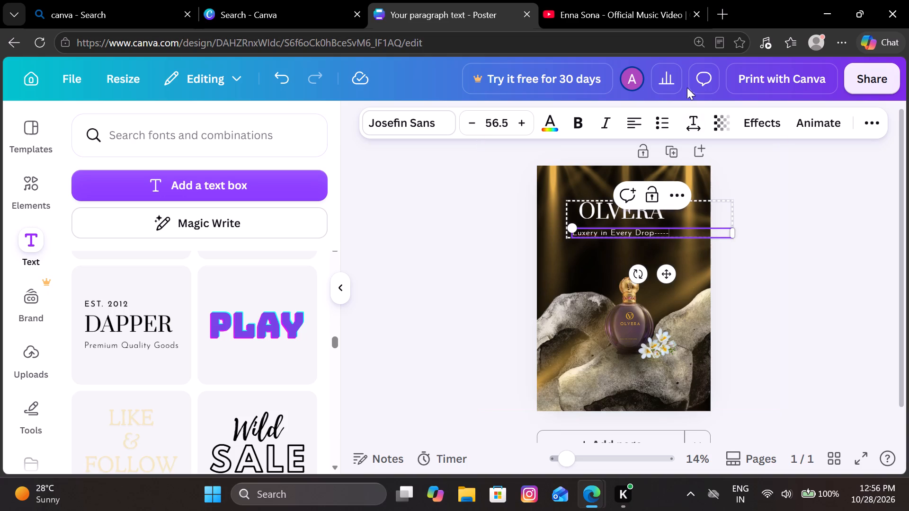
pyautogui.click(633, 123)
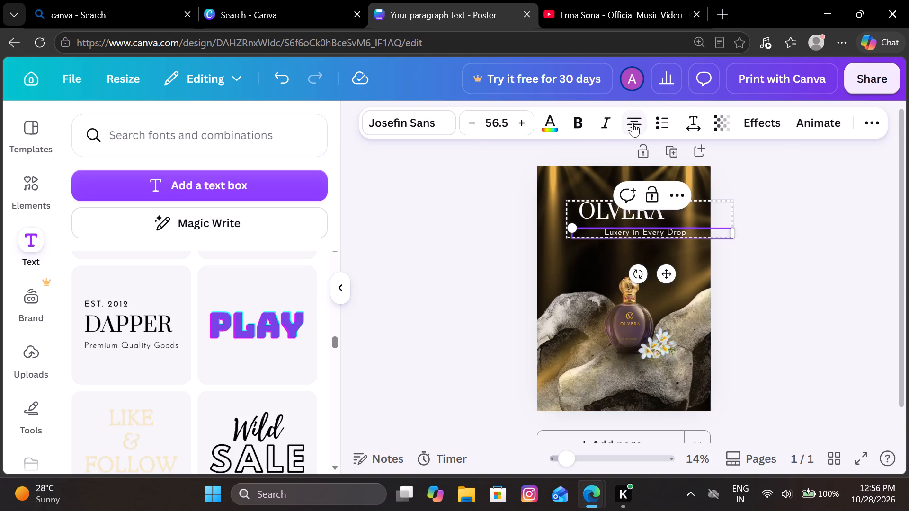
# Open the tagline text for editing at its start, just before the word "Luxery".
pyautogui.click(602, 233)
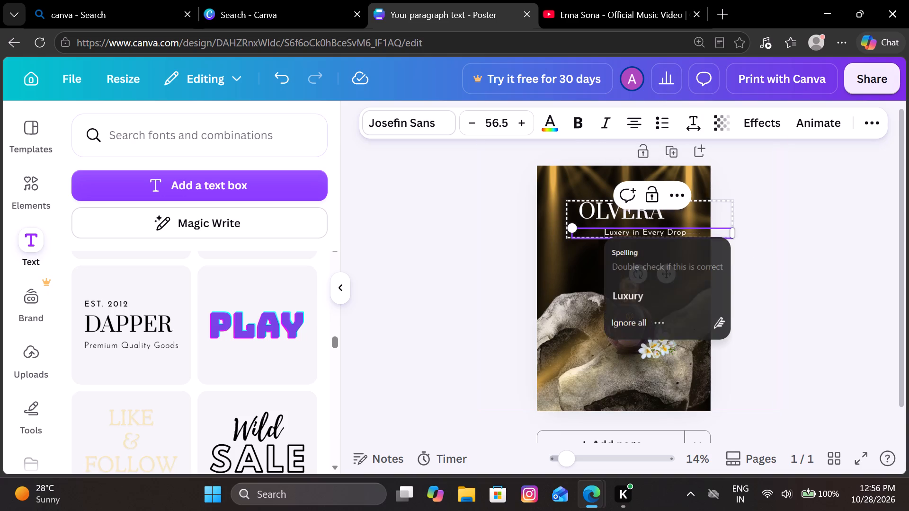
pyautogui.click(602, 233)
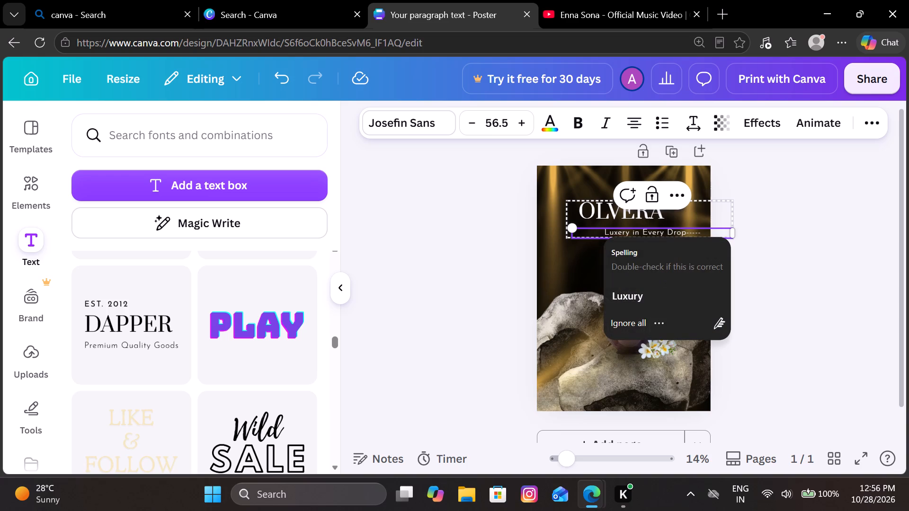
pyautogui.click(602, 232)
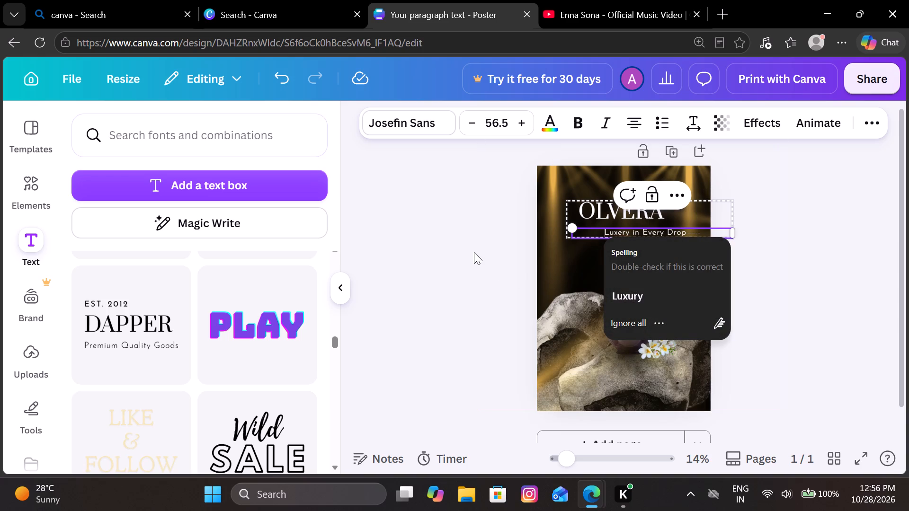
pyautogui.click(474, 252)
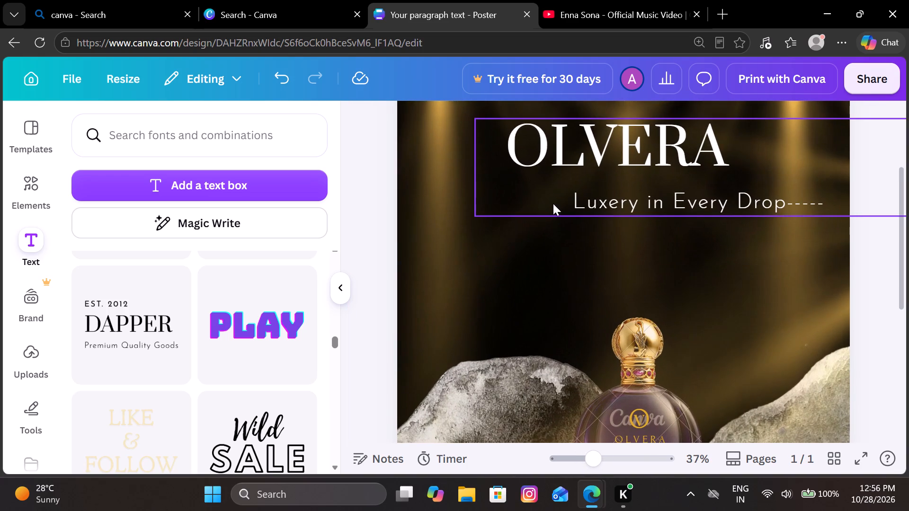
pyautogui.click(553, 203)
pyautogui.click(569, 199)
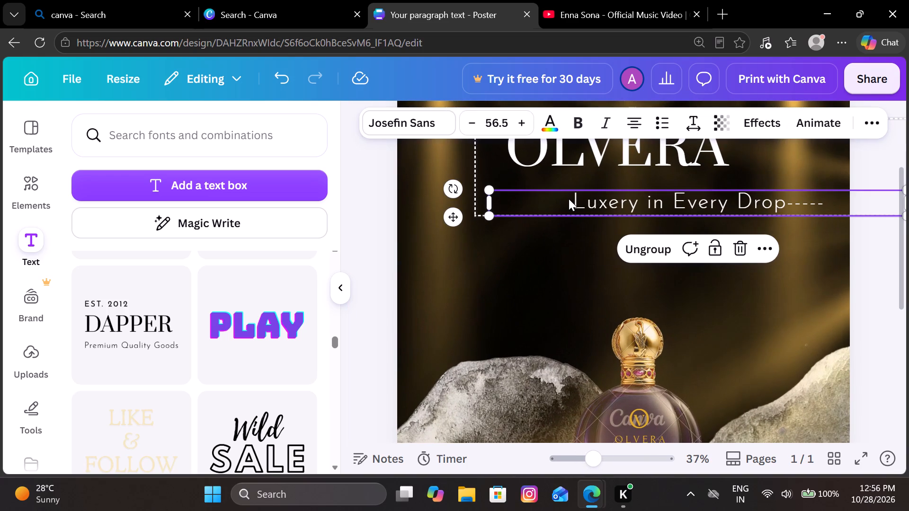
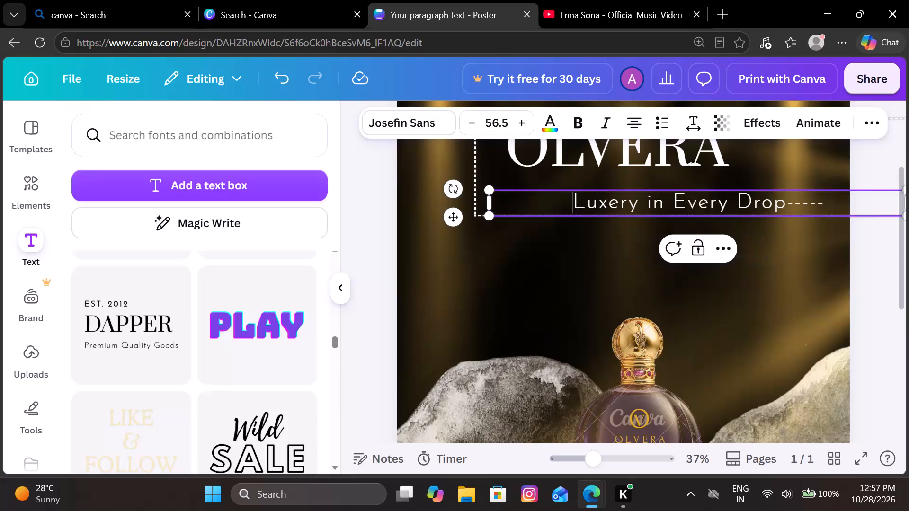
# Add five hyphens before "Luxery in Every Drop-----" and left-align the tagline.
pyautogui.write('-----')
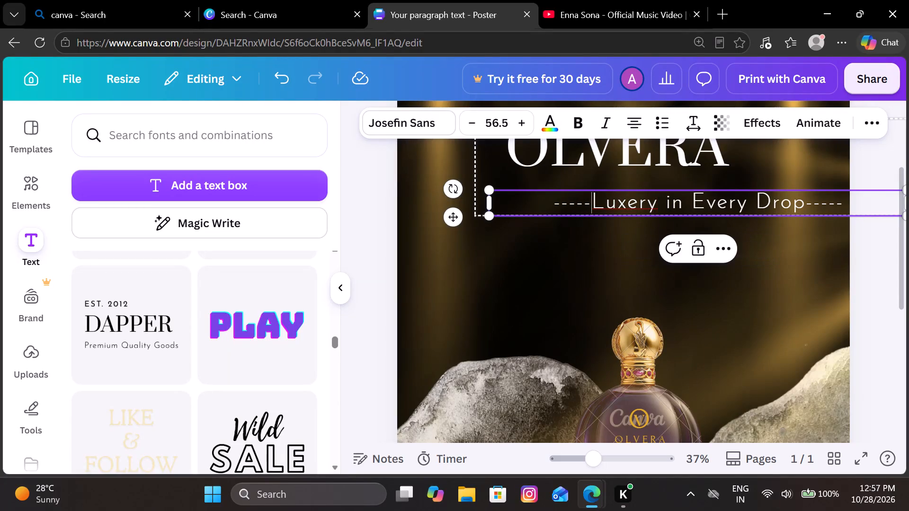
pyautogui.click(638, 128)
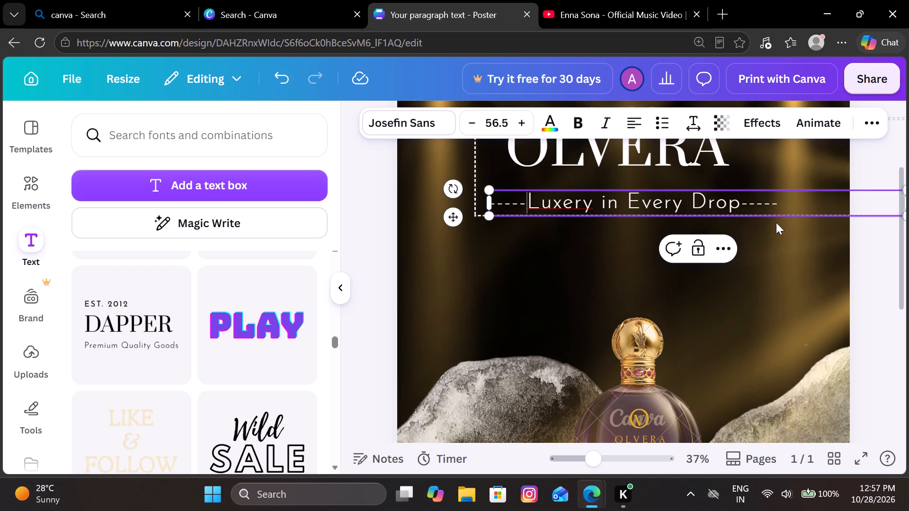
pyautogui.click(766, 237)
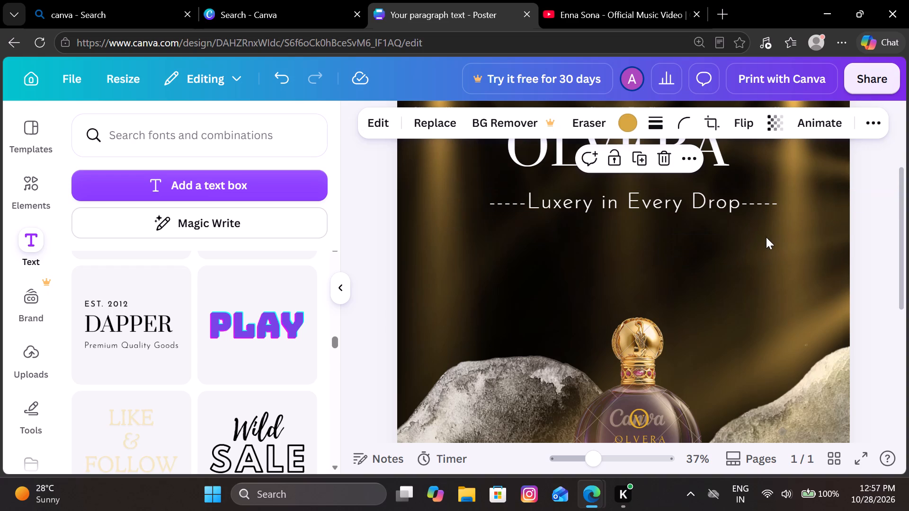
# Move the OLVERA title group slightly down and left on the poster, and shift the tagline a little further left.
pyautogui.moveTo(765, 212); pyautogui.dragTo(757, 218)
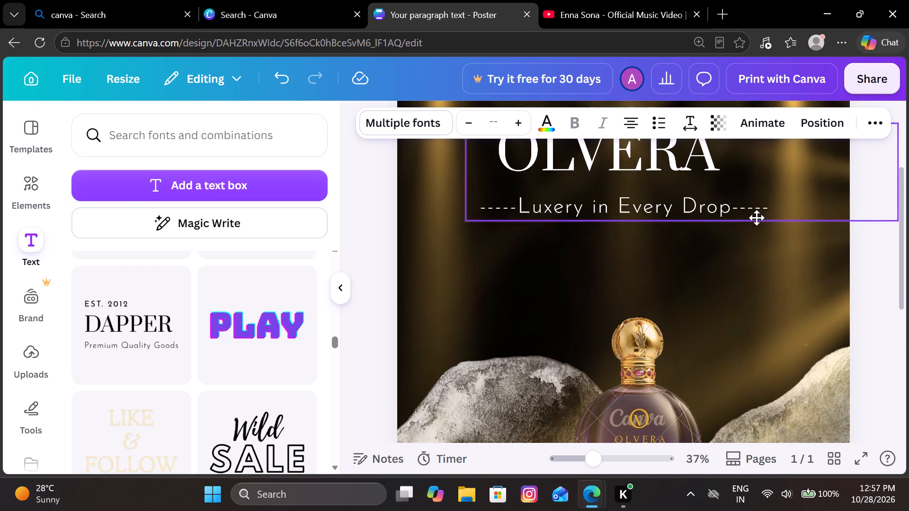
pyautogui.moveTo(757, 218); pyautogui.dragTo(758, 224)
pyautogui.click(738, 218)
pyautogui.moveTo(738, 218); pyautogui.dragTo(733, 216)
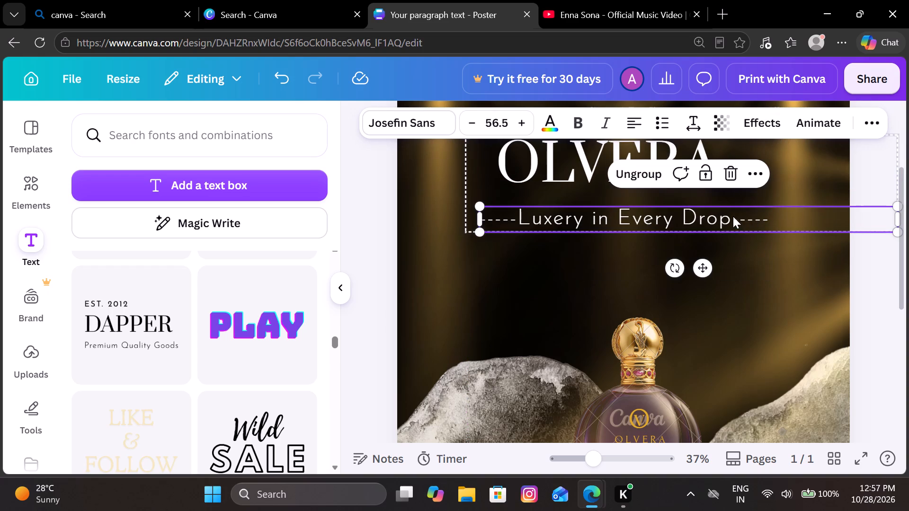
pyautogui.moveTo(733, 216); pyautogui.dragTo(723, 220)
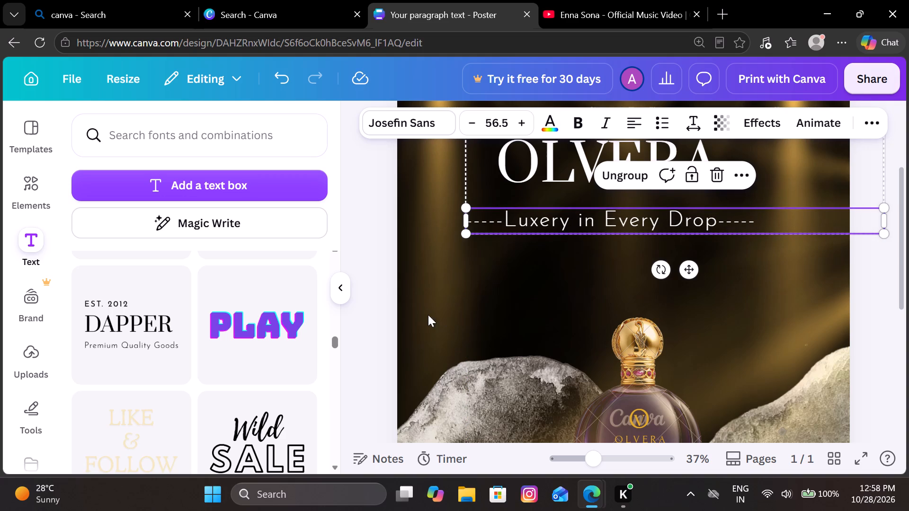
pyautogui.click(419, 292)
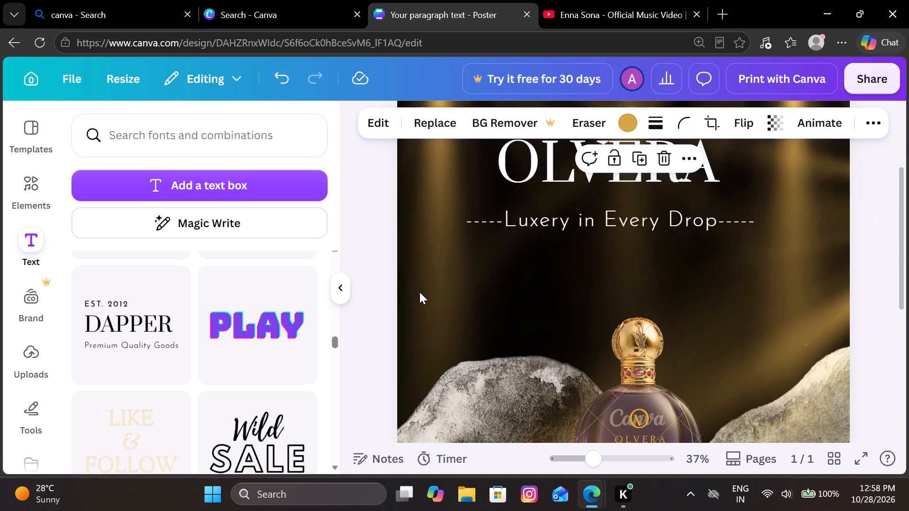
pyautogui.click(419, 292)
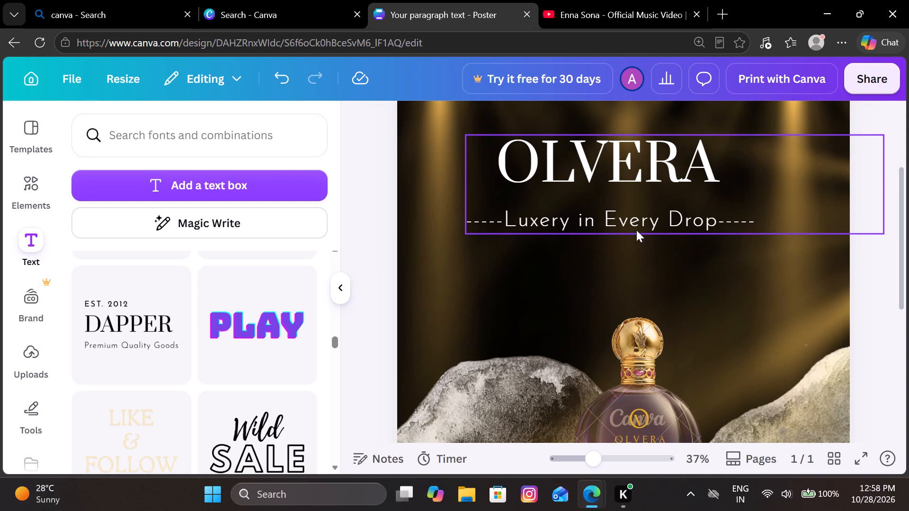
# Scale the tagline down to a font size of about 42.7 and place it directly beneath the OLVERA title.
pyautogui.click(649, 220)
pyautogui.click(649, 220)
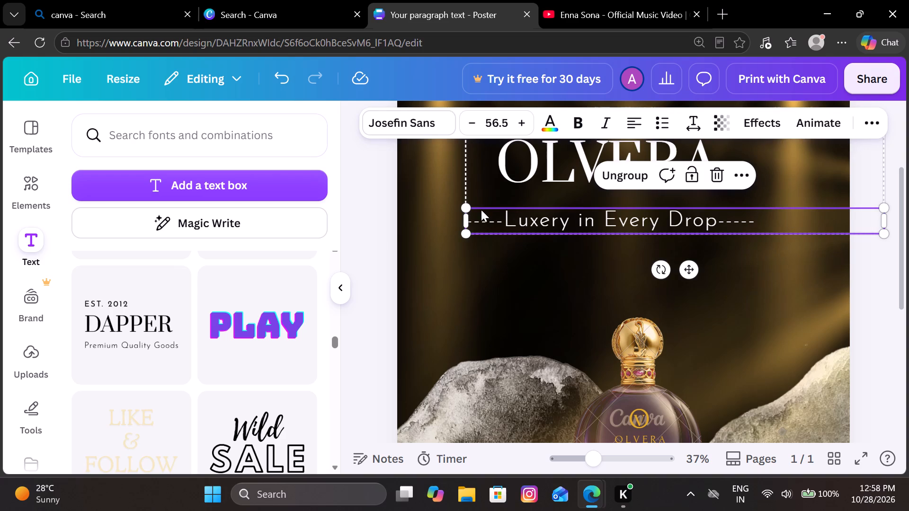
pyautogui.moveTo(463, 207); pyautogui.dragTo(551, 236)
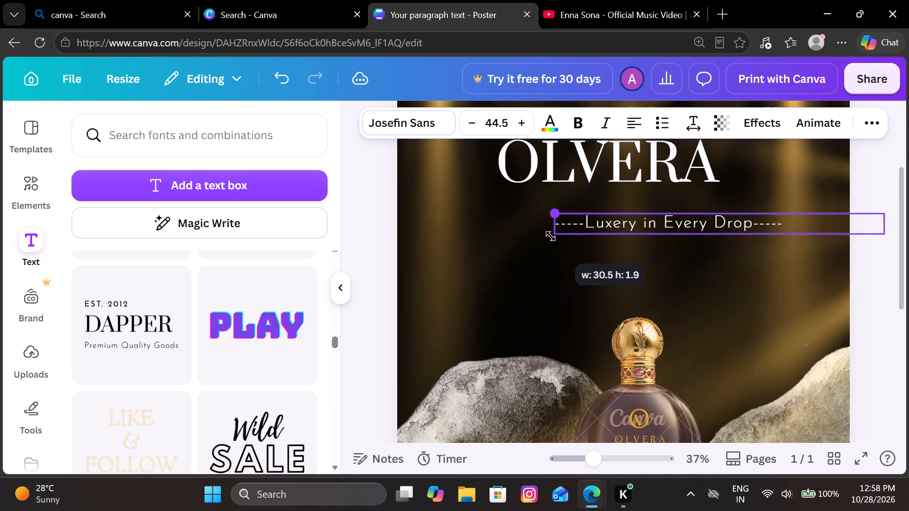
pyautogui.moveTo(551, 236); pyautogui.dragTo(564, 237)
pyautogui.moveTo(643, 224); pyautogui.dragTo(584, 210)
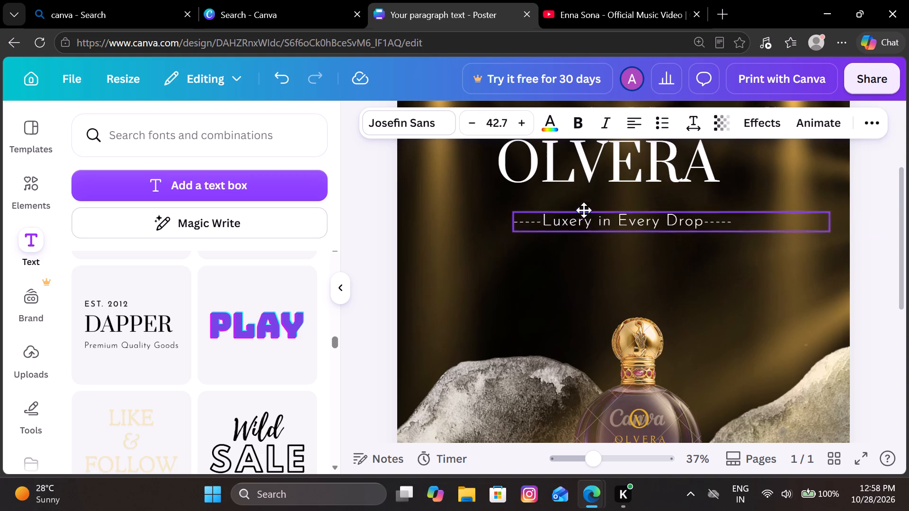
pyautogui.moveTo(584, 210); pyautogui.dragTo(578, 208)
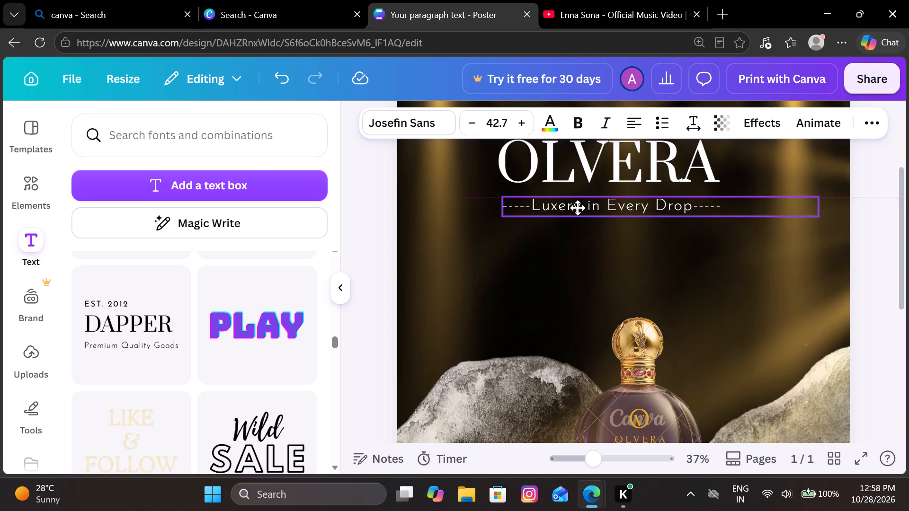
pyautogui.moveTo(578, 208); pyautogui.dragTo(578, 208)
pyautogui.click(511, 252)
# Resize the OLVERA title and tagline group to about 35 wide and position it above the perfume bottle.
pyautogui.scroll(1, 511, 252)
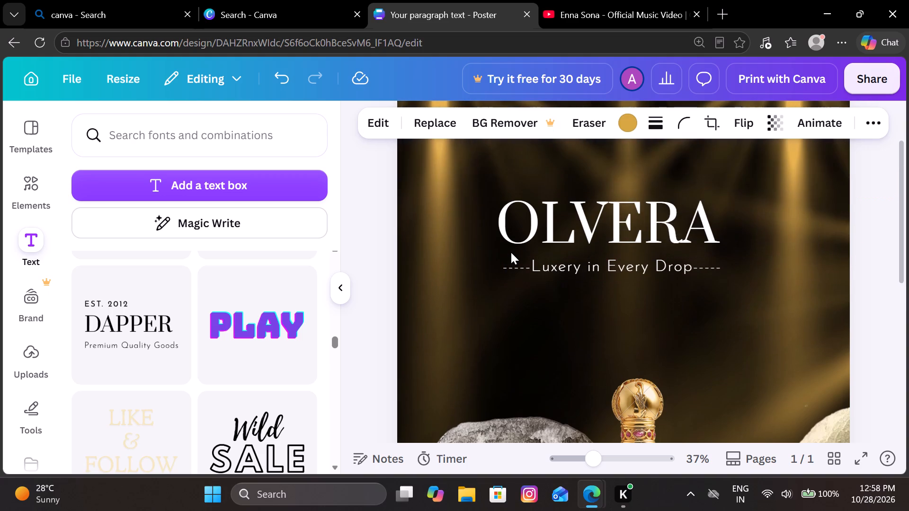
pyautogui.scroll(1, 511, 252)
pyautogui.moveTo(616, 239); pyautogui.dragTo(621, 230)
pyautogui.moveTo(742, 256); pyautogui.dragTo(754, 261)
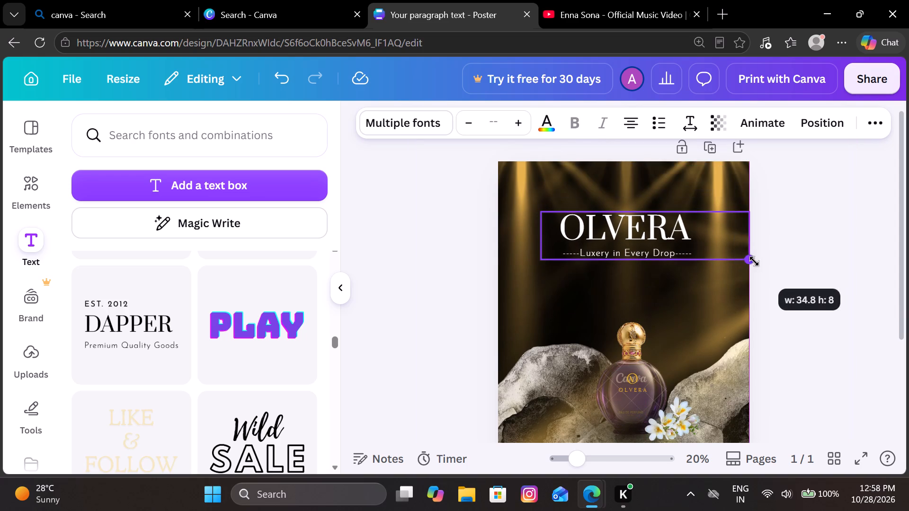
pyautogui.moveTo(754, 261); pyautogui.dragTo(758, 263)
pyautogui.moveTo(706, 255); pyautogui.dragTo(723, 255)
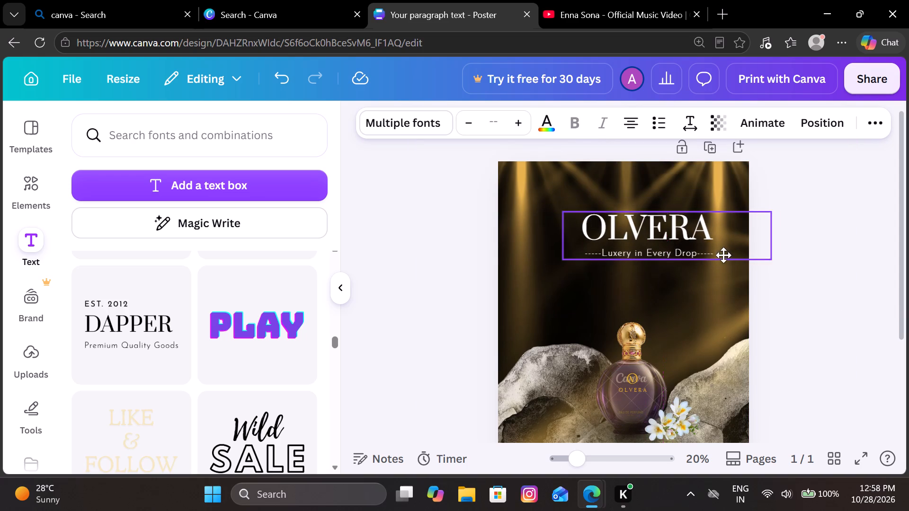
pyautogui.moveTo(723, 255); pyautogui.dragTo(717, 255)
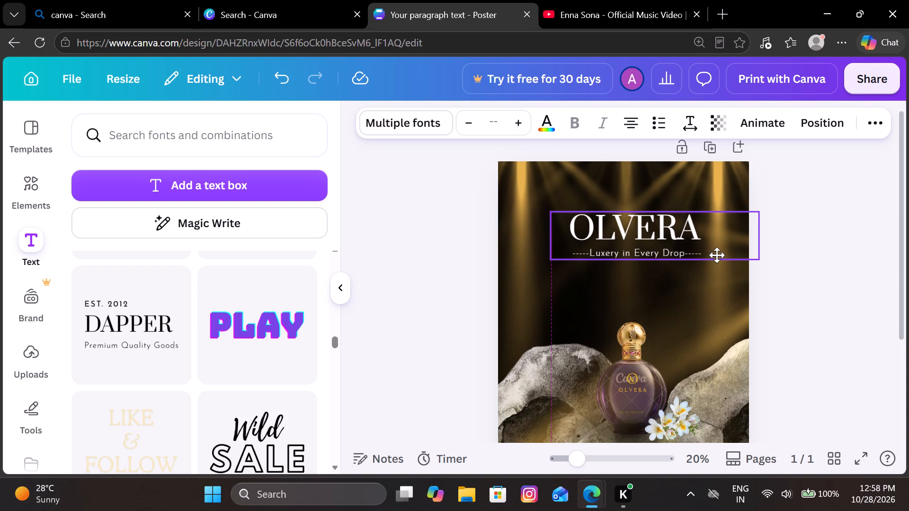
pyautogui.moveTo(717, 255); pyautogui.dragTo(716, 255)
pyautogui.moveTo(716, 255); pyautogui.dragTo(714, 255)
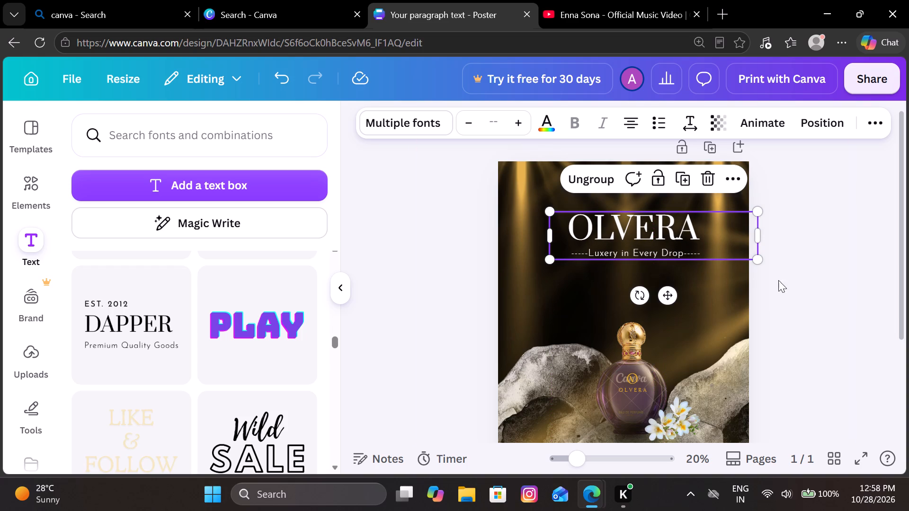
pyautogui.click(792, 298)
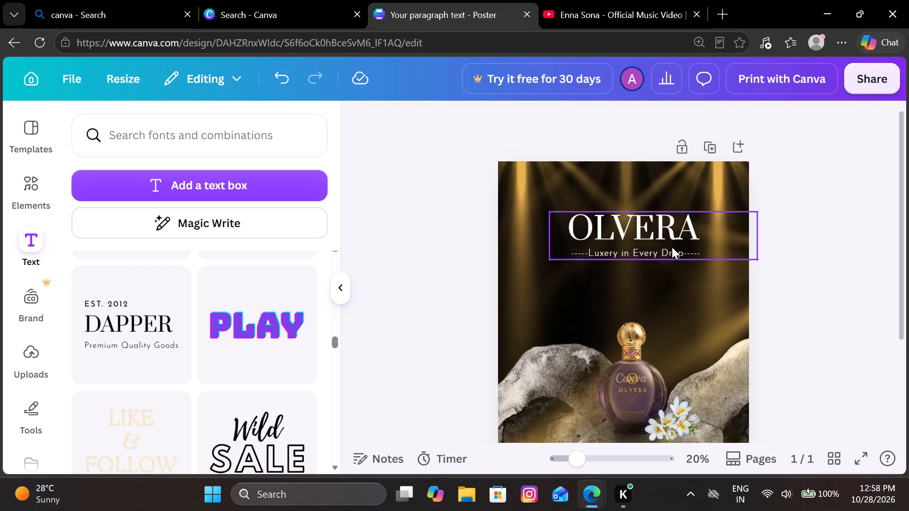
pyautogui.click(672, 247)
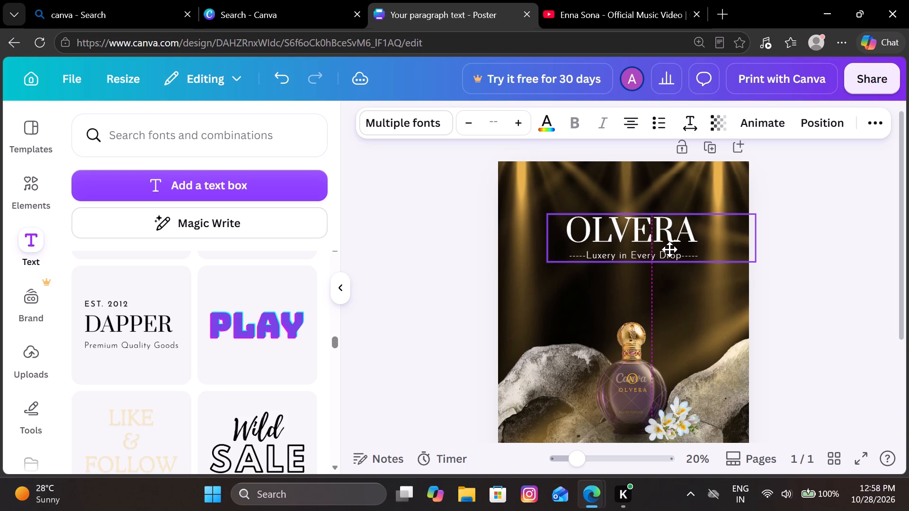
pyautogui.click(796, 324)
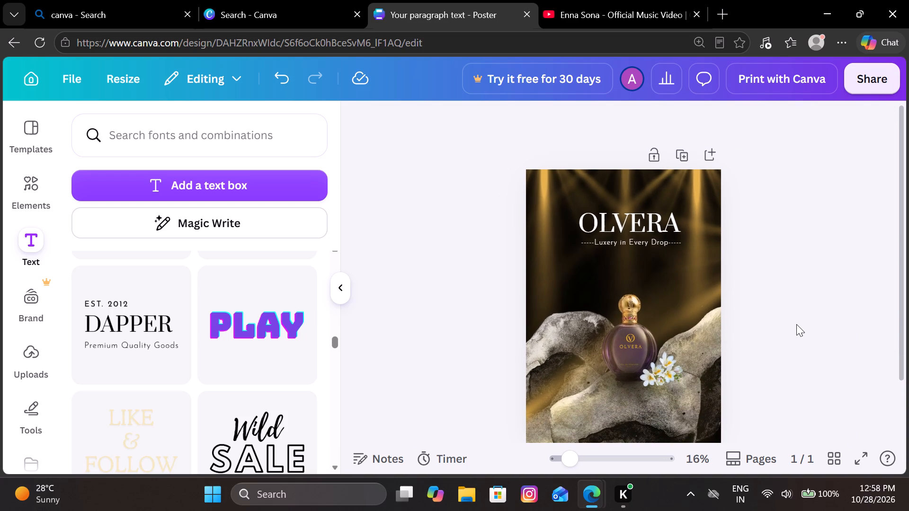
# Recolor the OLVERA title and tagline group yellow, after trying orange #dda412.
pyautogui.scroll(-1, 796, 324)
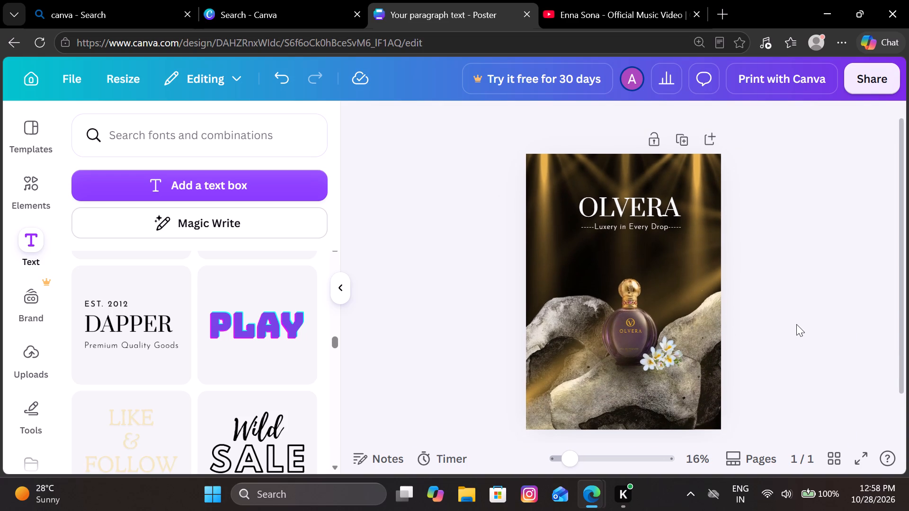
pyautogui.click(637, 225)
pyautogui.click(549, 121)
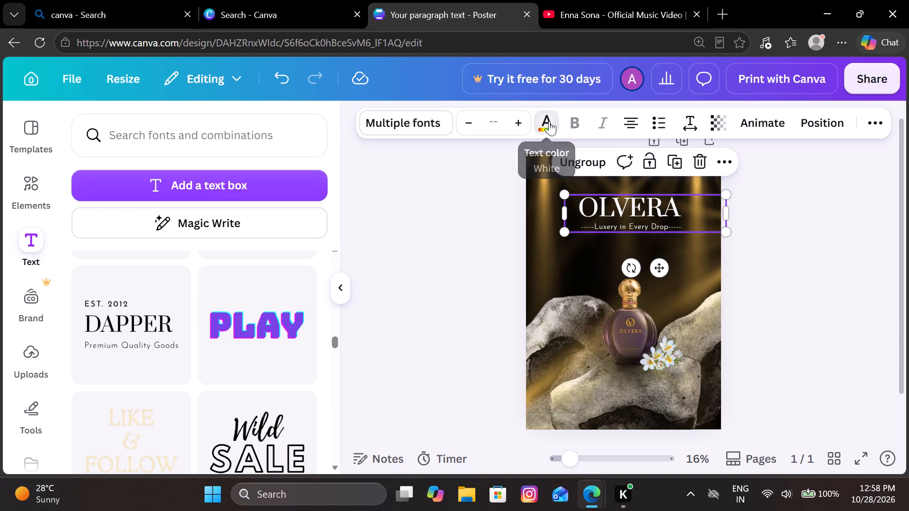
pyautogui.click(159, 231)
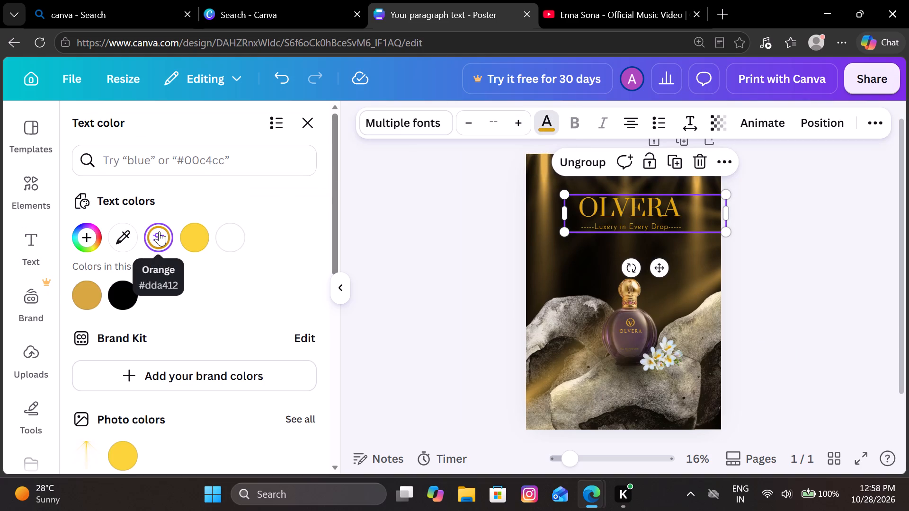
pyautogui.click(196, 240)
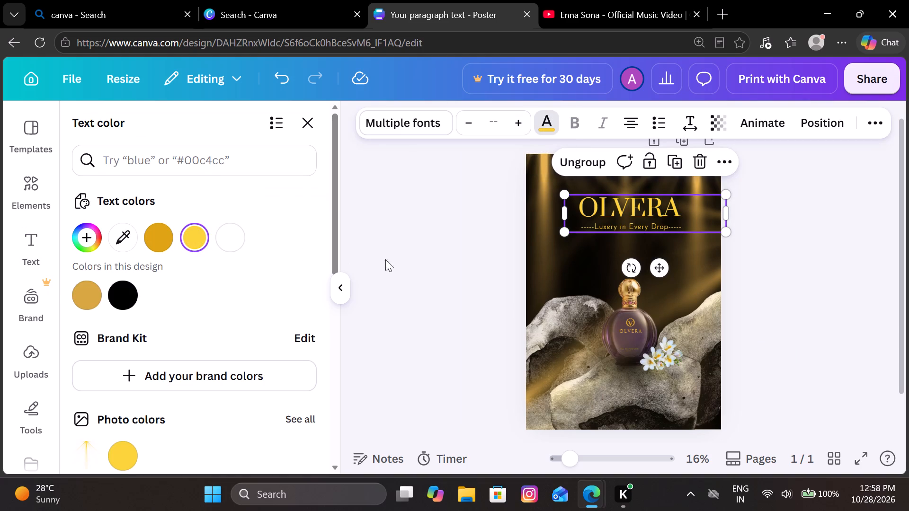
pyautogui.click(422, 258)
pyautogui.click(422, 258)
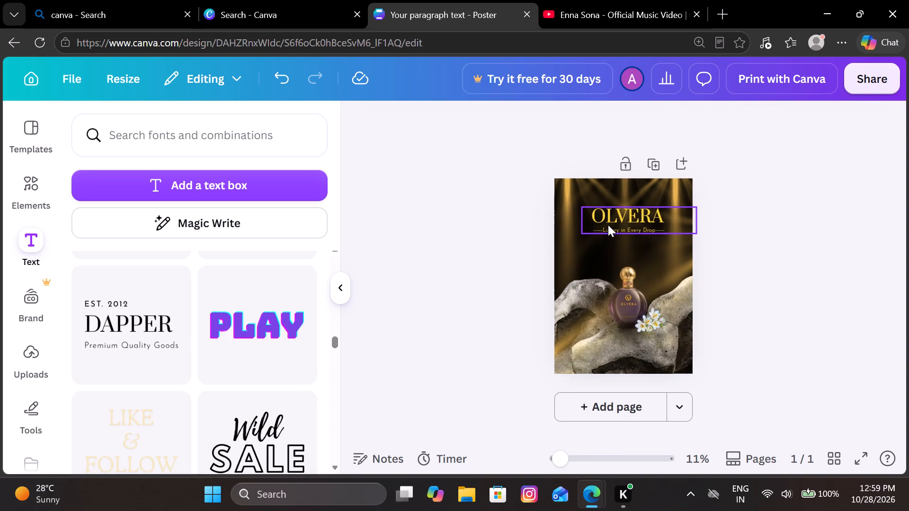
# Fine-tune the size of the yellow title group and place it in the poster's upper area, centred above the bottle.
pyautogui.moveTo(608, 224); pyautogui.dragTo(600, 229)
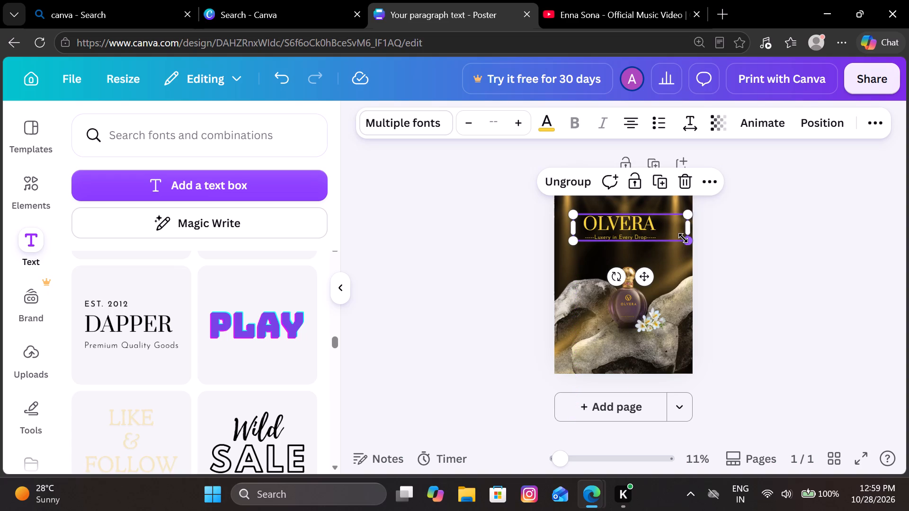
pyautogui.moveTo(686, 238); pyautogui.dragTo(718, 247)
pyautogui.moveTo(690, 236); pyautogui.dragTo(684, 235)
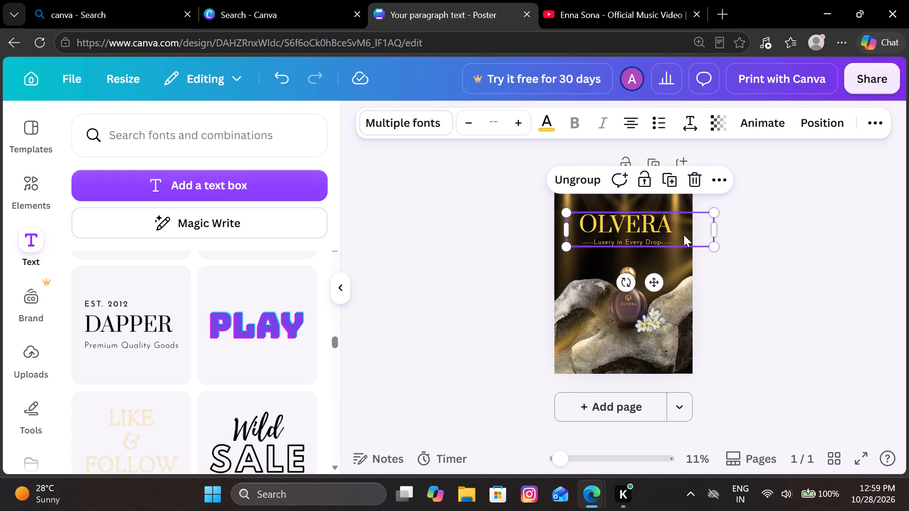
pyautogui.moveTo(719, 248); pyautogui.dragTo(690, 234)
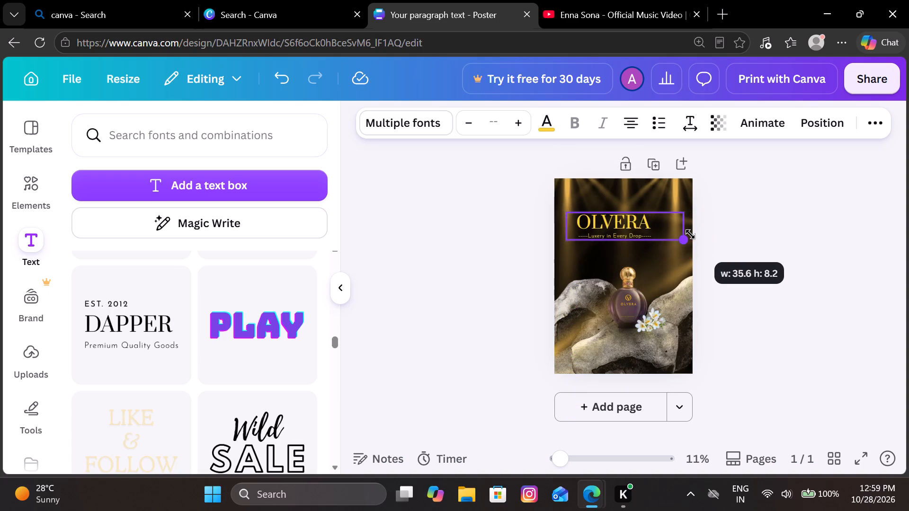
pyautogui.moveTo(690, 234); pyautogui.dragTo(689, 234)
pyautogui.moveTo(656, 230); pyautogui.dragTo(666, 231)
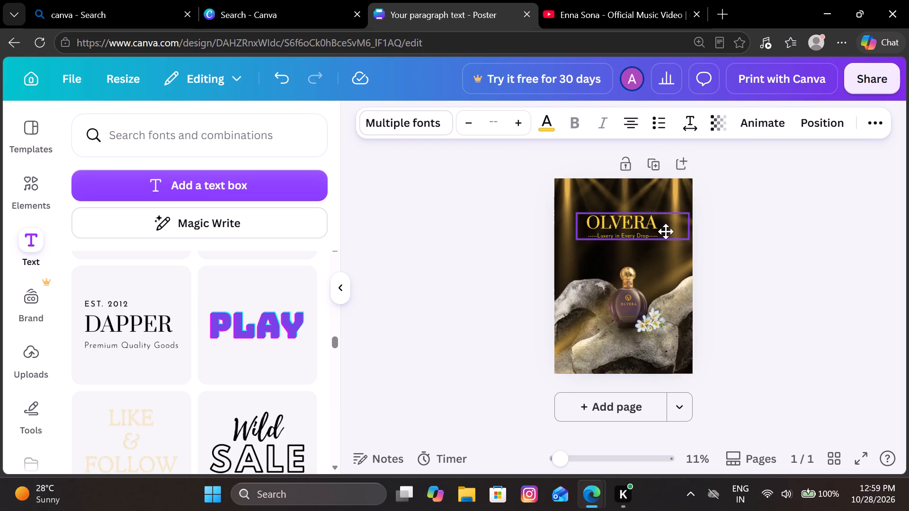
pyautogui.moveTo(666, 231); pyautogui.dragTo(671, 226)
pyautogui.click(748, 260)
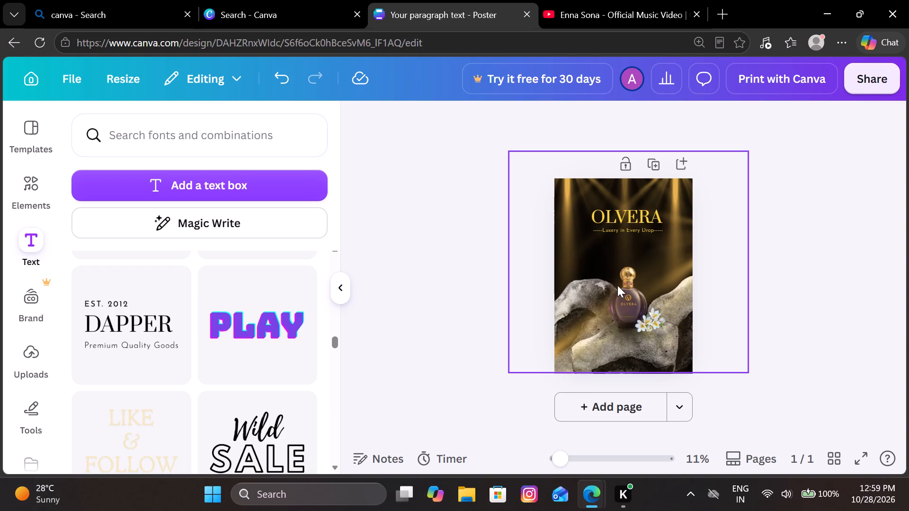
pyautogui.doubleClick(636, 280)
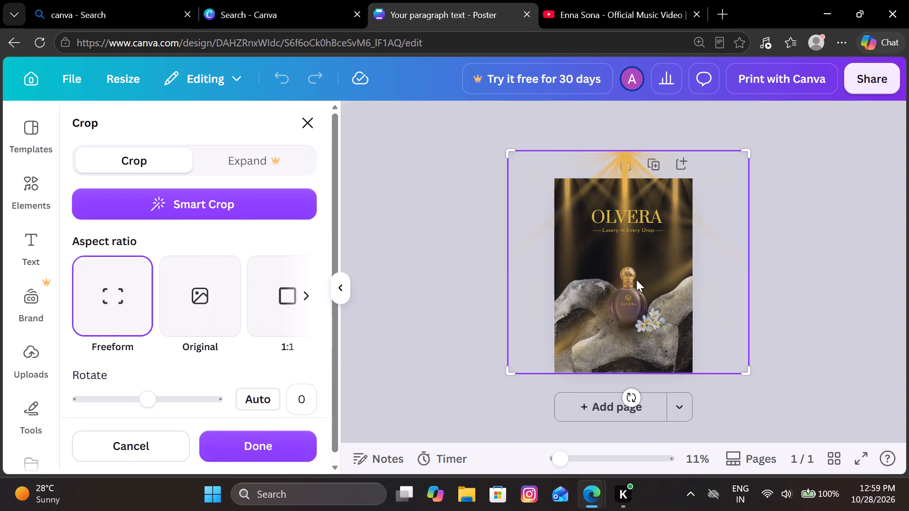
pyautogui.click(451, 287)
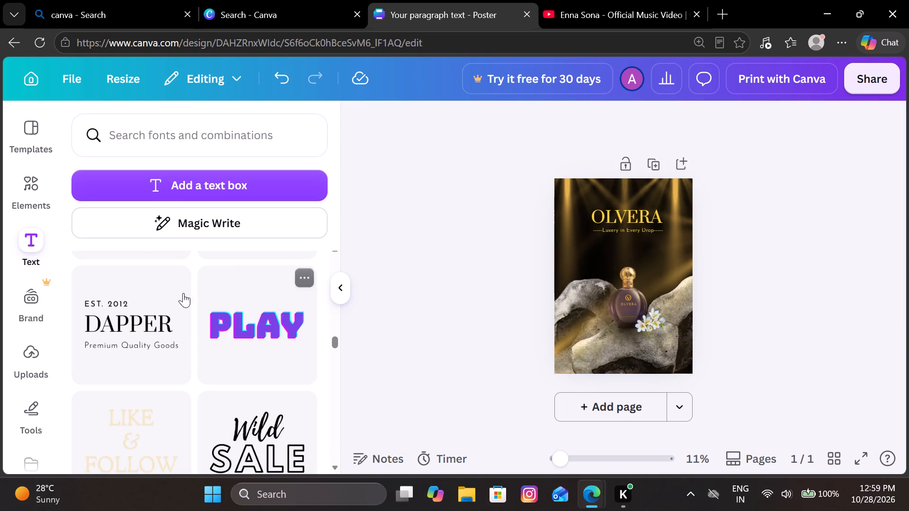
# Add the DAPPER font combination to the poster and delete its "EST. 2012" and "Premium Quality Goods" lines.
pyautogui.click(160, 295)
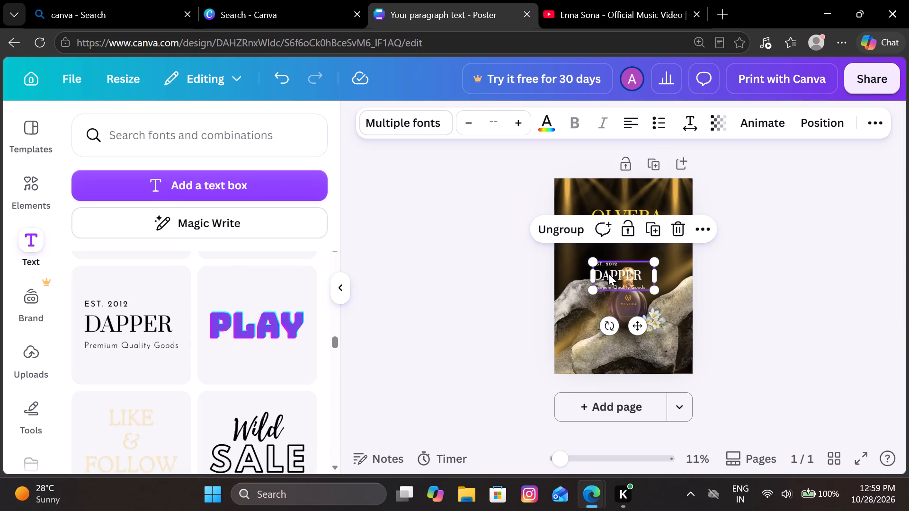
pyautogui.click(585, 257)
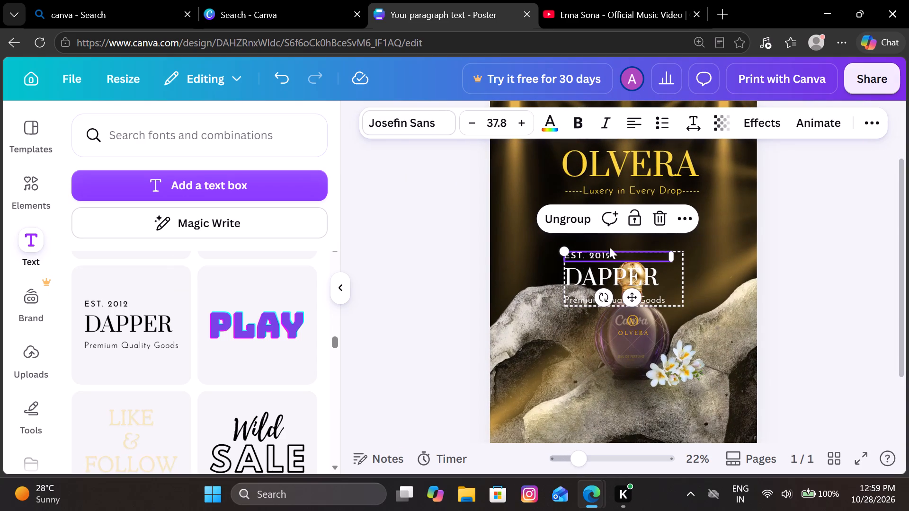
pyautogui.click(665, 216)
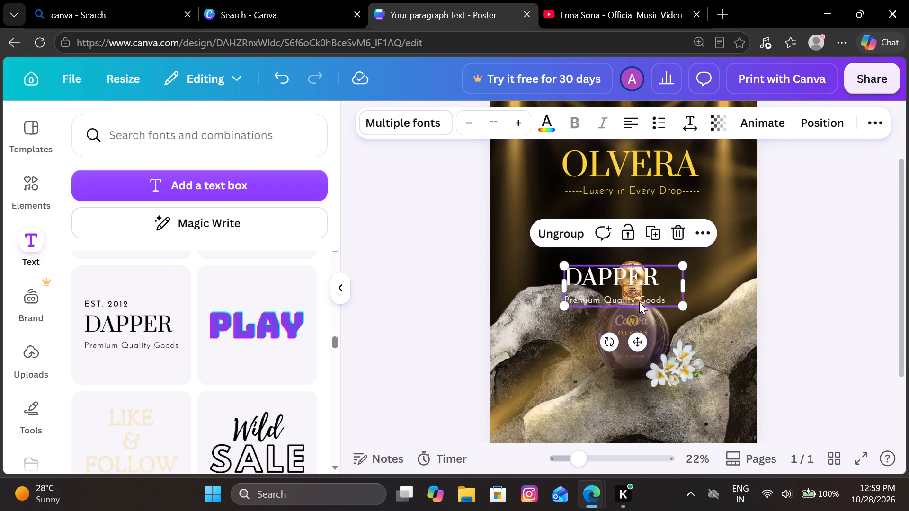
pyautogui.click(639, 302)
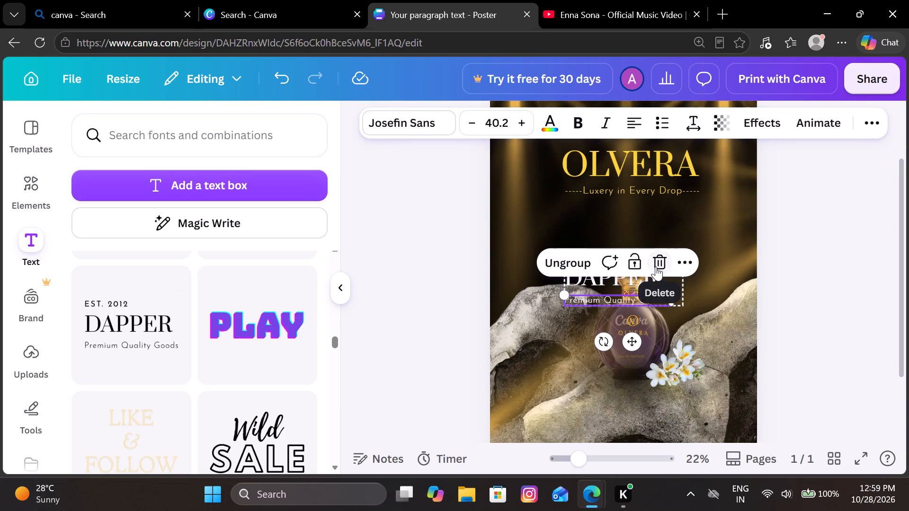
pyautogui.click(656, 266)
# Replace the DAPPER text with the single letter V, after trying O.
pyautogui.click(642, 272)
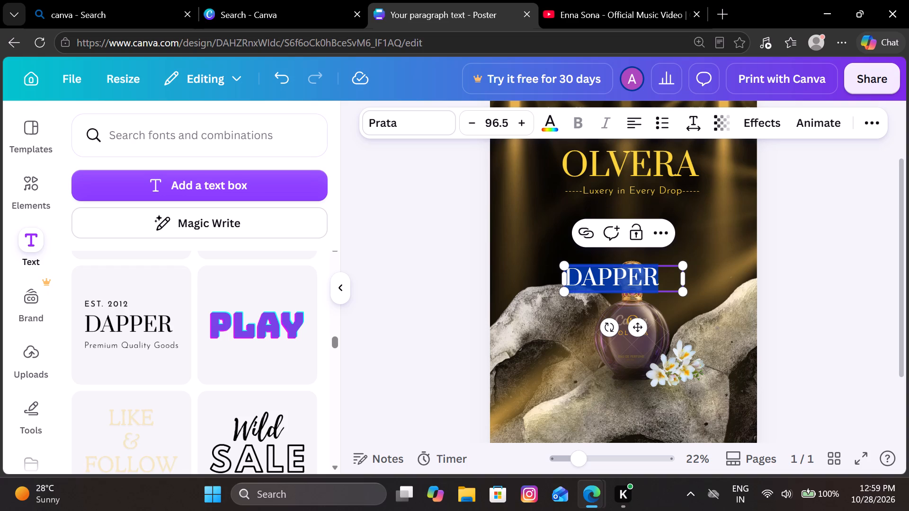
pyautogui.hotkey('shift', 'o')
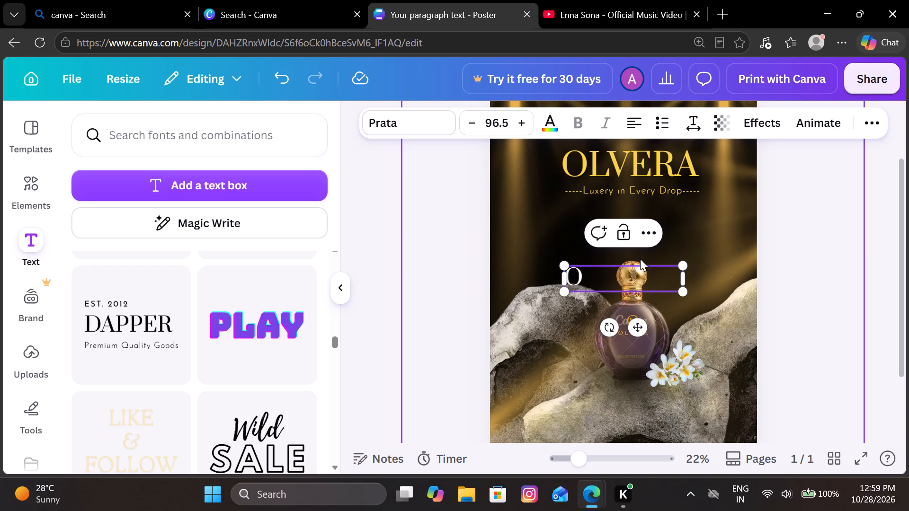
pyautogui.click(630, 276)
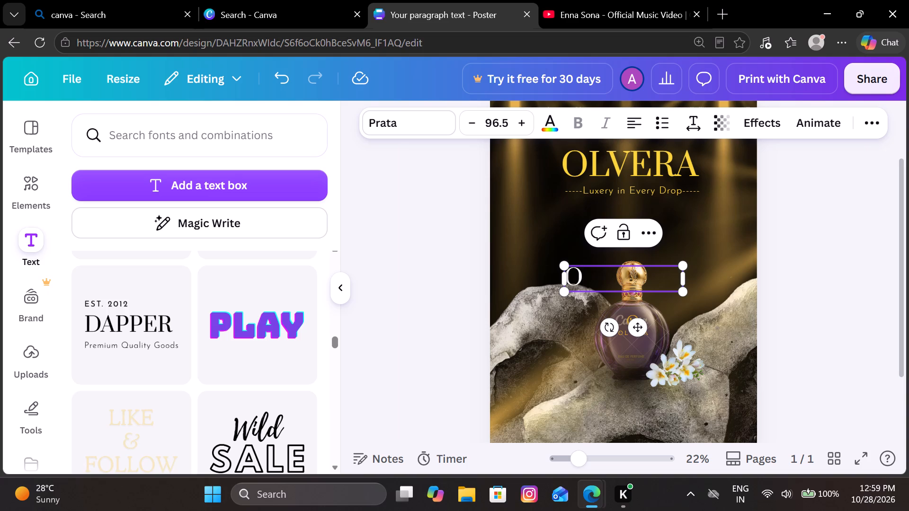
pyautogui.press('BackSpace')
pyautogui.hotkey('shift', 'v')
# Recolor the letter V yellow #fad438, after trying orange, and change all matching text colours on the page.
pyautogui.click(551, 123)
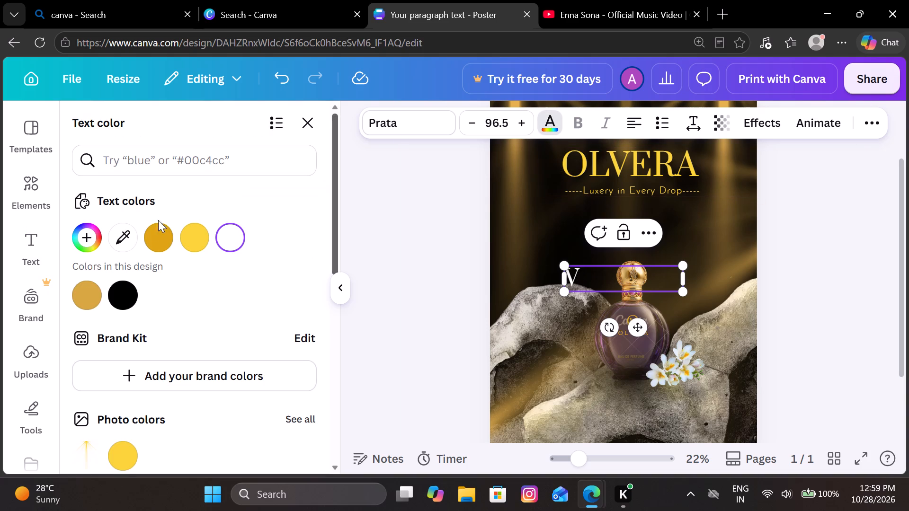
pyautogui.click(152, 230)
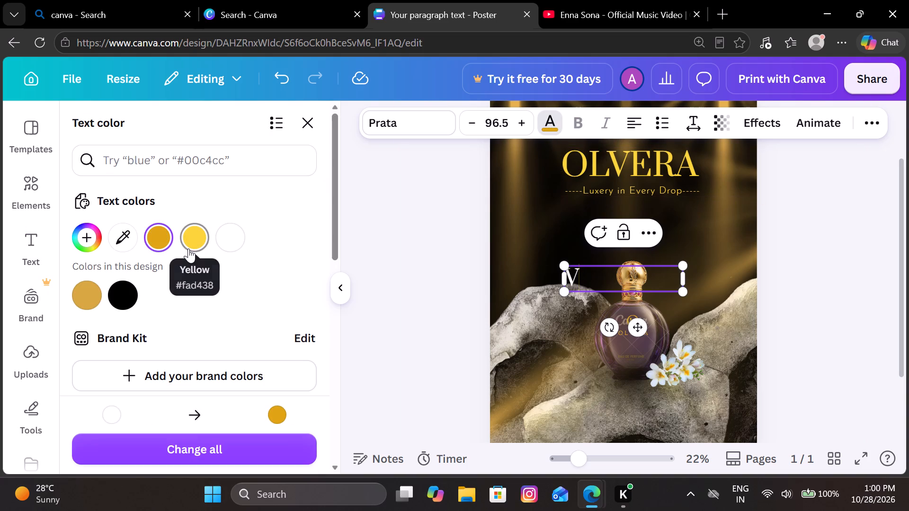
pyautogui.click(188, 248)
pyautogui.click(225, 441)
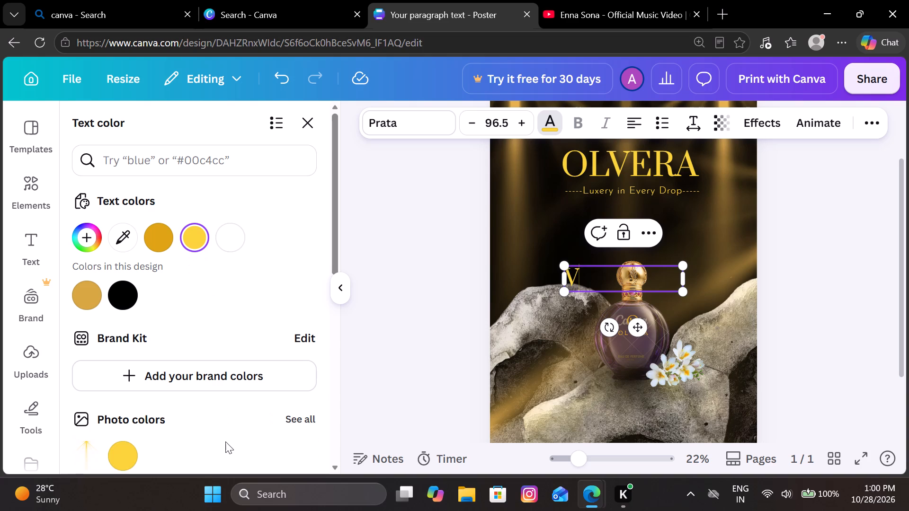
# Enlarge the V to a font size of about 209 and move it to the poster's top, above the OLVERA title.
pyautogui.moveTo(680, 295); pyautogui.dragTo(881, 378)
pyautogui.moveTo(723, 304); pyautogui.dragTo(761, 248)
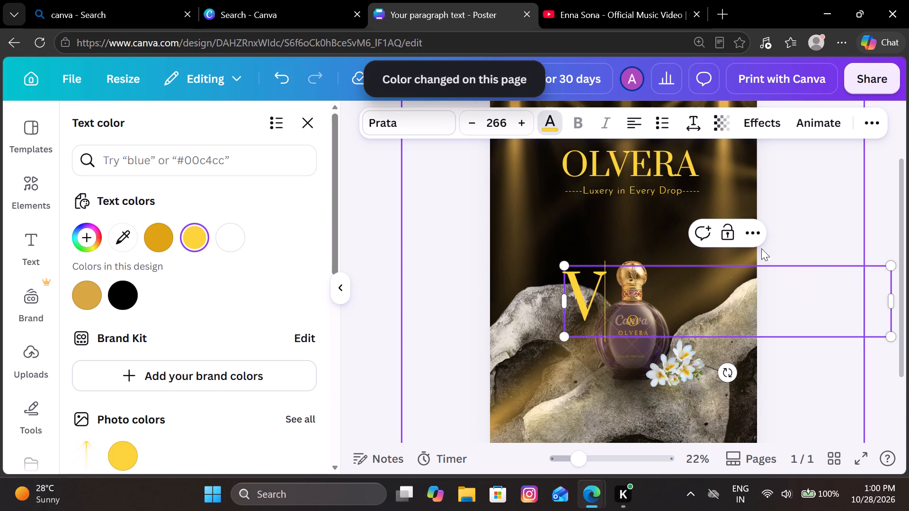
pyautogui.moveTo(761, 248); pyautogui.dragTo(766, 240)
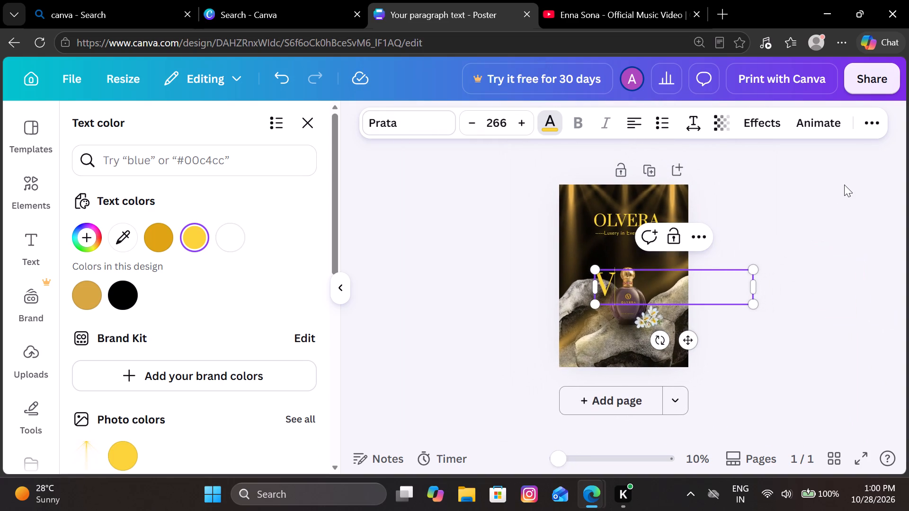
pyautogui.moveTo(743, 331); pyautogui.dragTo(716, 312)
pyautogui.moveTo(716, 312); pyautogui.dragTo(722, 317)
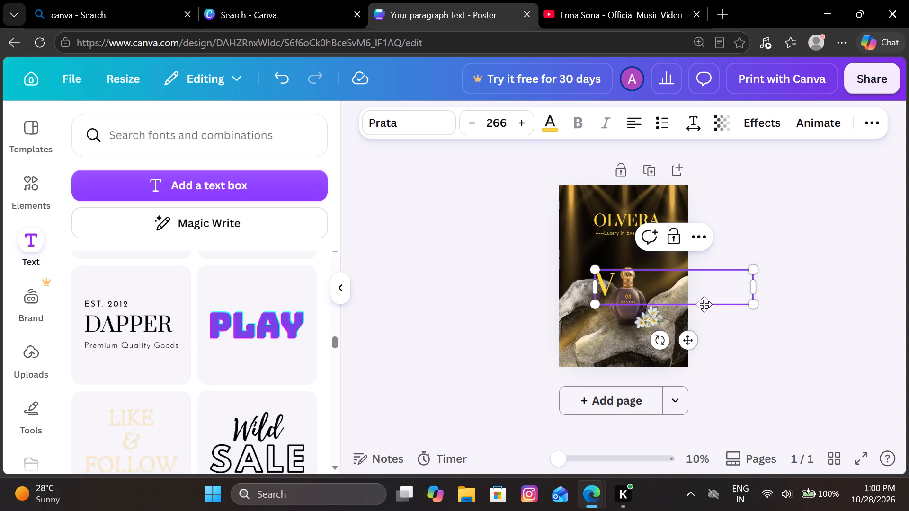
pyautogui.moveTo(704, 304); pyautogui.dragTo(725, 215)
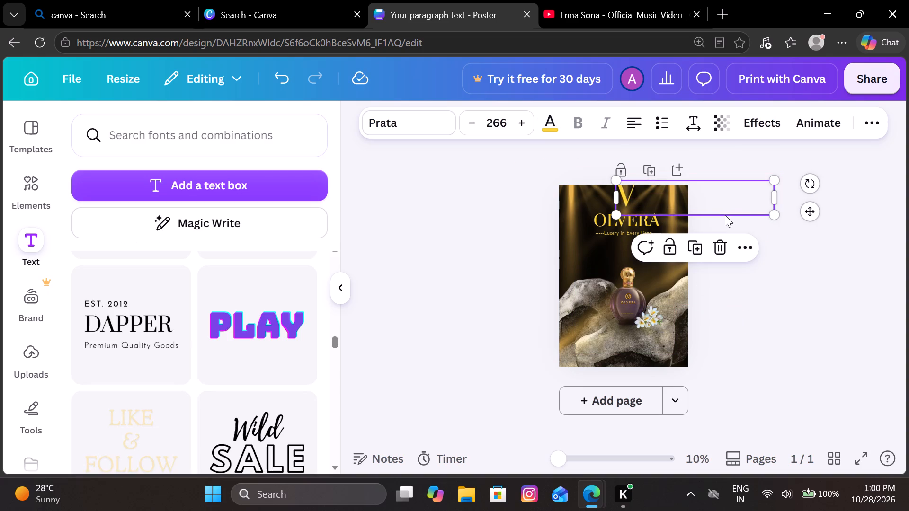
pyautogui.moveTo(770, 181); pyautogui.dragTo(742, 217)
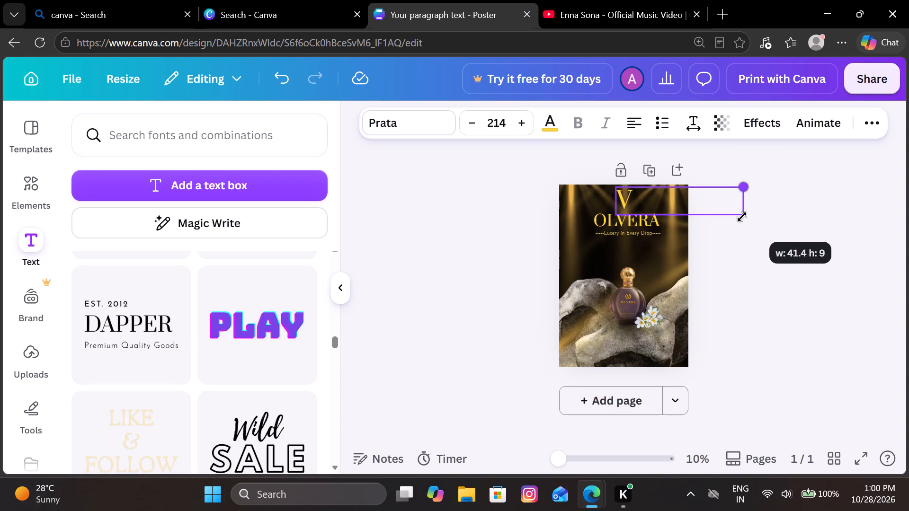
pyautogui.moveTo(742, 217); pyautogui.dragTo(738, 222)
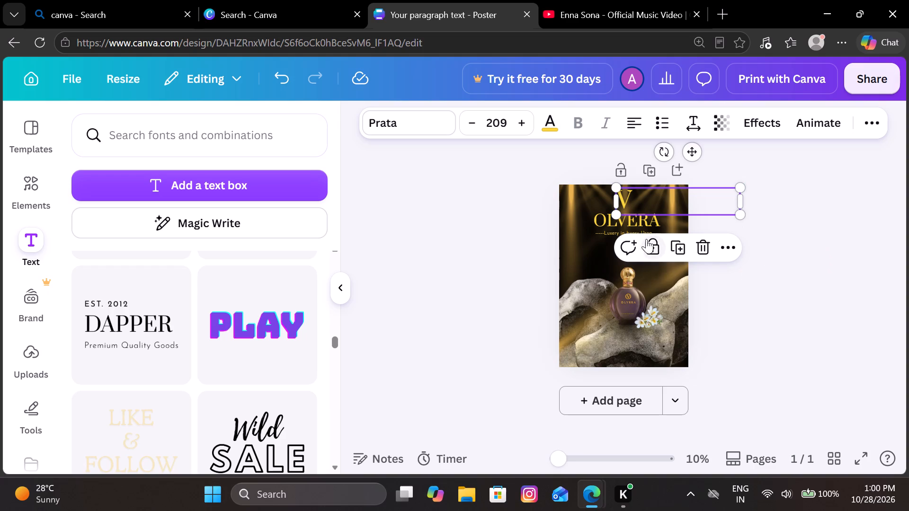
pyautogui.click(852, 288)
# Shift the OLVERA title group slightly down, scale the V to about 159 and centre it above the title.
pyautogui.moveTo(631, 231); pyautogui.dragTo(632, 240)
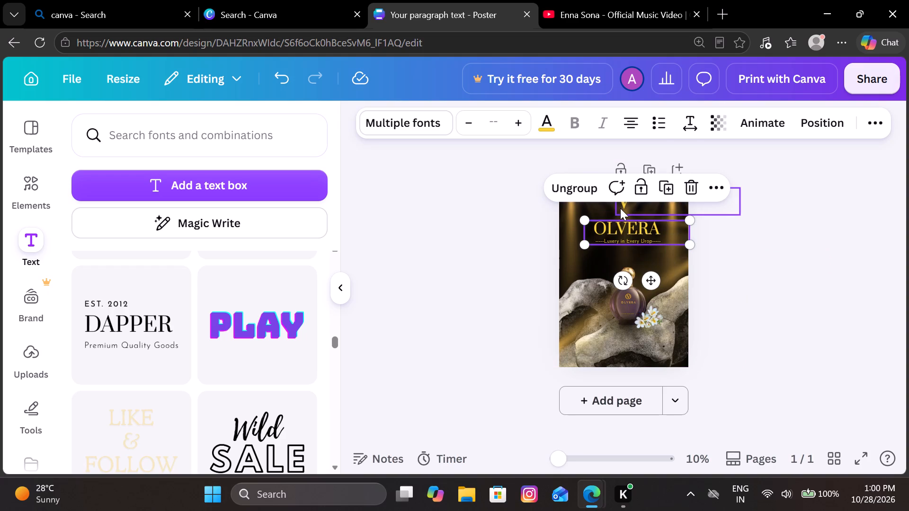
pyautogui.click(620, 208)
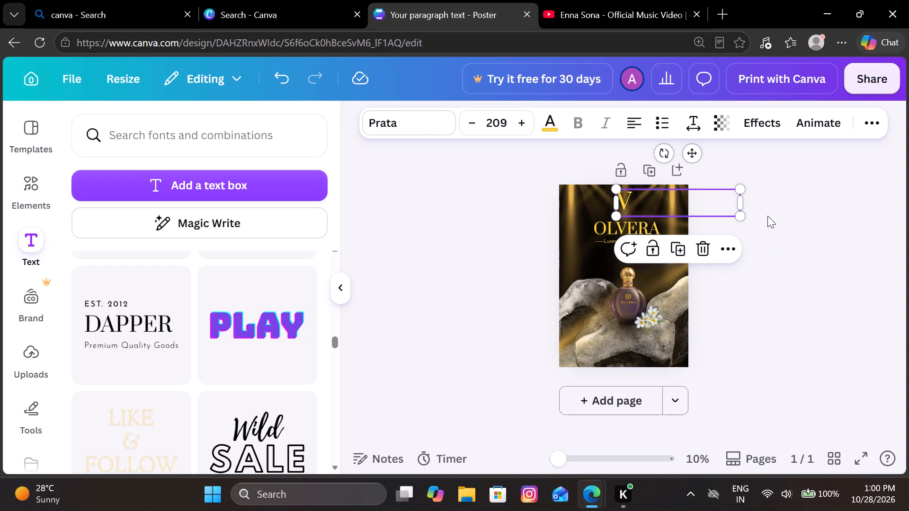
pyautogui.moveTo(741, 218); pyautogui.dragTo(722, 209)
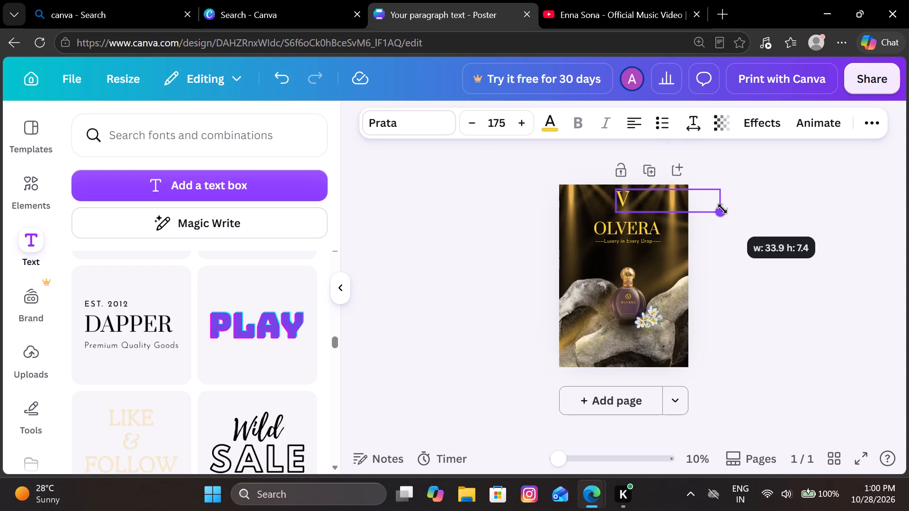
pyautogui.moveTo(722, 209); pyautogui.dragTo(711, 206)
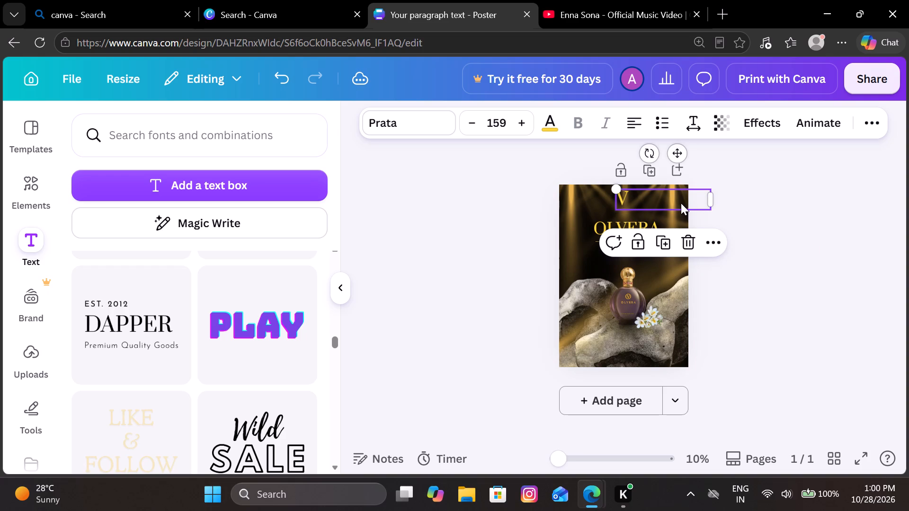
pyautogui.moveTo(679, 202); pyautogui.dragTo(686, 208)
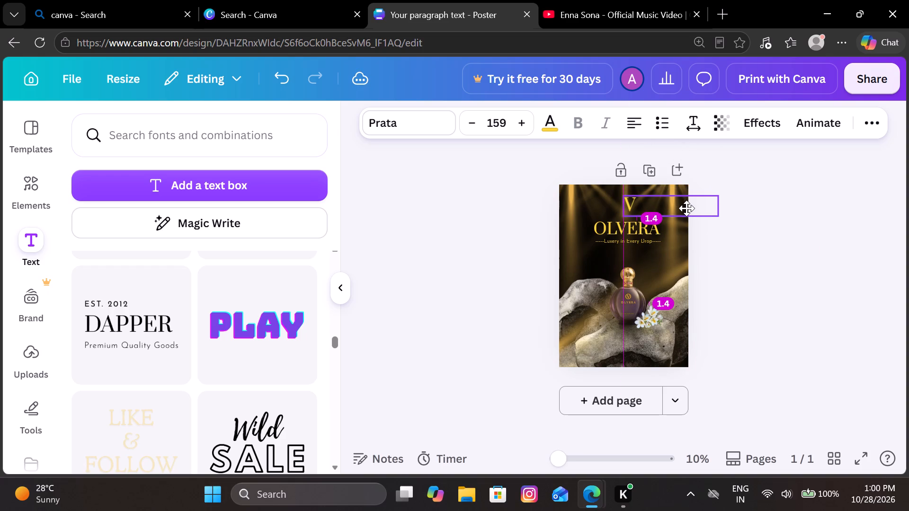
pyautogui.moveTo(686, 208); pyautogui.dragTo(683, 208)
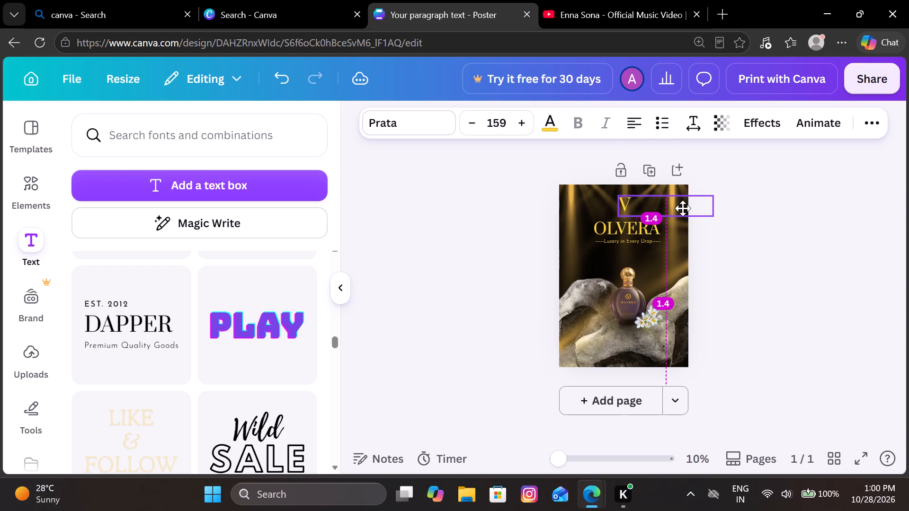
pyautogui.moveTo(683, 208); pyautogui.dragTo(684, 208)
pyautogui.click(773, 249)
# Add the "Official Memo" font combination to the poster and delete its company line and its status and date lines.
pyautogui.scroll(3, 161, 354)
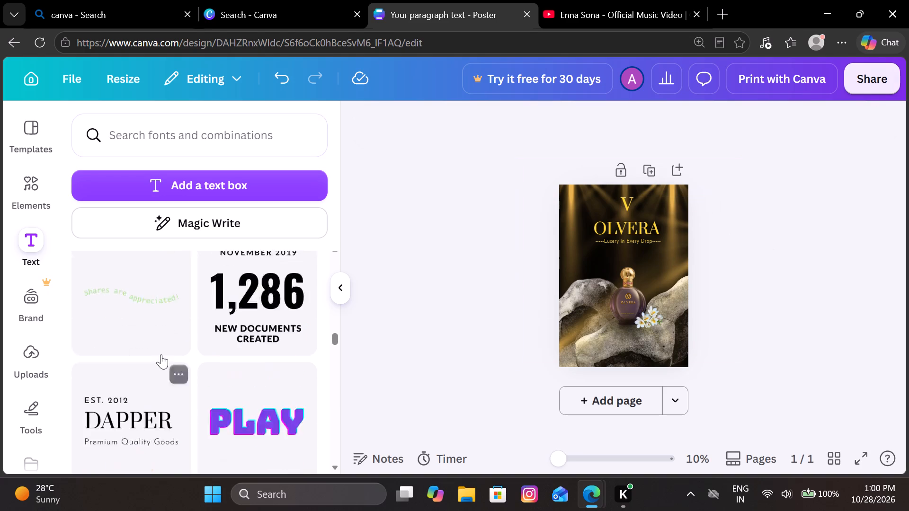
pyautogui.scroll(12, 161, 354)
pyautogui.scroll(-1, 162, 403)
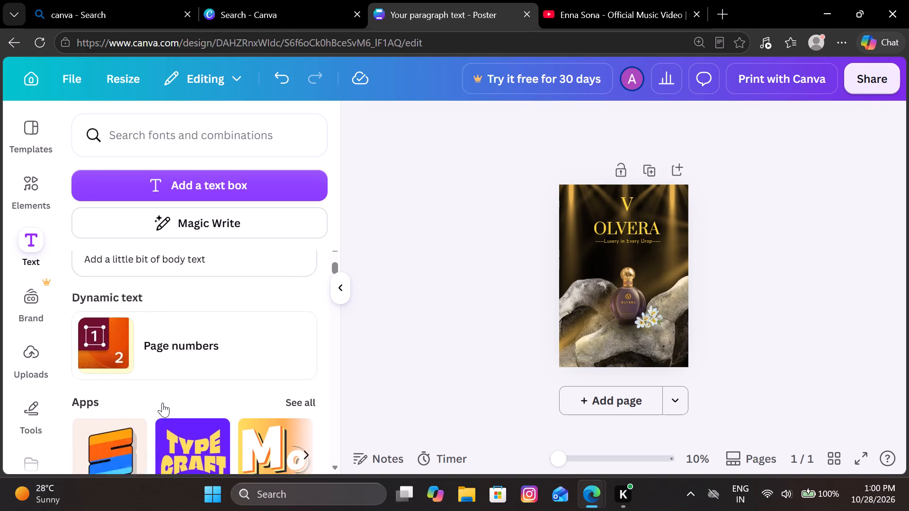
pyautogui.scroll(-4, 162, 403)
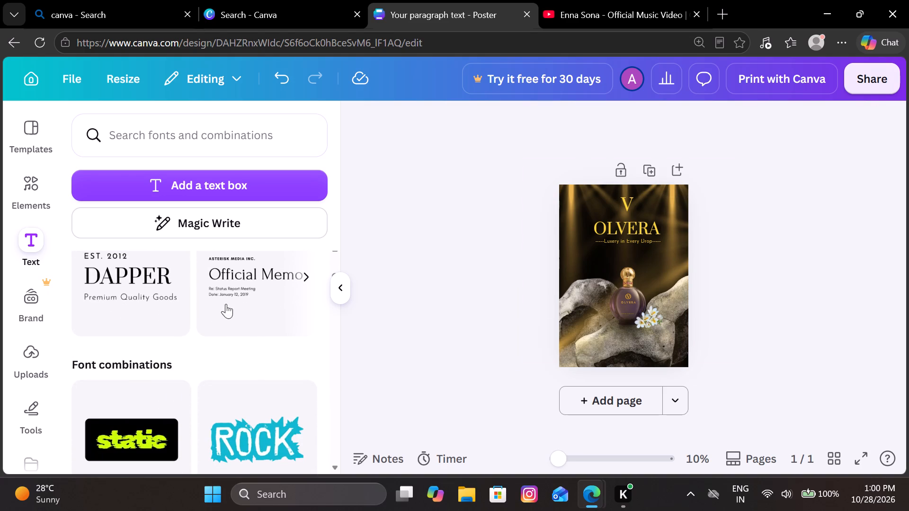
pyautogui.click(250, 271)
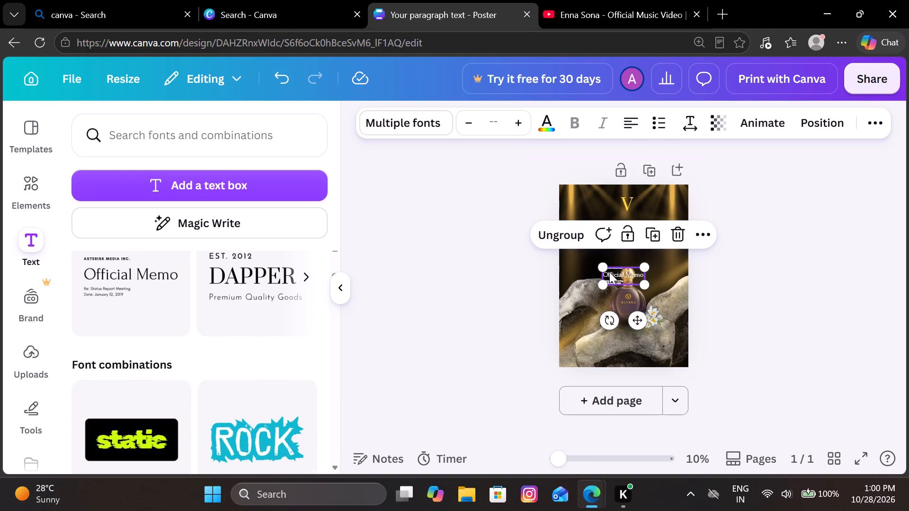
pyautogui.click(605, 264)
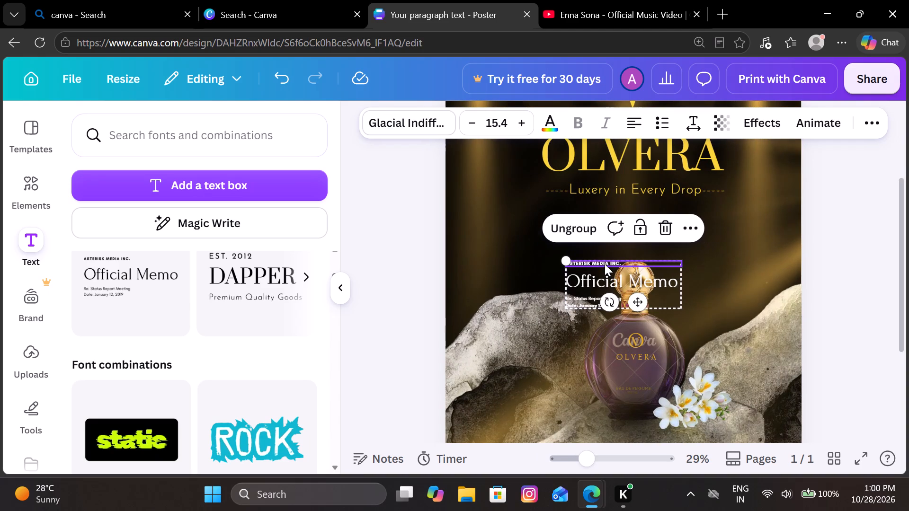
pyautogui.click(665, 223)
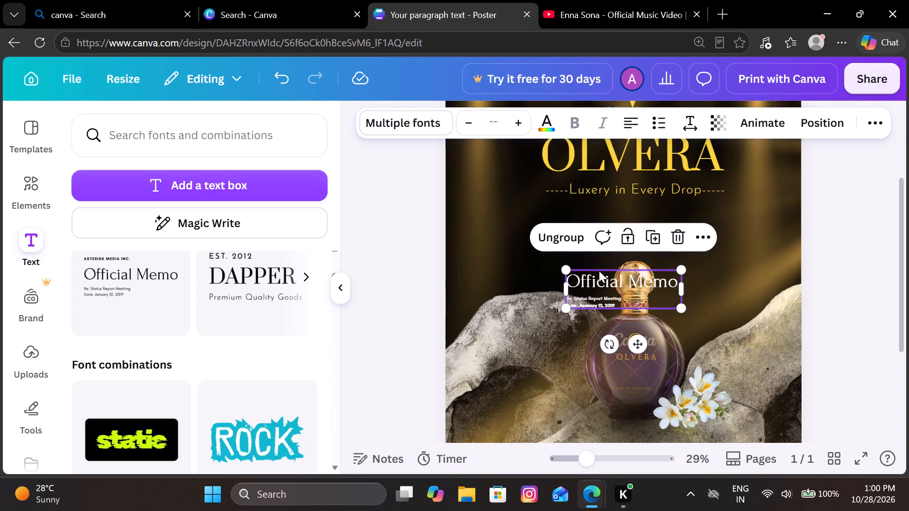
pyautogui.click(594, 304)
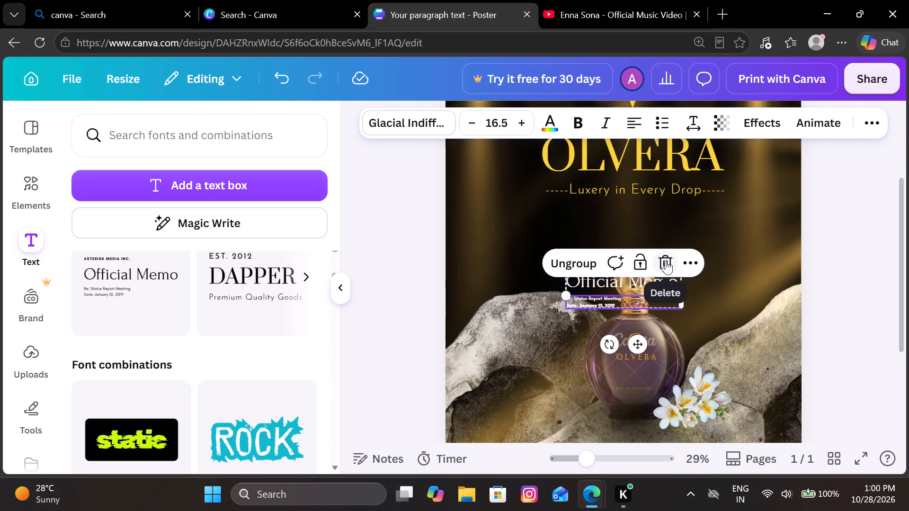
pyautogui.click(666, 260)
# Replace the "Official Memo" text with the letter O and recolor it the title's yellow, changing all matching text colours on the page.
pyautogui.click(603, 286)
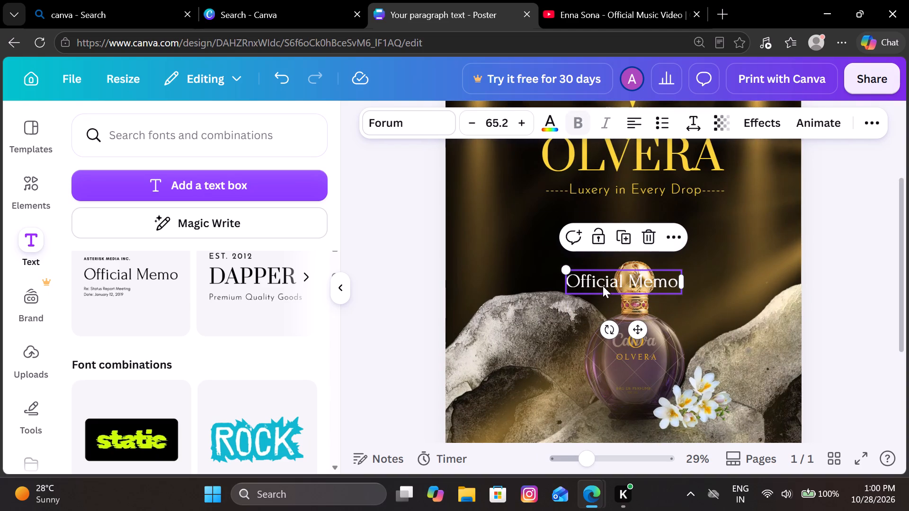
pyautogui.hotkey('shift', 'o')
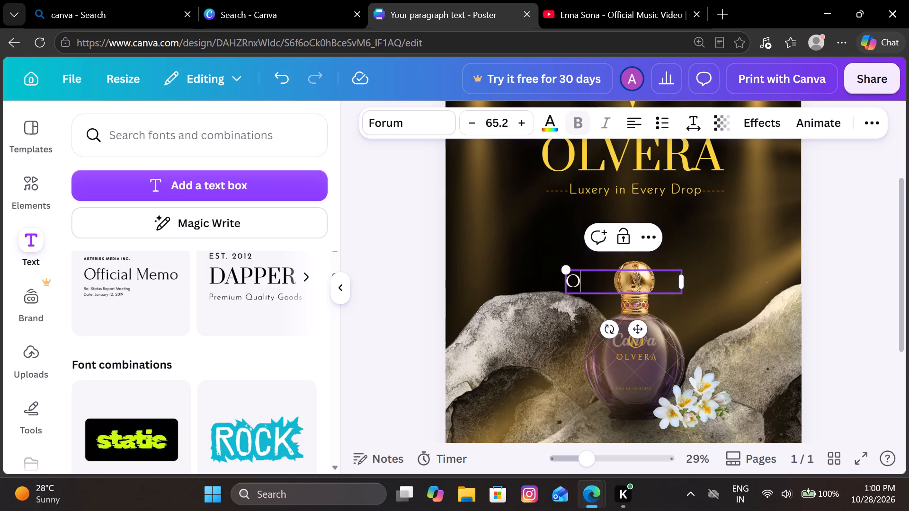
pyautogui.click(551, 115)
pyautogui.click(192, 230)
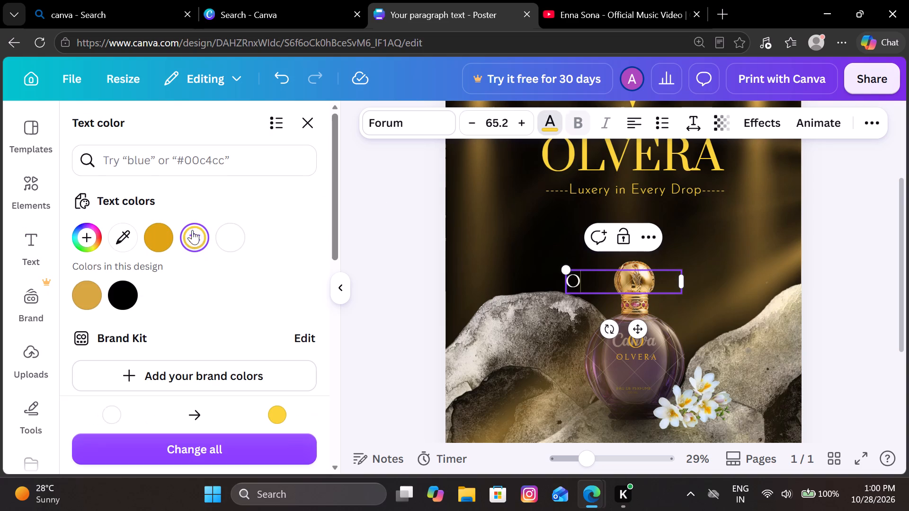
pyautogui.click(282, 453)
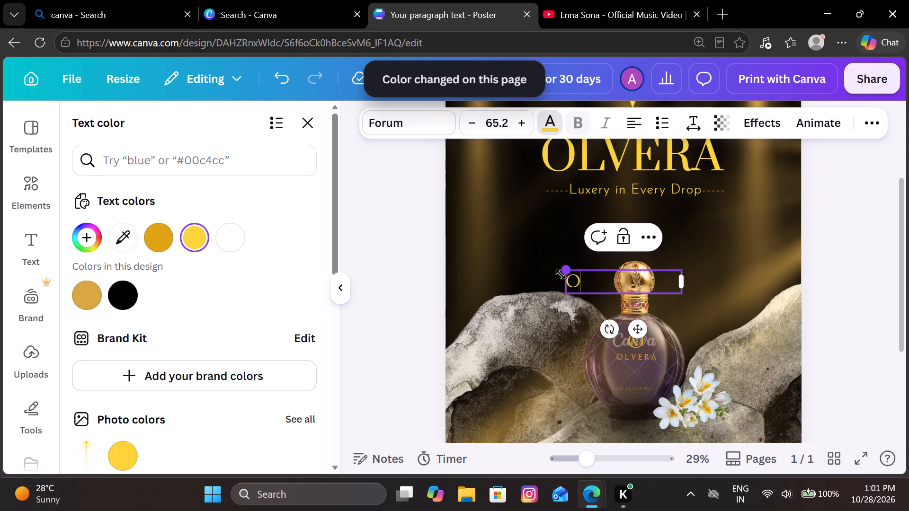
# Enlarge the O to a font size of about 259 and place it around the V above the OLVERA title.
pyautogui.moveTo(563, 268); pyautogui.dragTo(458, 203)
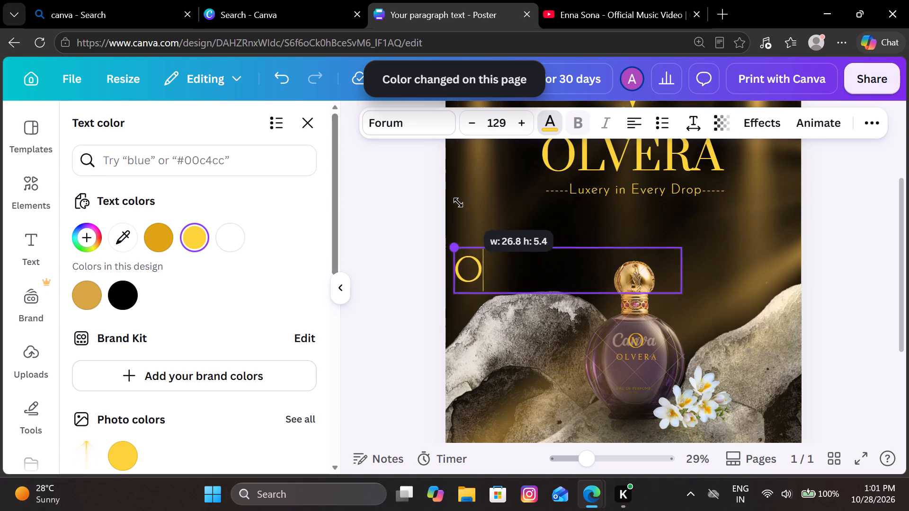
pyautogui.moveTo(458, 203); pyautogui.dragTo(460, 202)
pyautogui.scroll(1, 404, 328)
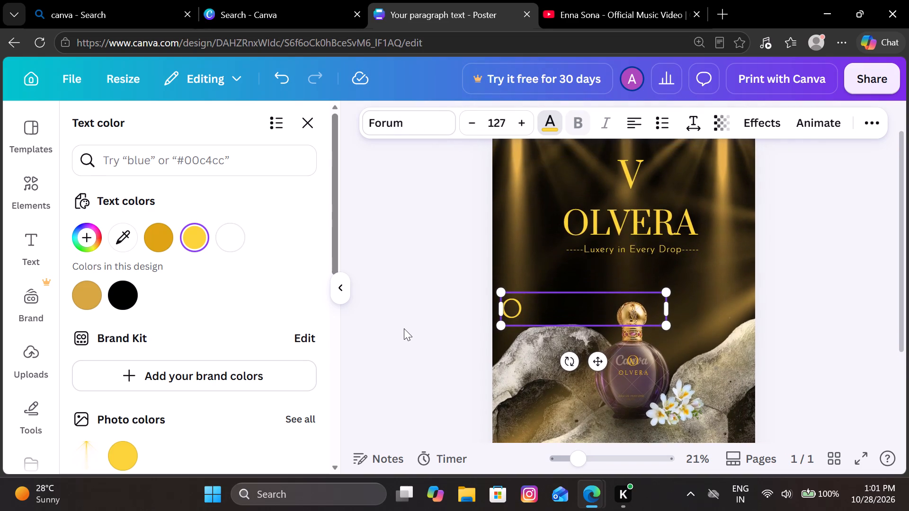
pyautogui.scroll(1, 404, 328)
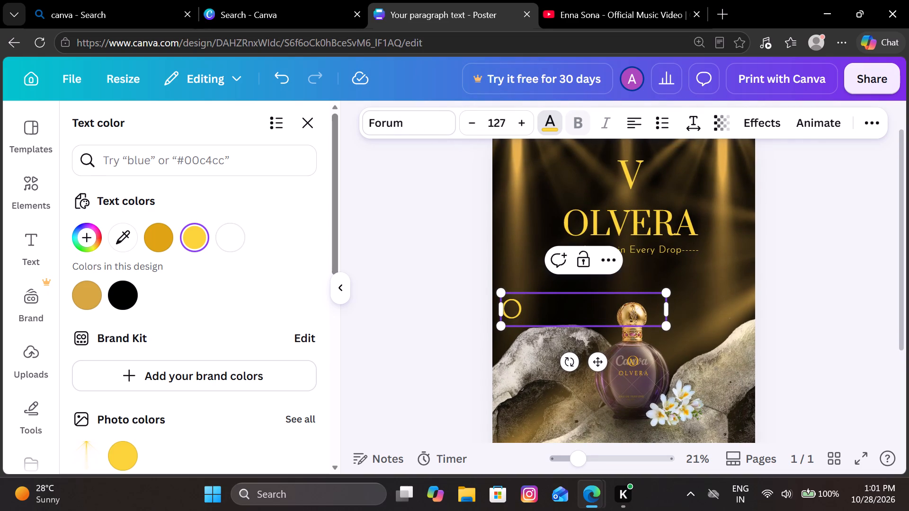
pyautogui.moveTo(423, 371); pyautogui.dragTo(496, 361)
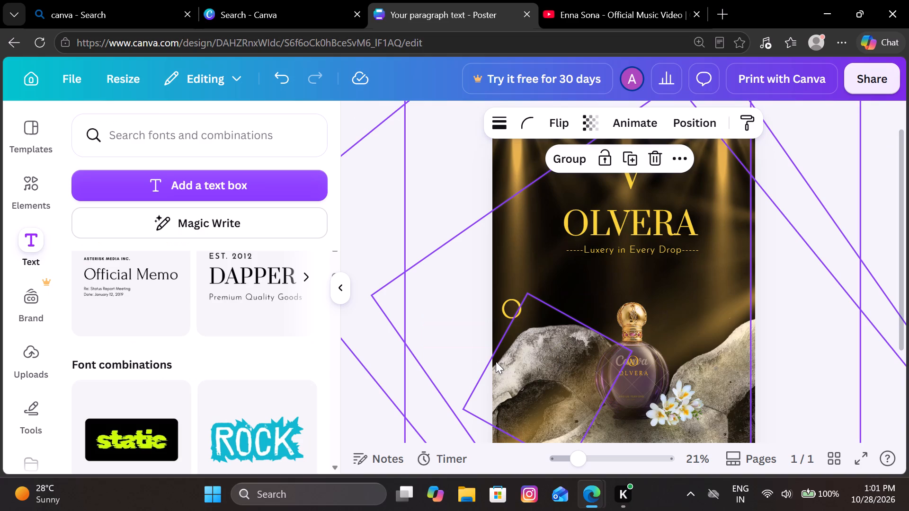
pyautogui.click(431, 191)
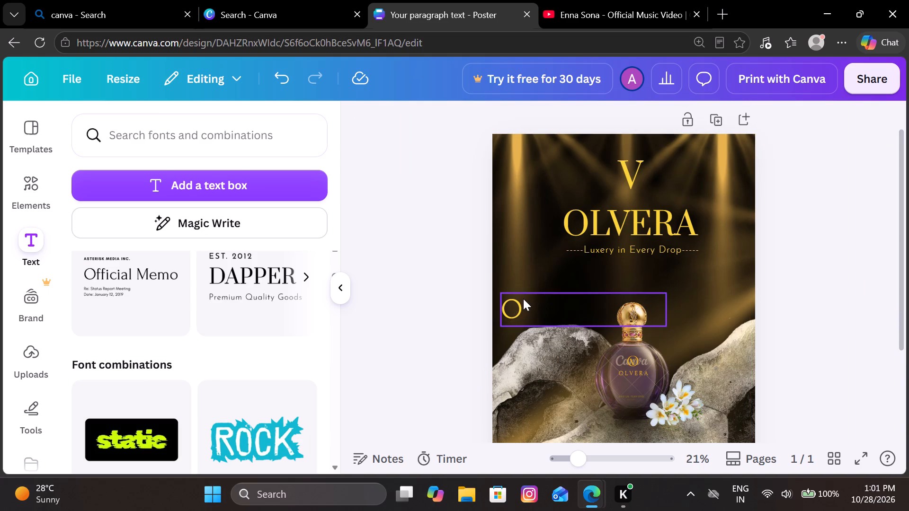
pyautogui.moveTo(523, 301); pyautogui.dragTo(634, 159)
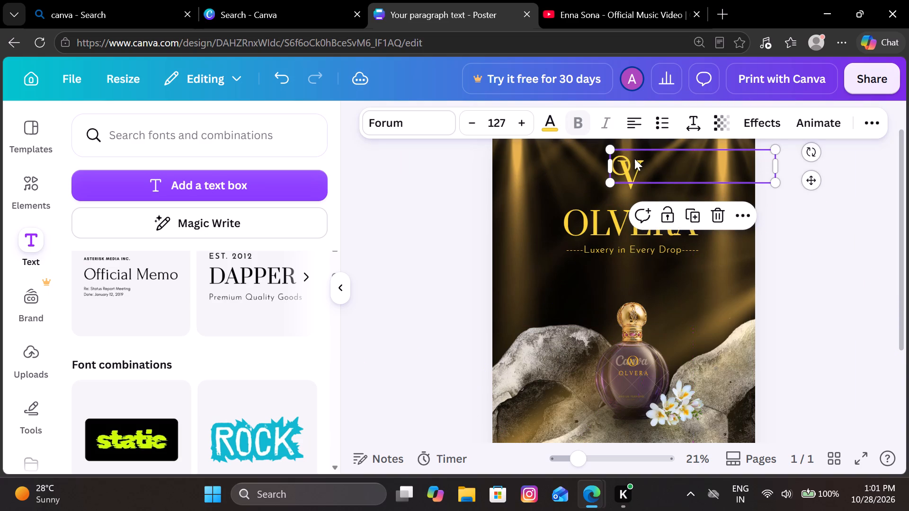
pyautogui.moveTo(781, 182); pyautogui.dragTo(908, 204)
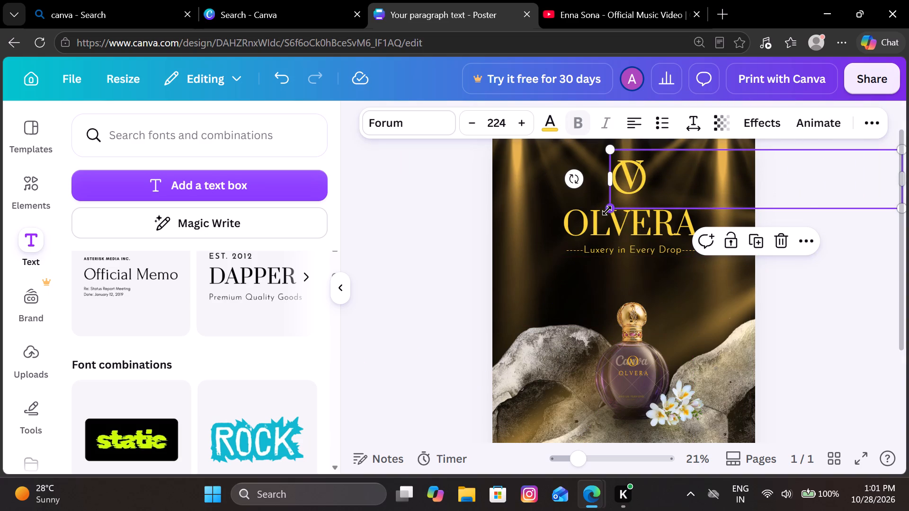
pyautogui.moveTo(607, 211); pyautogui.dragTo(562, 221)
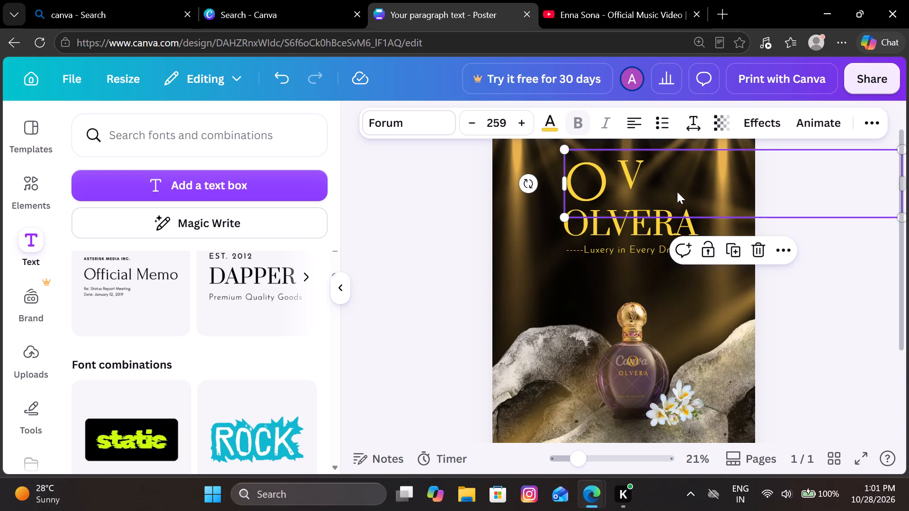
pyautogui.moveTo(677, 192); pyautogui.dragTo(722, 181)
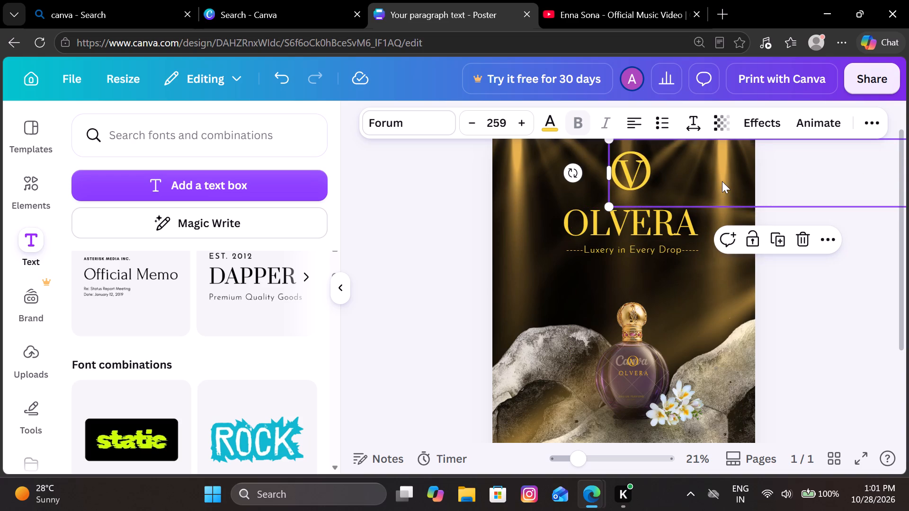
pyautogui.click(413, 303)
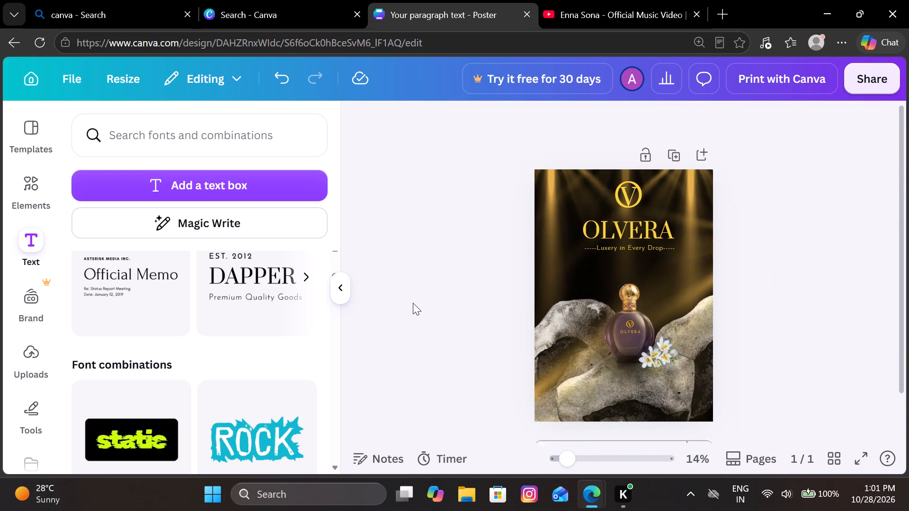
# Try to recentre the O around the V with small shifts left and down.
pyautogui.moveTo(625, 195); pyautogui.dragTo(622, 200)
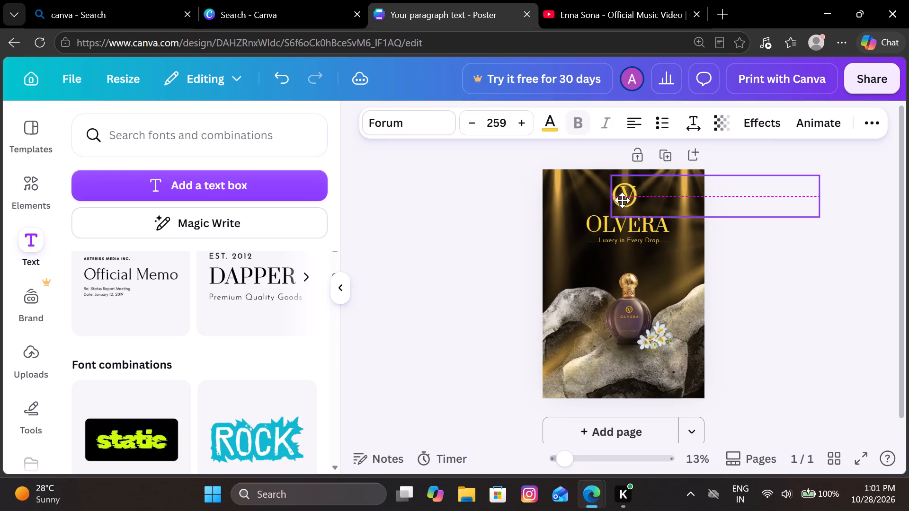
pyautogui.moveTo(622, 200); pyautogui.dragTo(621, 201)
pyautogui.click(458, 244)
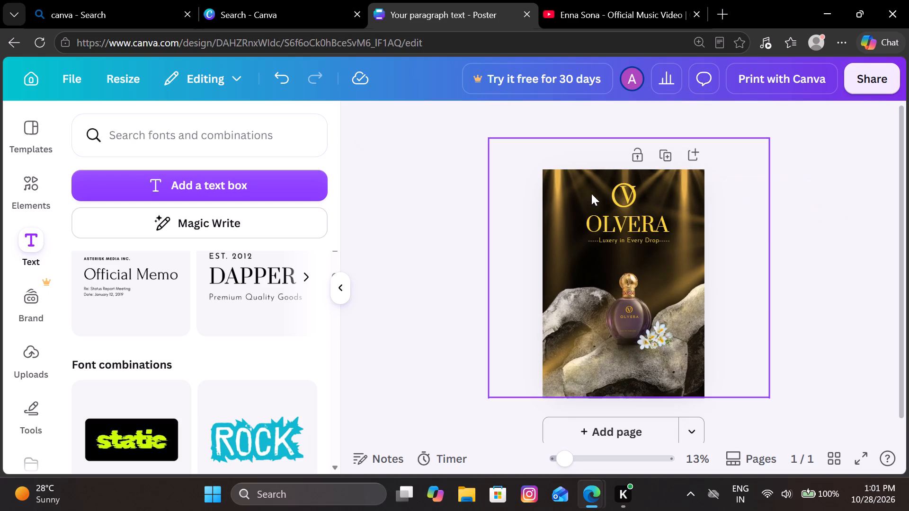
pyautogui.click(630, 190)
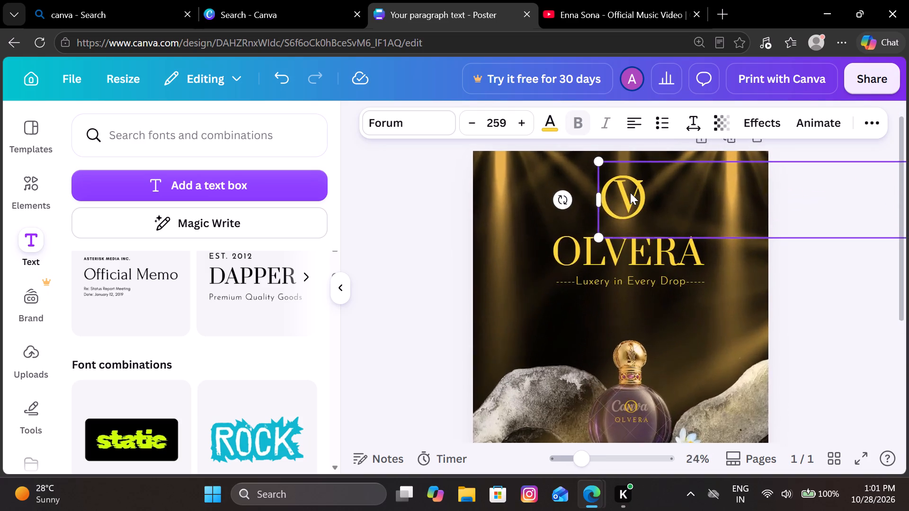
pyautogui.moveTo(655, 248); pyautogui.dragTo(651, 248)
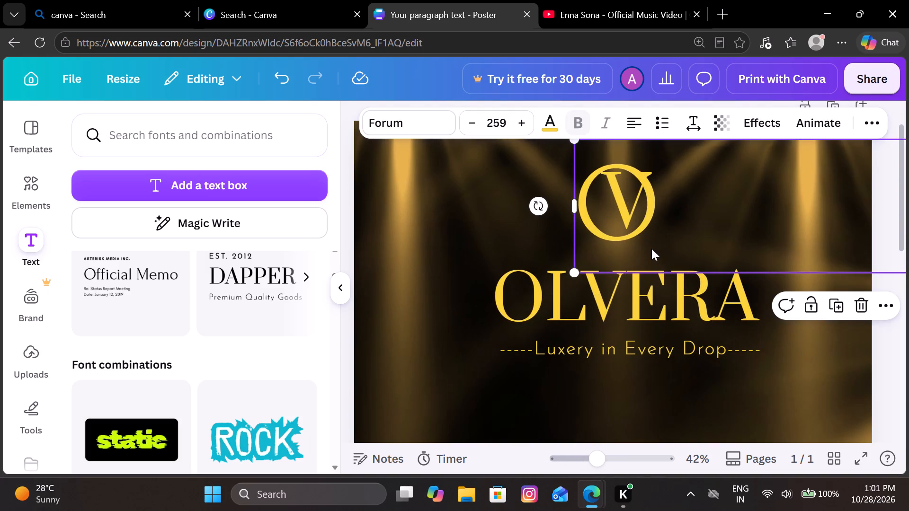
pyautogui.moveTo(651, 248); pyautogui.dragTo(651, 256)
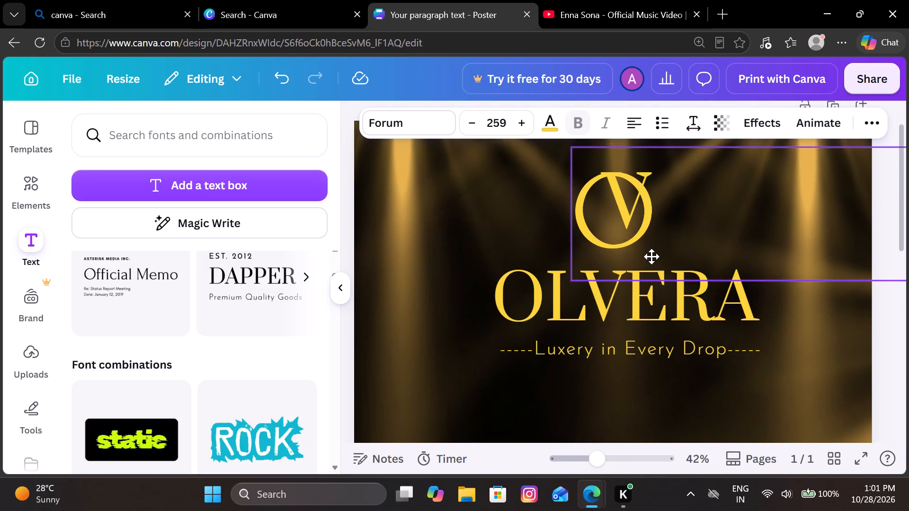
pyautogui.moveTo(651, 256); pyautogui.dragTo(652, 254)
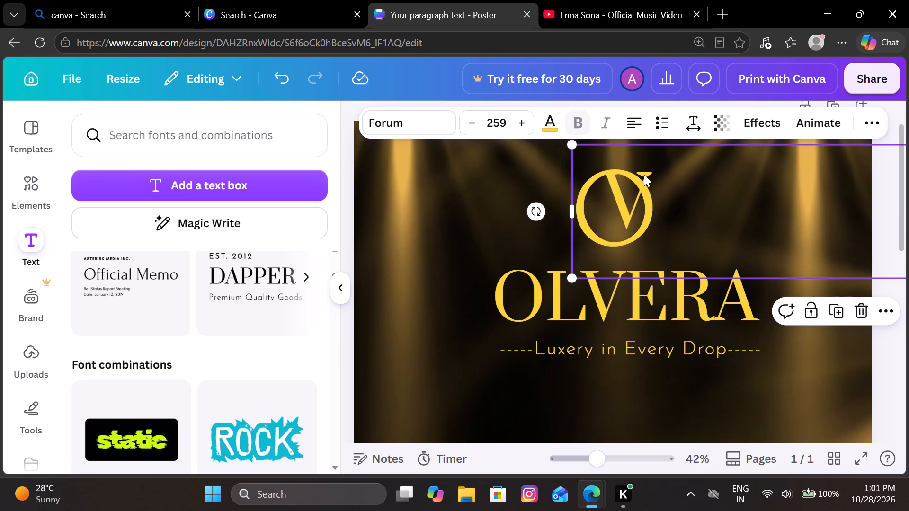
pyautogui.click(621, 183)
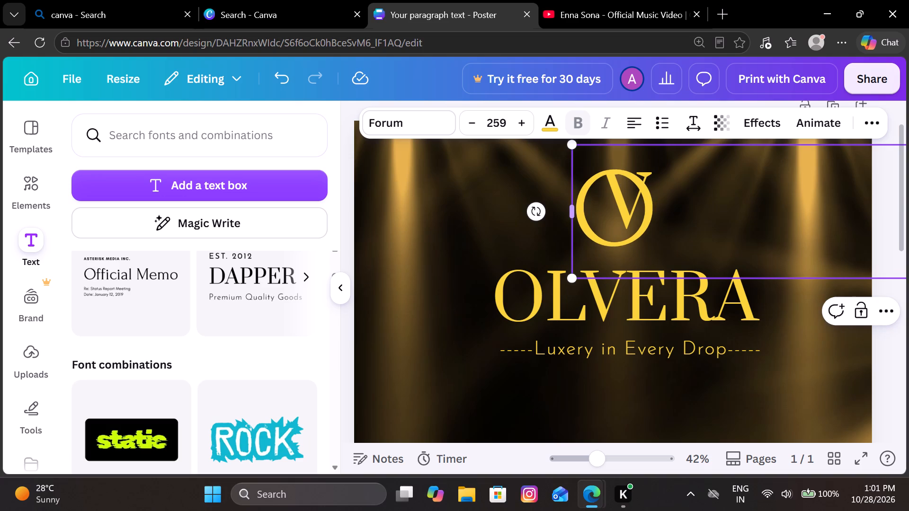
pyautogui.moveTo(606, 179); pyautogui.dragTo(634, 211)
# Shift the golden spotlight background image slightly left on the poster.
pyautogui.click(501, 176)
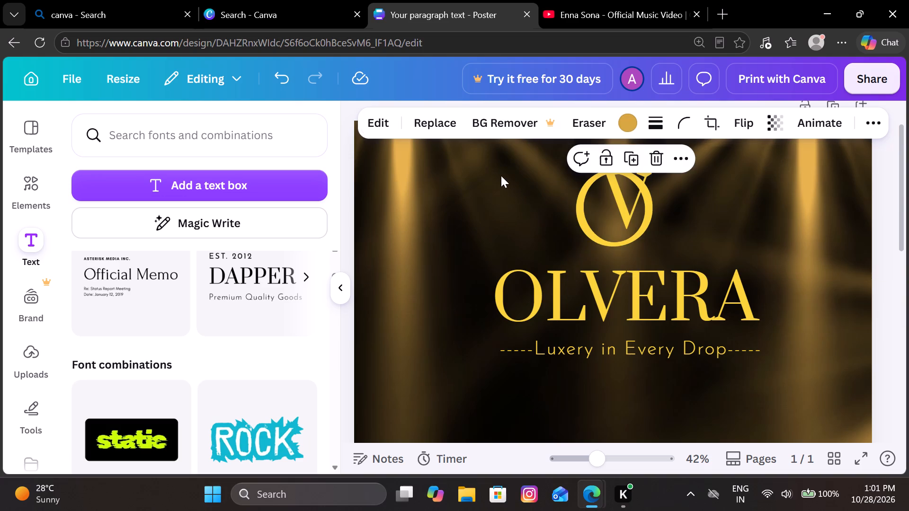
pyautogui.moveTo(608, 209); pyautogui.dragTo(607, 224)
pyautogui.moveTo(692, 237); pyautogui.dragTo(662, 240)
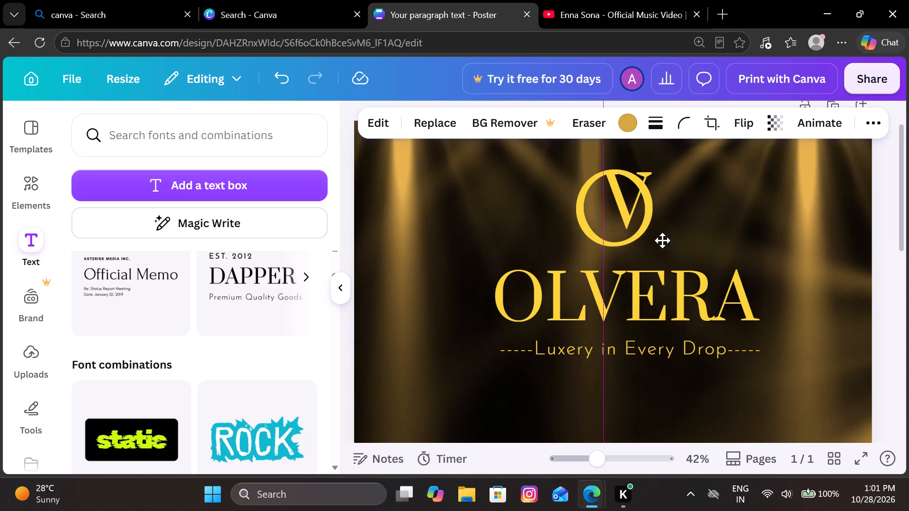
pyautogui.moveTo(662, 240); pyautogui.dragTo(663, 240)
# Move the O away from the V, and shift the V slightly left and down, closer to the OLVERA title.
pyautogui.click(633, 259)
pyautogui.moveTo(633, 259); pyautogui.dragTo(633, 261)
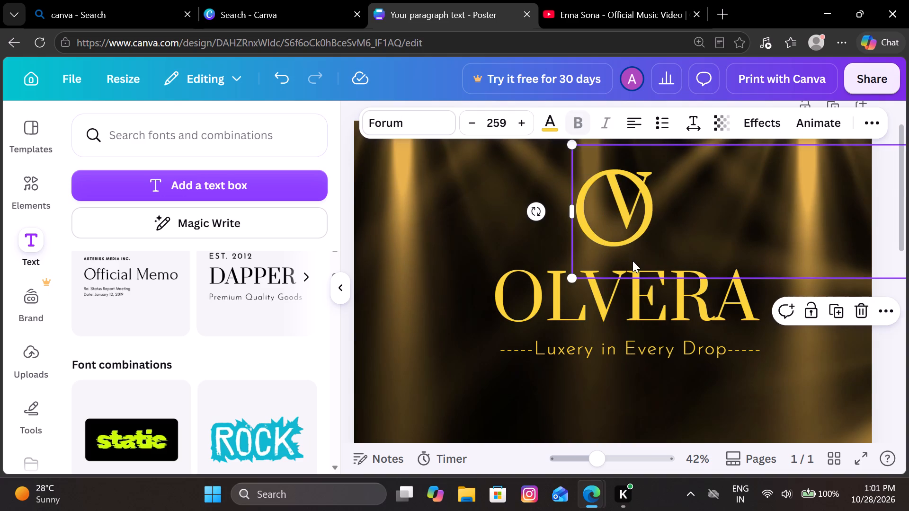
pyautogui.moveTo(633, 261); pyautogui.dragTo(667, 303)
pyautogui.moveTo(631, 176); pyautogui.dragTo(595, 163)
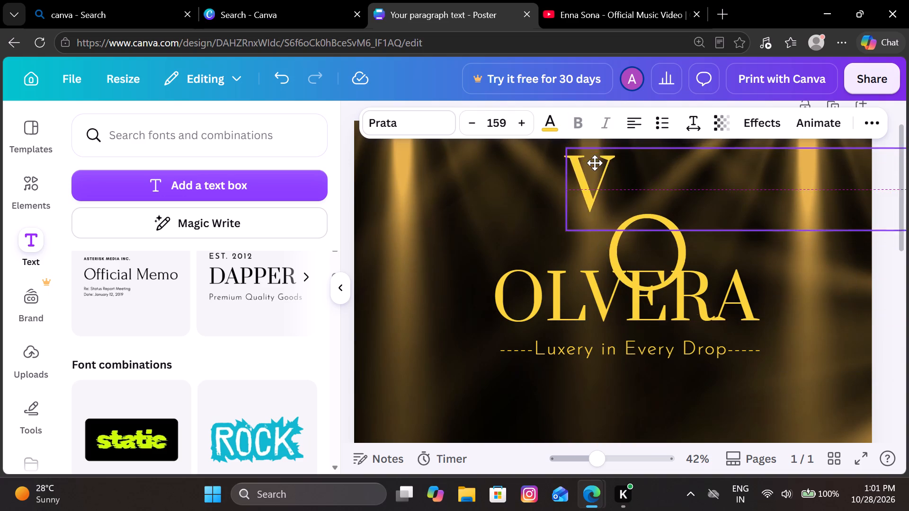
pyautogui.moveTo(595, 163); pyautogui.dragTo(610, 201)
# Move the O back around the V so it rings the letter centrally, just above the OLVERA title.
pyautogui.click(658, 255)
pyautogui.click(649, 299)
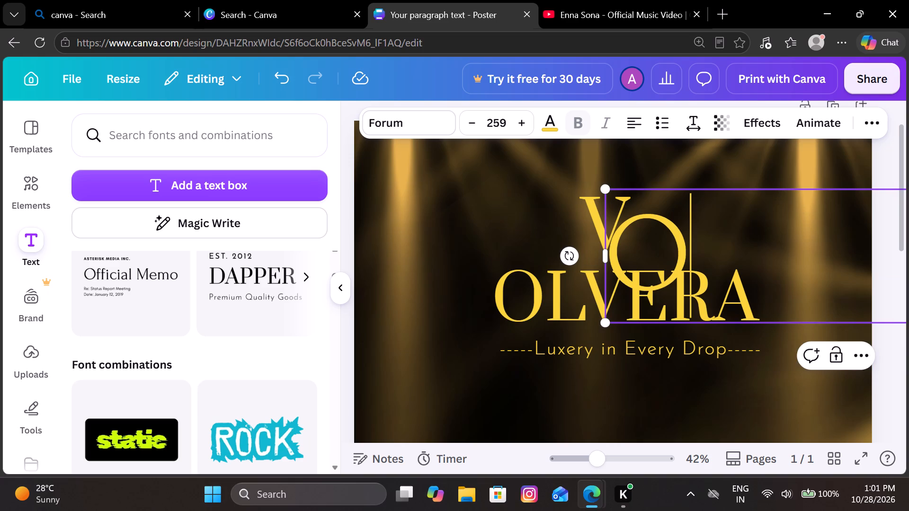
pyautogui.moveTo(649, 299); pyautogui.dragTo(641, 293)
pyautogui.click(799, 304)
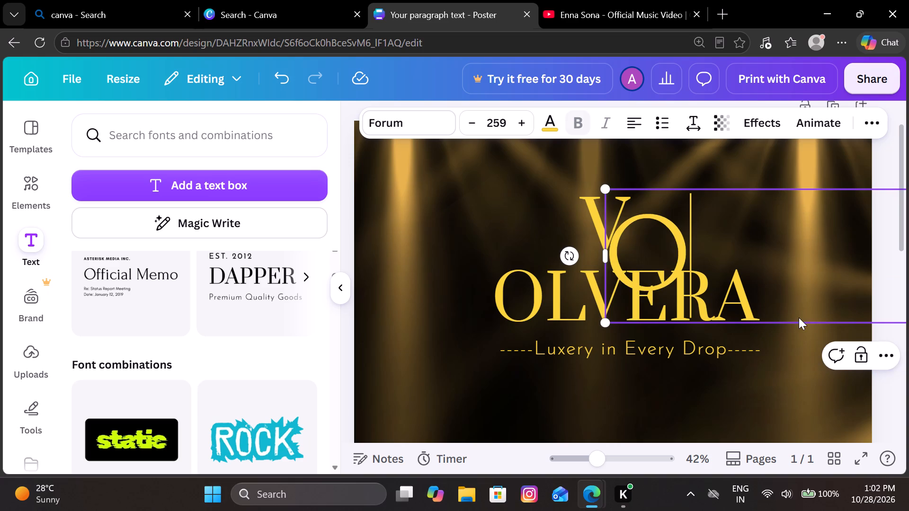
pyautogui.moveTo(798, 317); pyautogui.dragTo(781, 325)
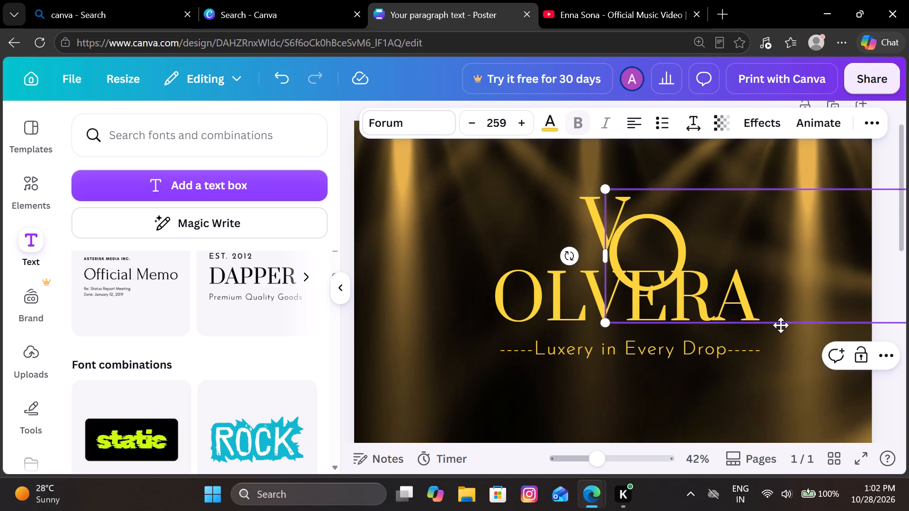
pyautogui.moveTo(781, 325); pyautogui.dragTo(740, 291)
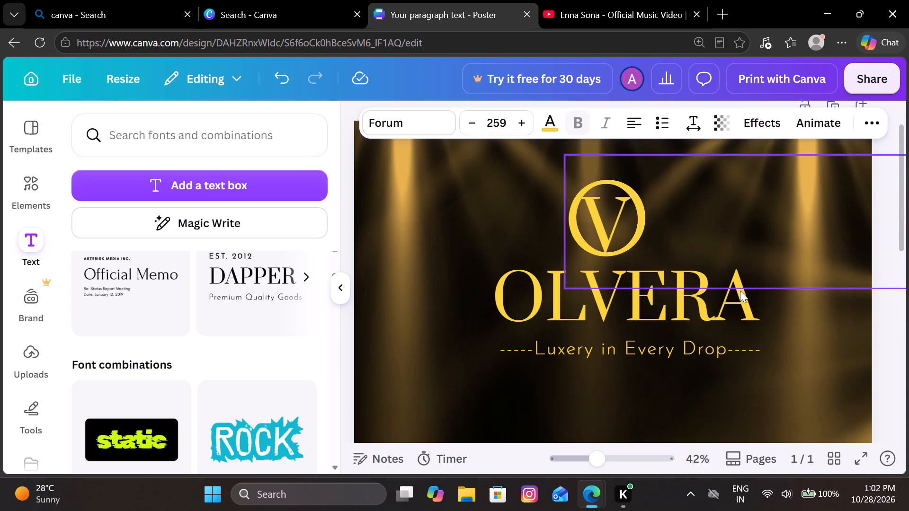
pyautogui.moveTo(740, 291); pyautogui.dragTo(741, 292)
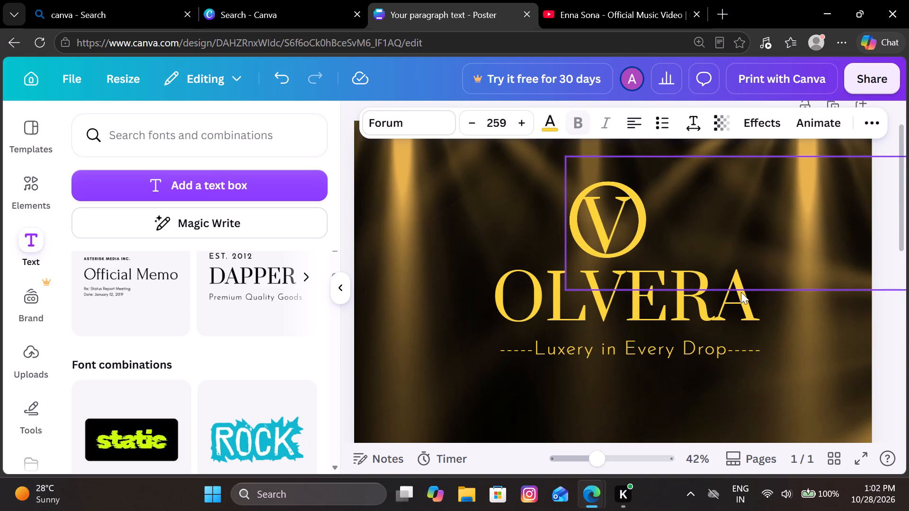
pyautogui.moveTo(741, 292); pyautogui.dragTo(742, 291)
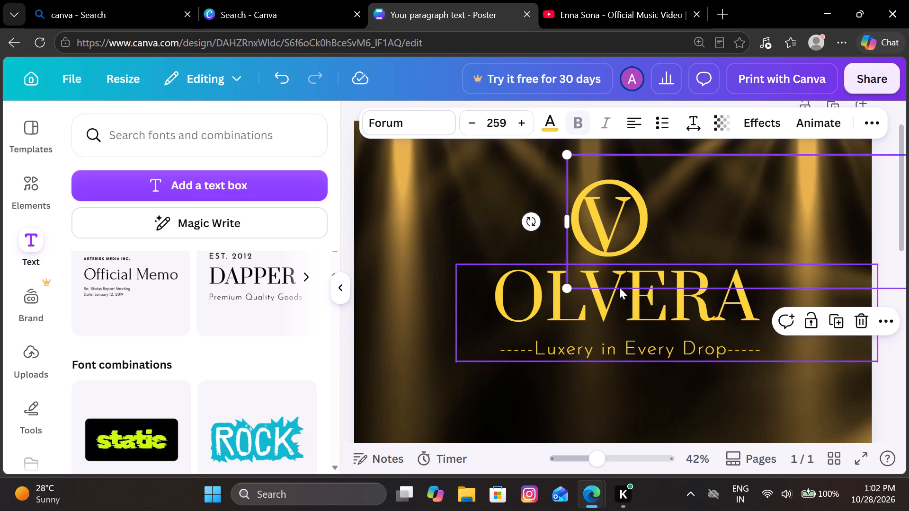
pyautogui.click(450, 209)
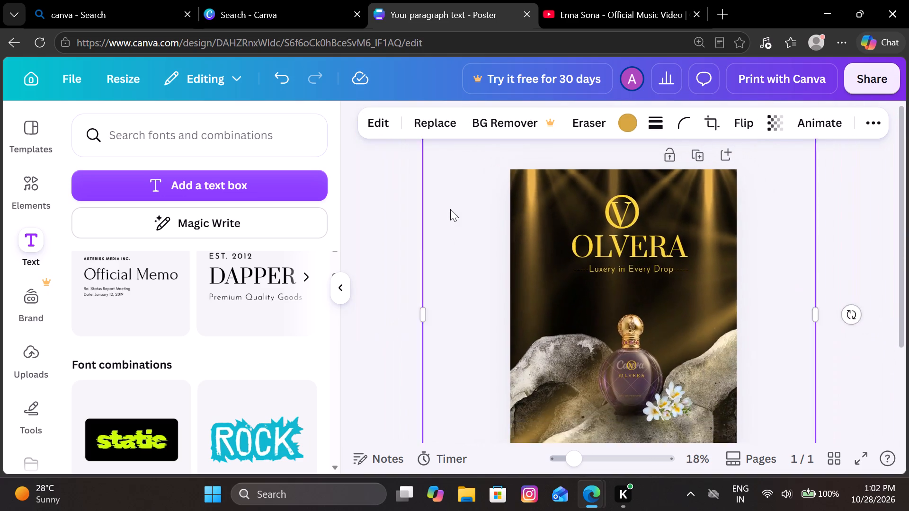
pyautogui.click(410, 243)
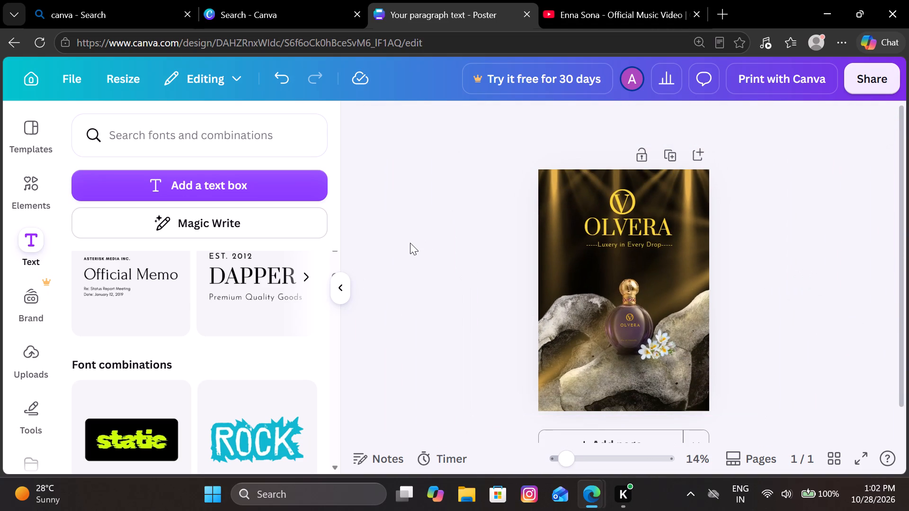
pyautogui.scroll(-1, 410, 243)
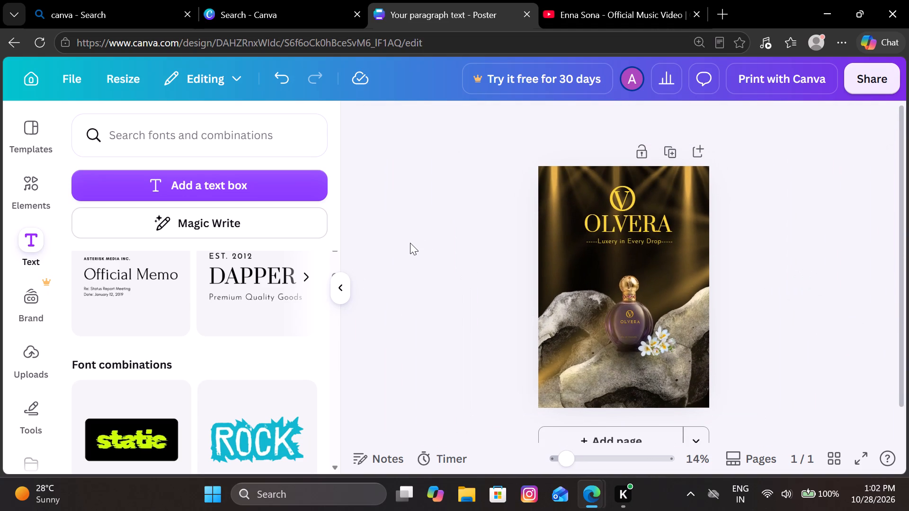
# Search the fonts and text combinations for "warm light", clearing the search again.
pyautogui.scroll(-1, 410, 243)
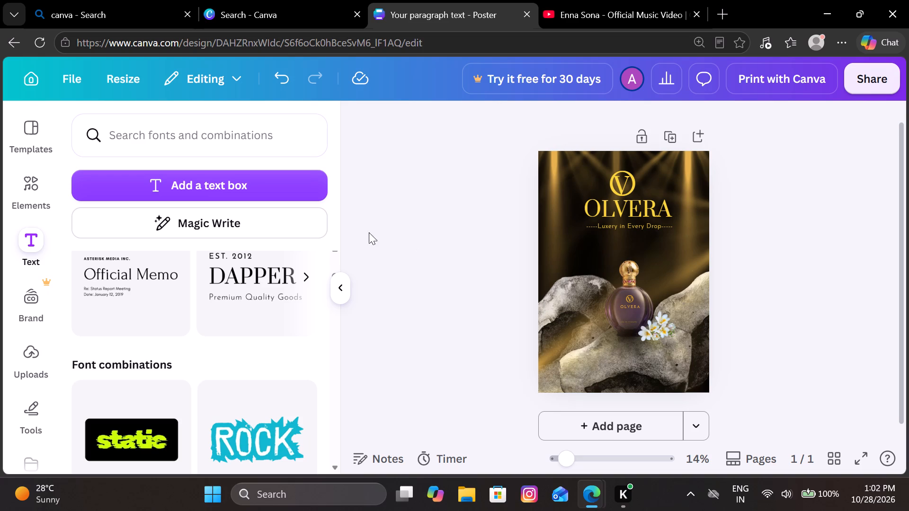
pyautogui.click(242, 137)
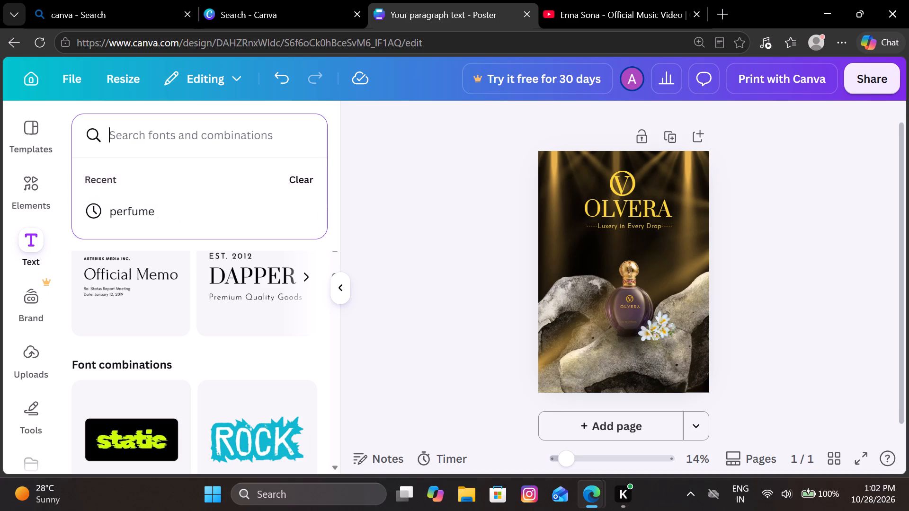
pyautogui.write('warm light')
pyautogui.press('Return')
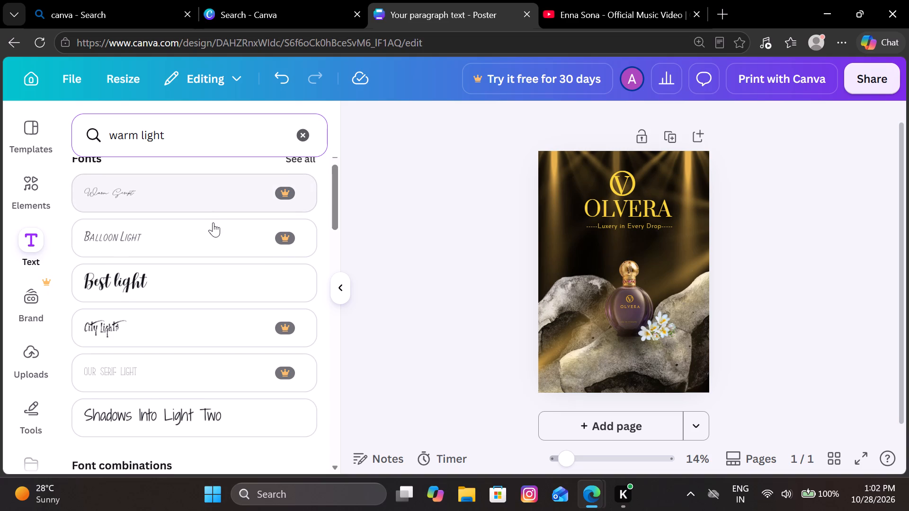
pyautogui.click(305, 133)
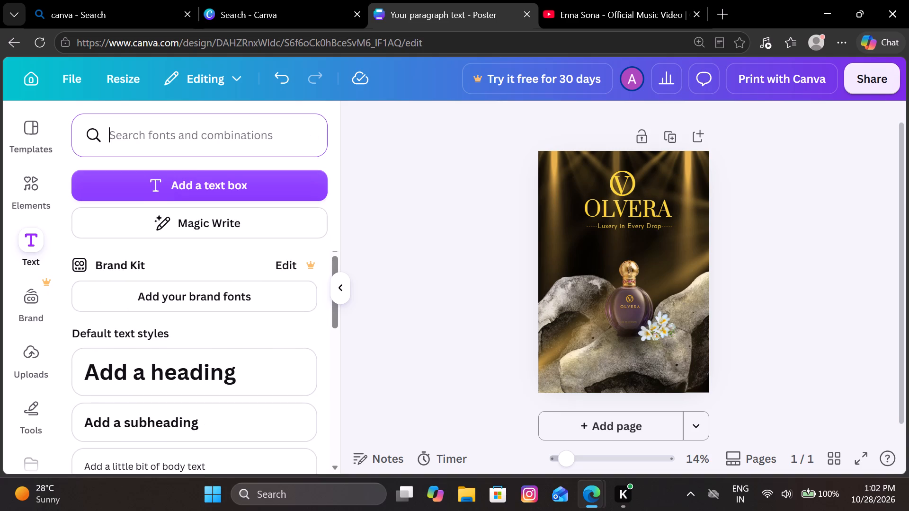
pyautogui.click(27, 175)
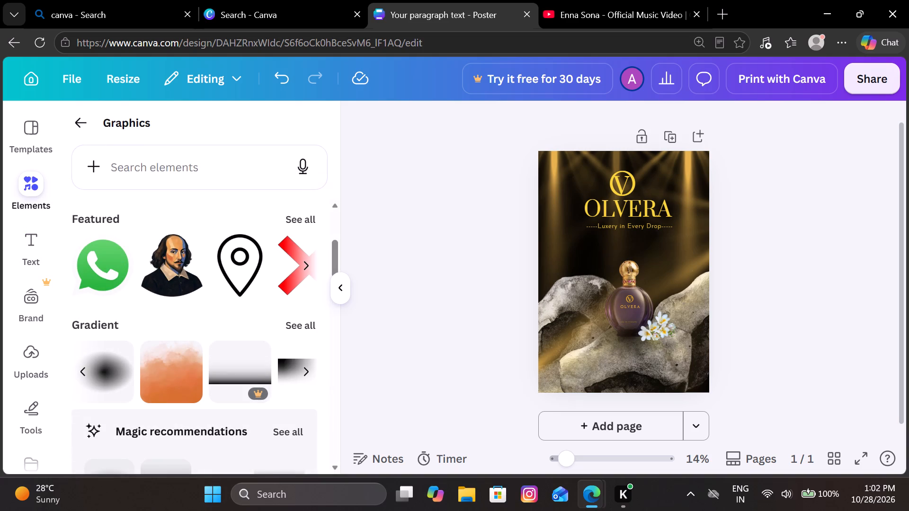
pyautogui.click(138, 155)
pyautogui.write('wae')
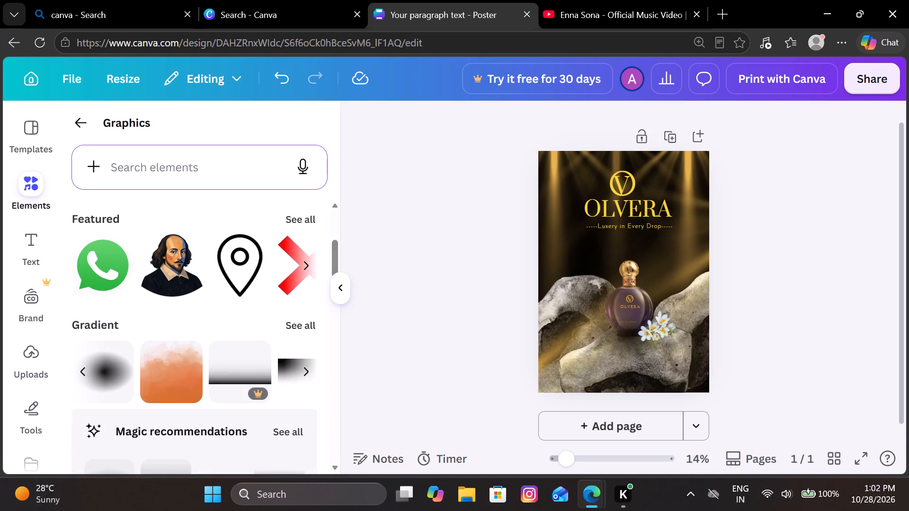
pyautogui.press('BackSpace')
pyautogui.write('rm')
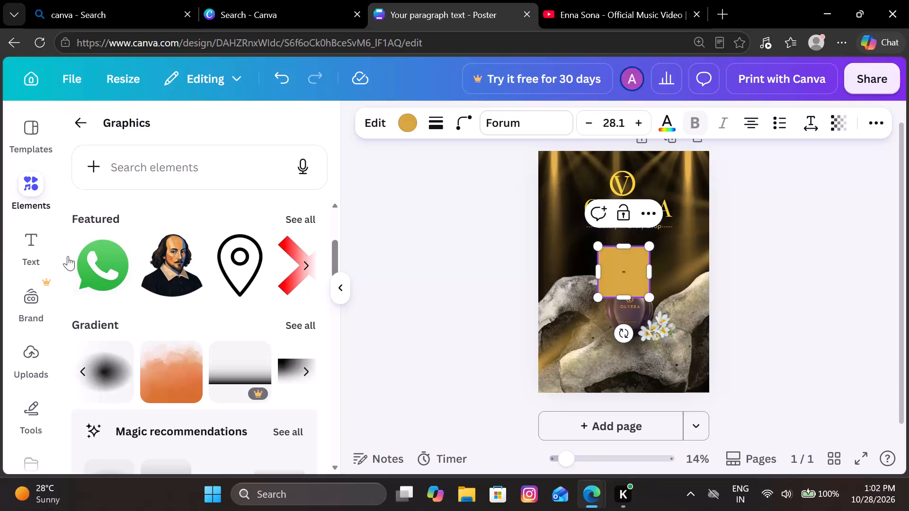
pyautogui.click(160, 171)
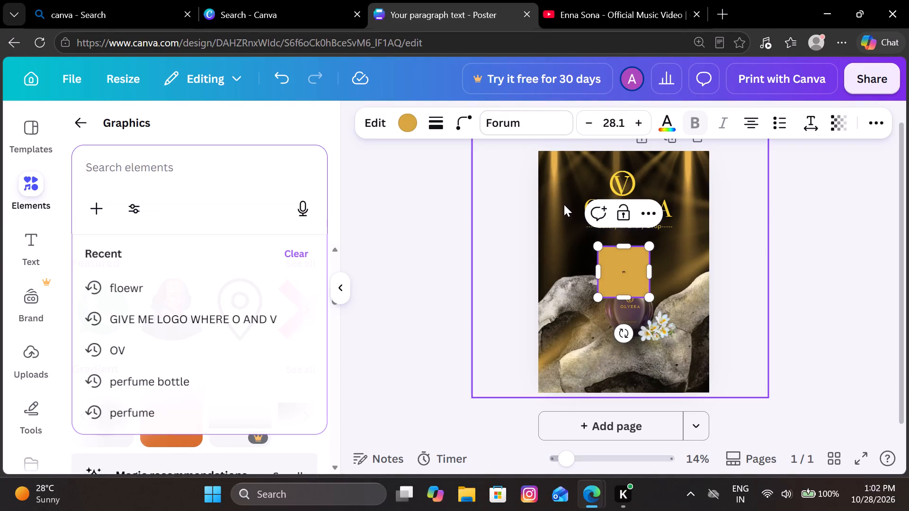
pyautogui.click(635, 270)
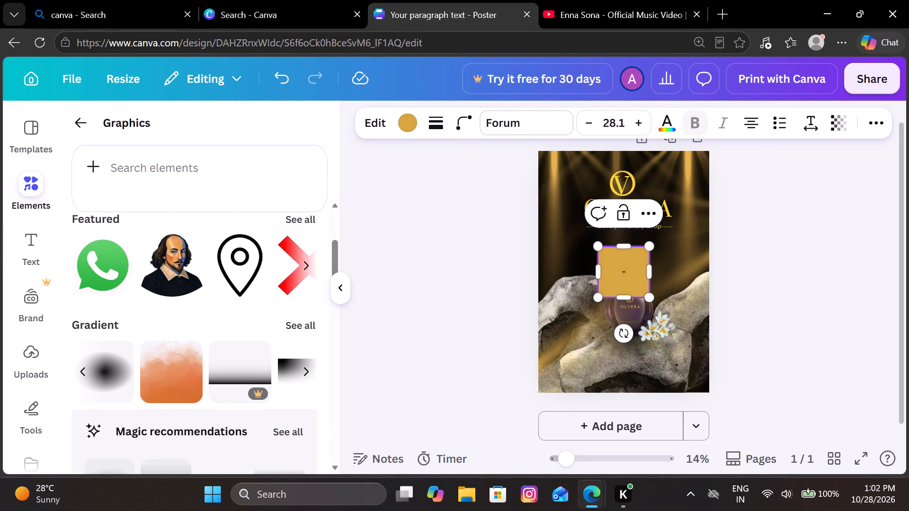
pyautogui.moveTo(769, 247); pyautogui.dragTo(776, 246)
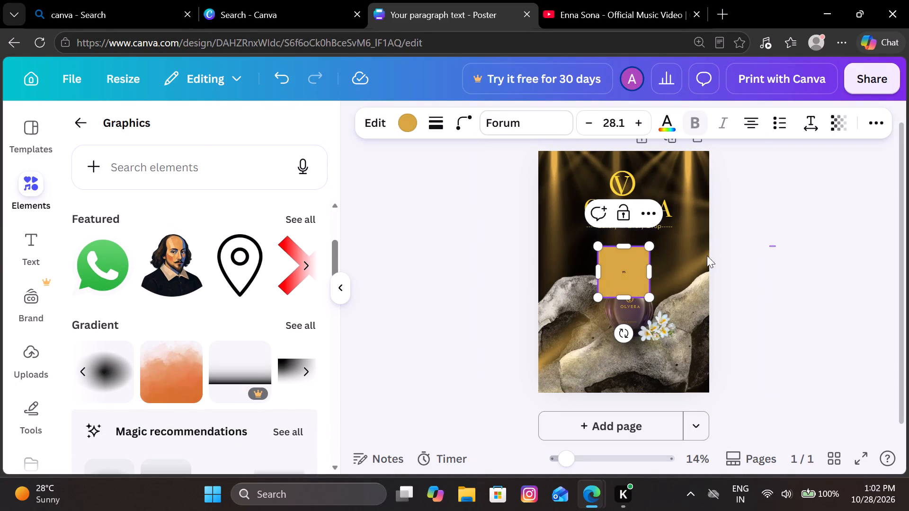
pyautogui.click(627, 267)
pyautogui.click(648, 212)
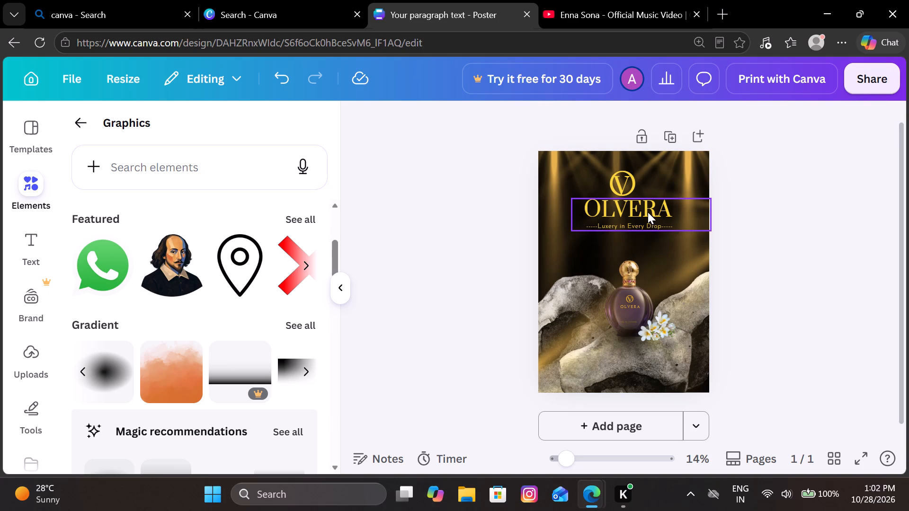
# Search the graphics elements for "wrm light".
pyautogui.click(210, 167)
pyautogui.write('wrm light')
pyautogui.press('Return')
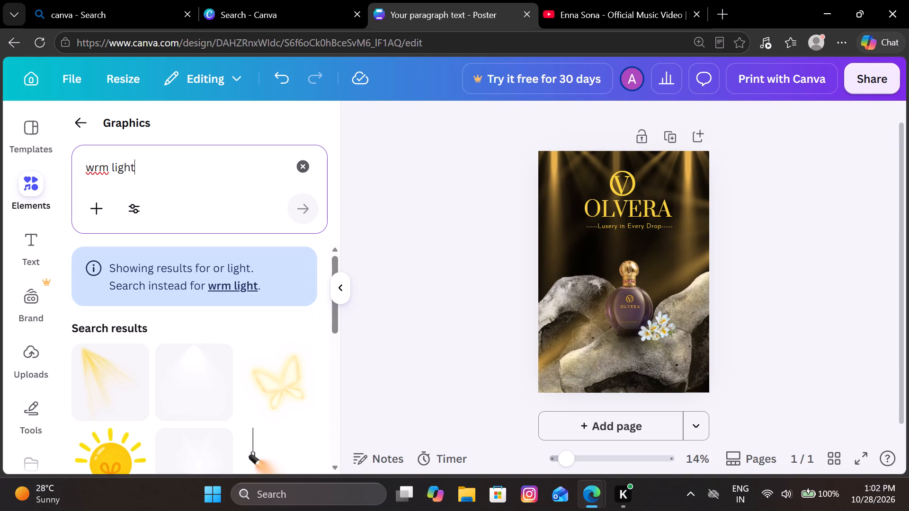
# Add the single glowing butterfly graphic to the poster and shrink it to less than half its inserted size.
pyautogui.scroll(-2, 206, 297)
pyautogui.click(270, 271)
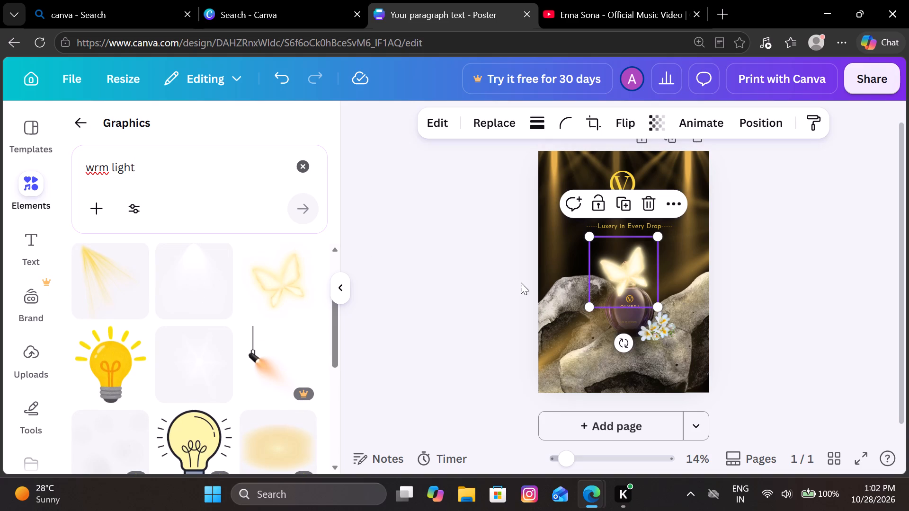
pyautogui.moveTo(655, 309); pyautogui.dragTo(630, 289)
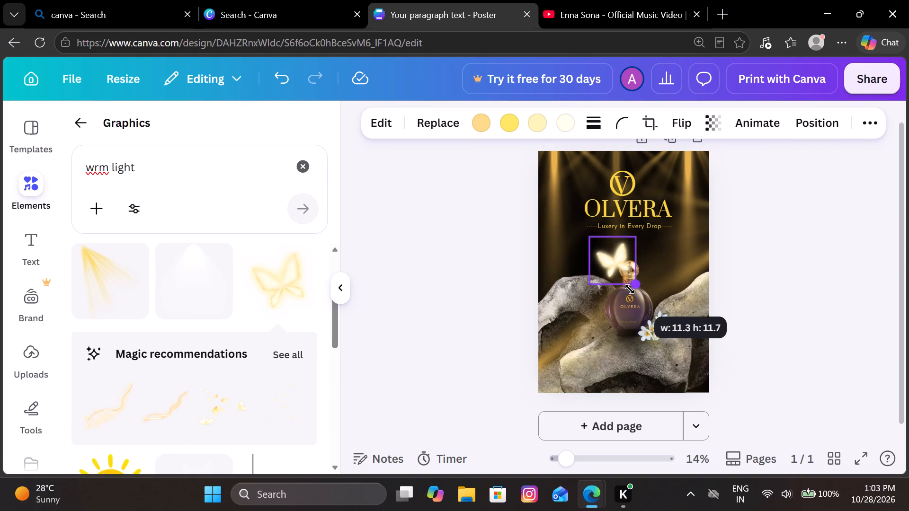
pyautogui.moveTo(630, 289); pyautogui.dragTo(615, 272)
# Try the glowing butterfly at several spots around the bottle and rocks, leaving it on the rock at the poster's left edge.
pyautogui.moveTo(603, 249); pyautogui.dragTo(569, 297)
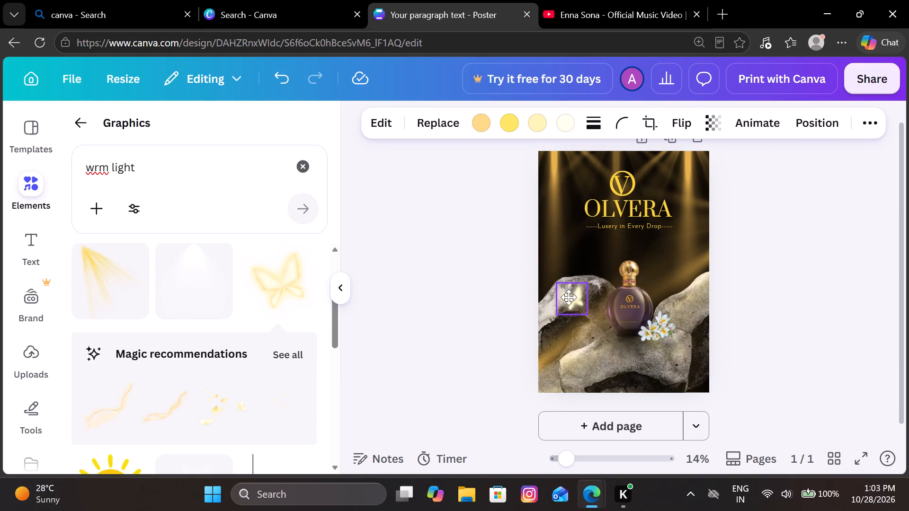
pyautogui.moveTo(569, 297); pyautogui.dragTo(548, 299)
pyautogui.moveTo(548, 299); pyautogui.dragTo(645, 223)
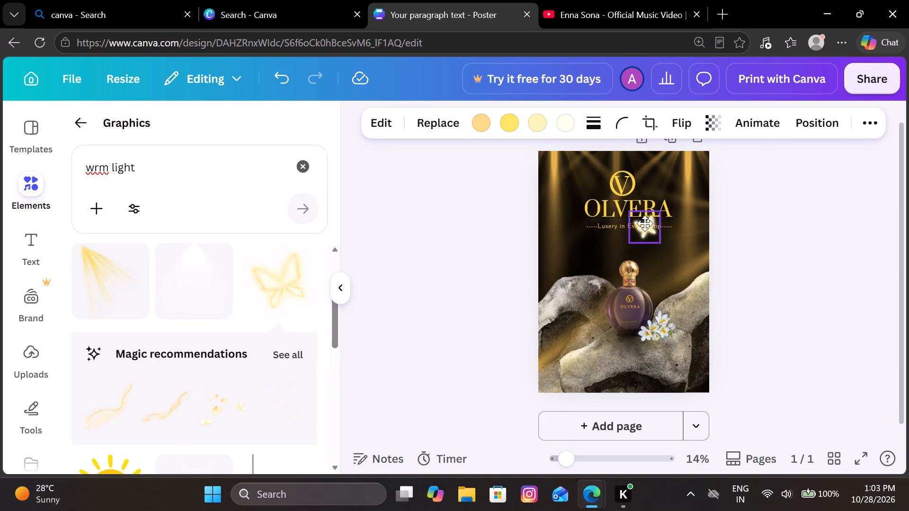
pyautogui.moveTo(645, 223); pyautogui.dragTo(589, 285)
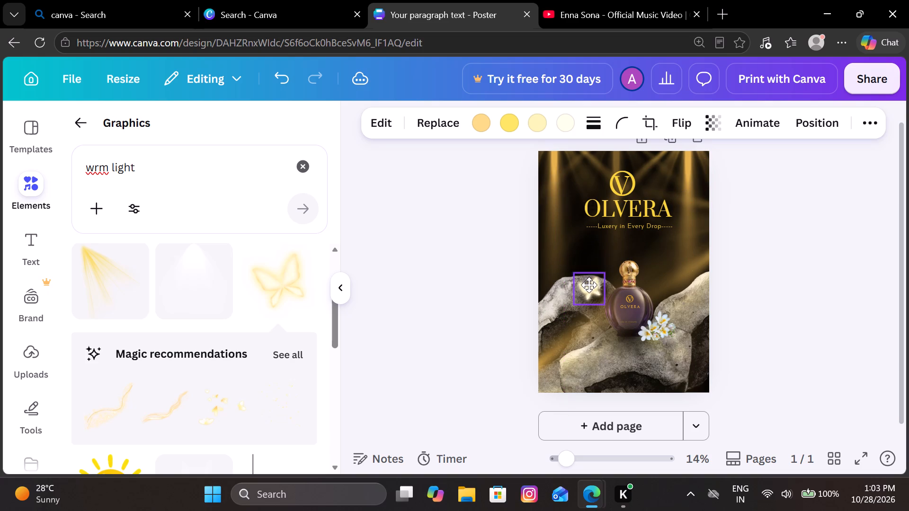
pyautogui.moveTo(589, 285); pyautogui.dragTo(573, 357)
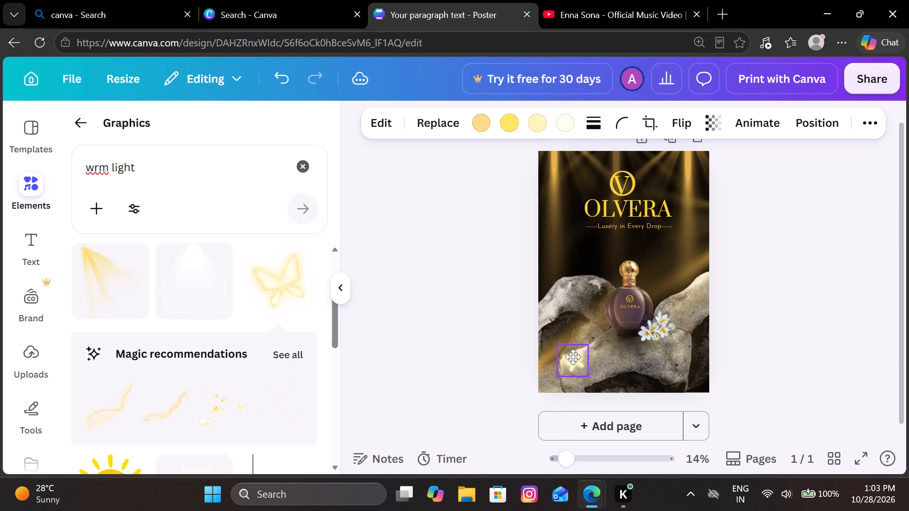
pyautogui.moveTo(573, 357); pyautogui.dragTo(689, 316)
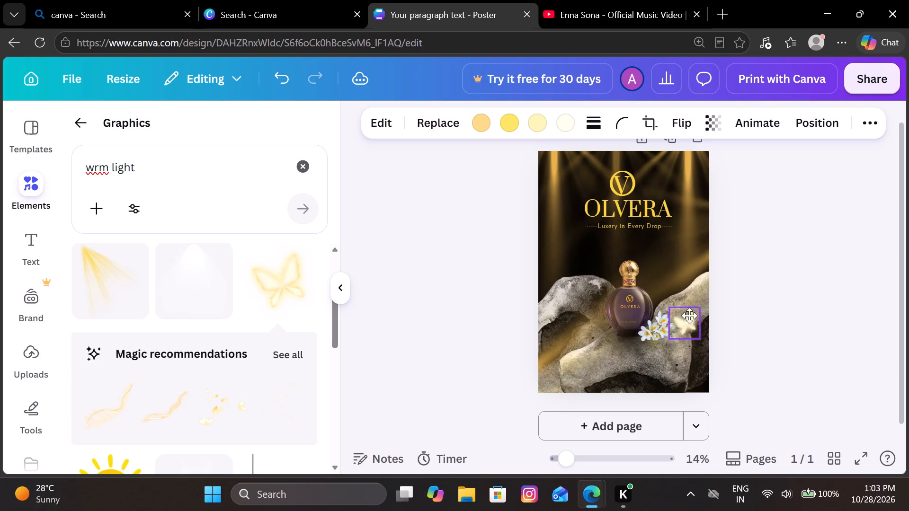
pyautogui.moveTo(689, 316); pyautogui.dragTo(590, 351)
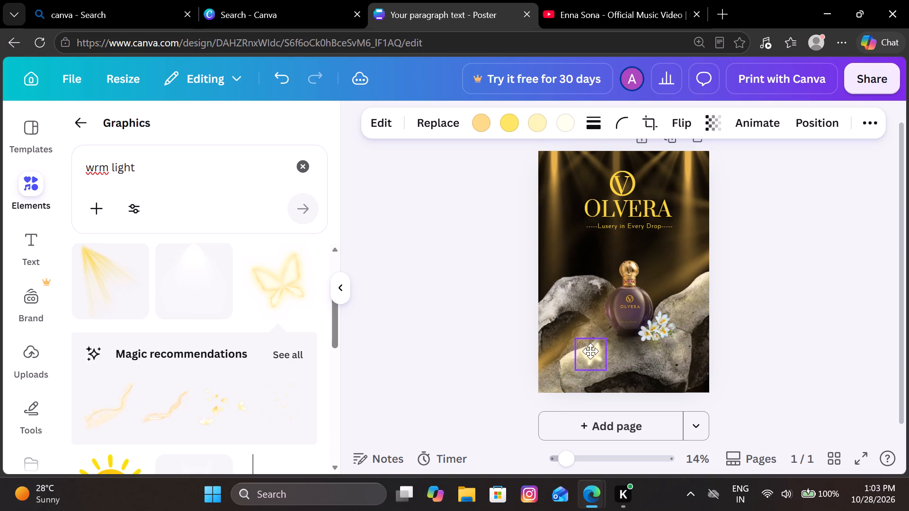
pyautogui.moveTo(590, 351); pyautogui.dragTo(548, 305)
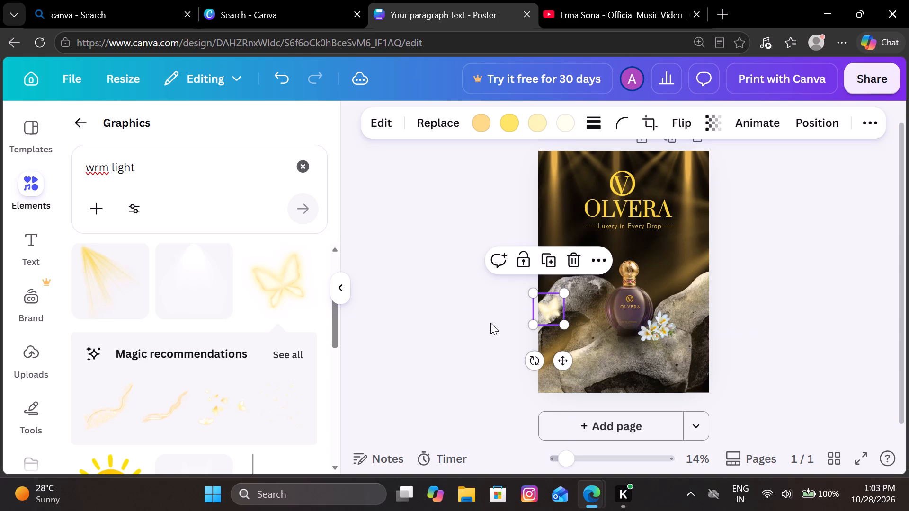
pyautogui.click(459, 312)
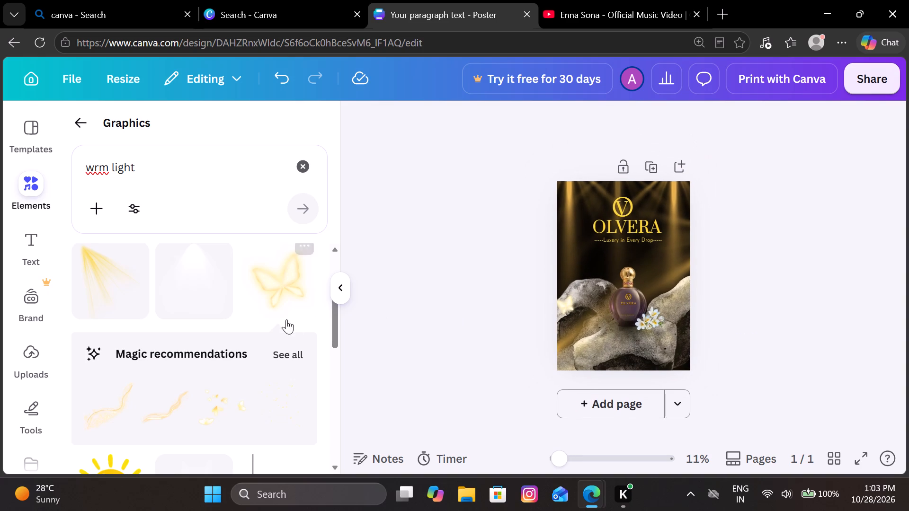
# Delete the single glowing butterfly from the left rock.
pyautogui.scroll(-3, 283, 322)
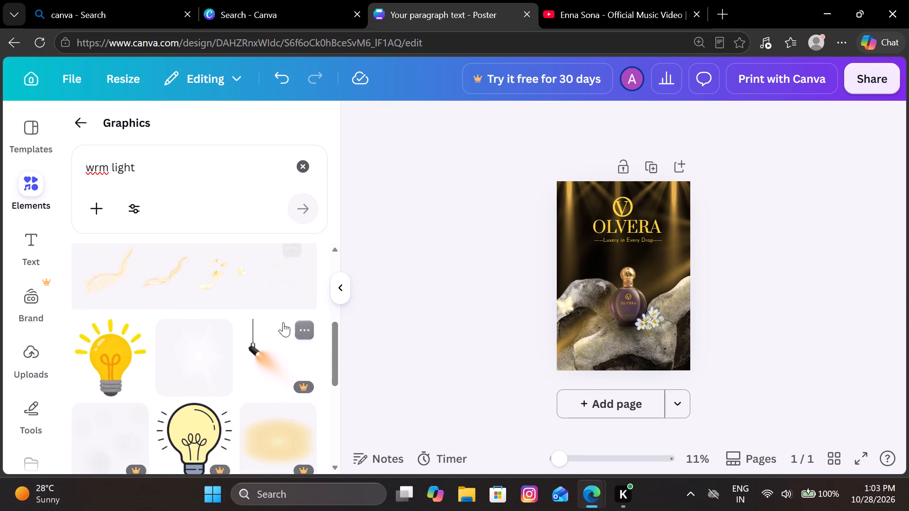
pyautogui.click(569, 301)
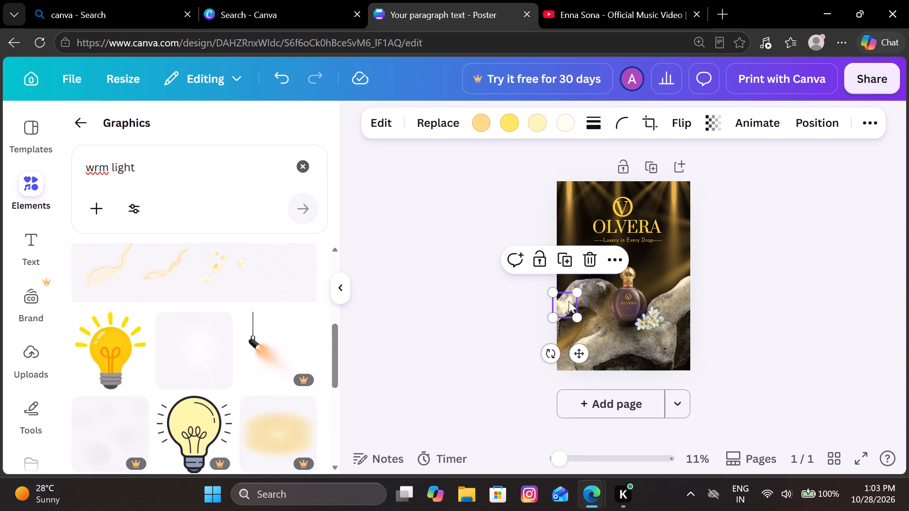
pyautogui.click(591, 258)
# Add the recommended graphic of scattered glowing butterflies, shrink it and place it above the left rock beside the bottle.
pyautogui.click(207, 274)
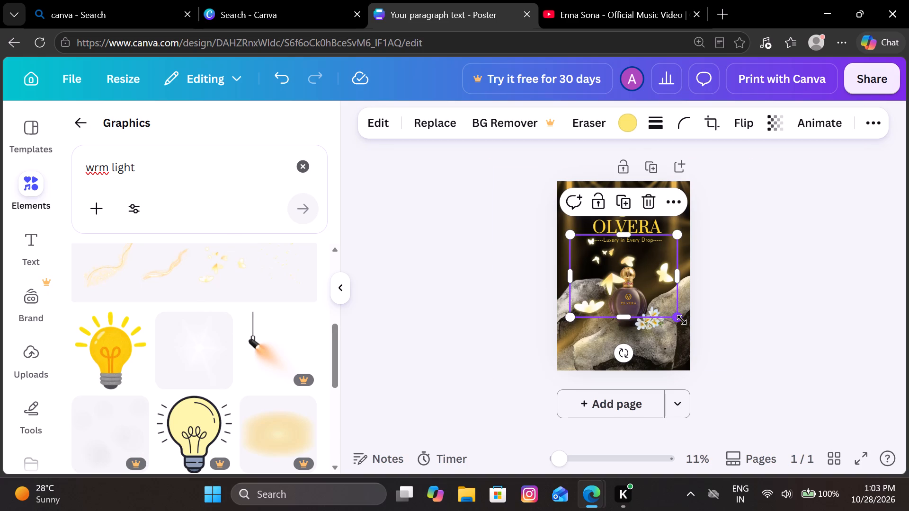
pyautogui.moveTo(682, 319); pyautogui.dragTo(649, 288)
pyautogui.moveTo(609, 251); pyautogui.dragTo(596, 250)
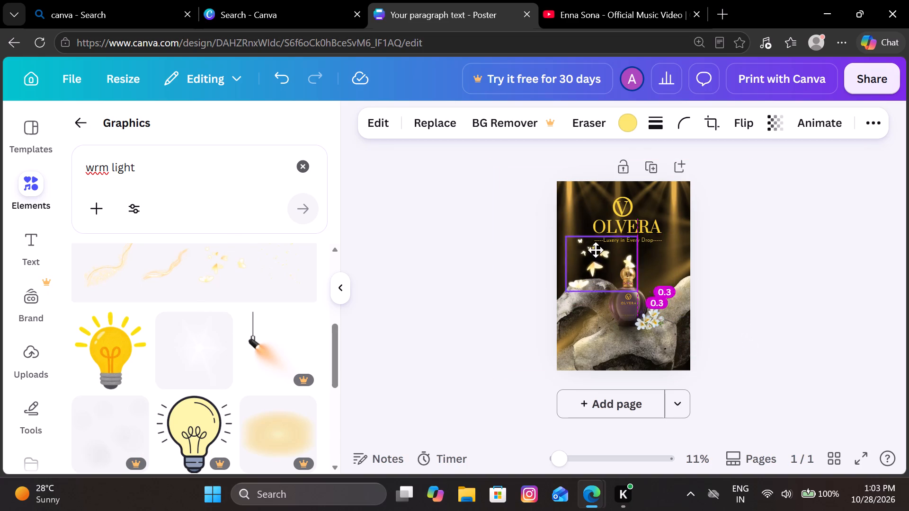
pyautogui.moveTo(596, 250); pyautogui.dragTo(593, 251)
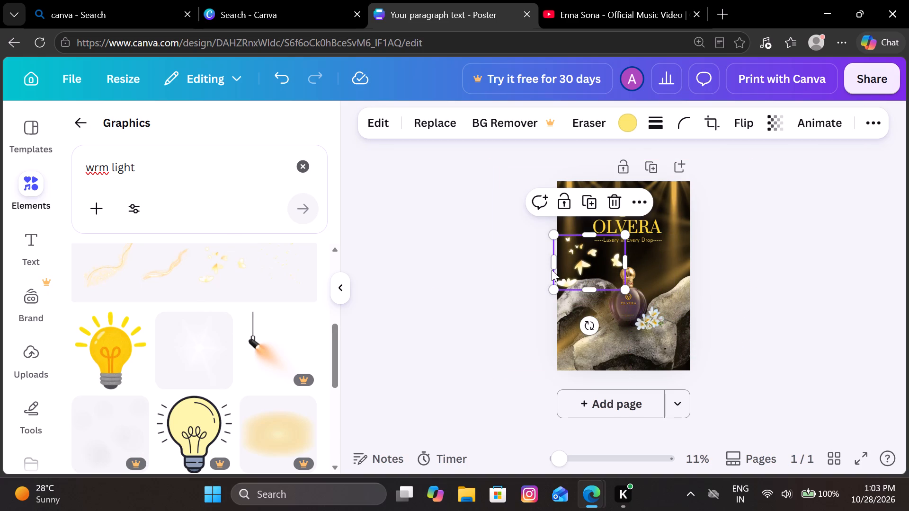
pyautogui.click(513, 282)
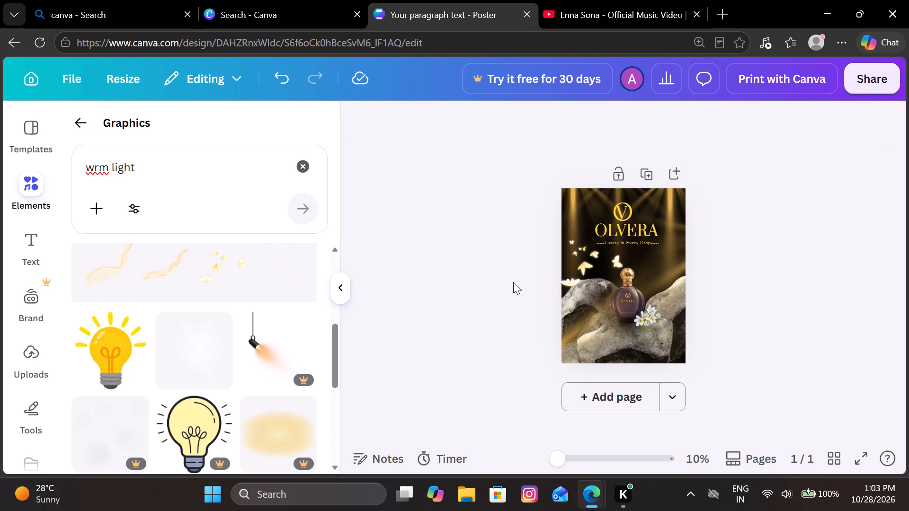
# Move the scattered butterflies down onto the rocks in the poster's bottom-left corner.
pyautogui.moveTo(594, 270); pyautogui.dragTo(608, 357)
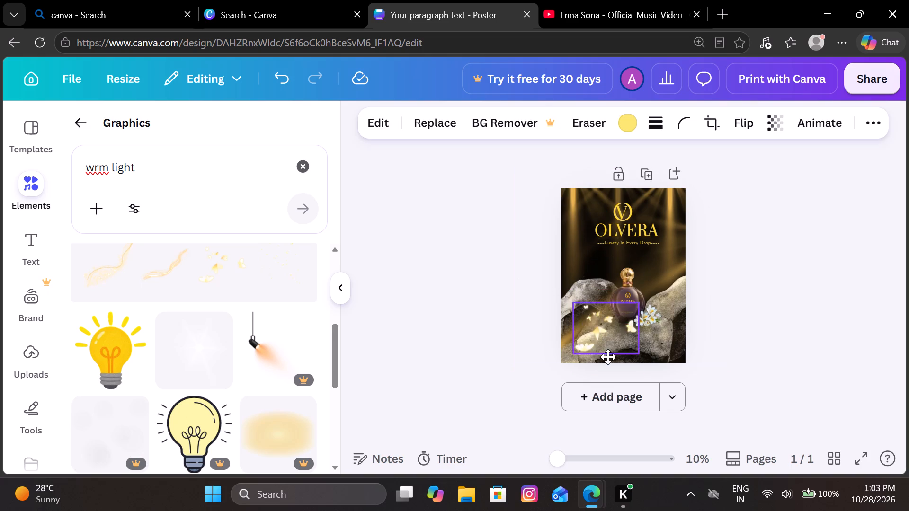
pyautogui.moveTo(608, 357); pyautogui.dragTo(596, 344)
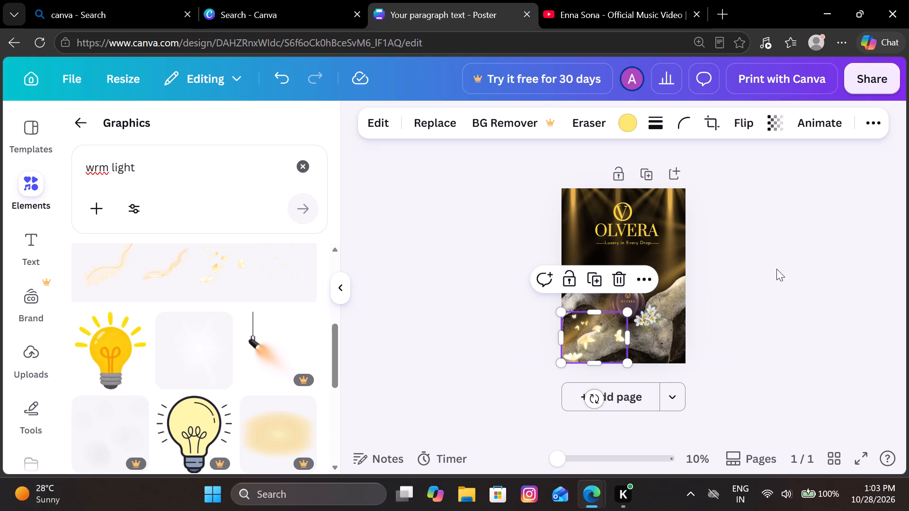
pyautogui.click(776, 269)
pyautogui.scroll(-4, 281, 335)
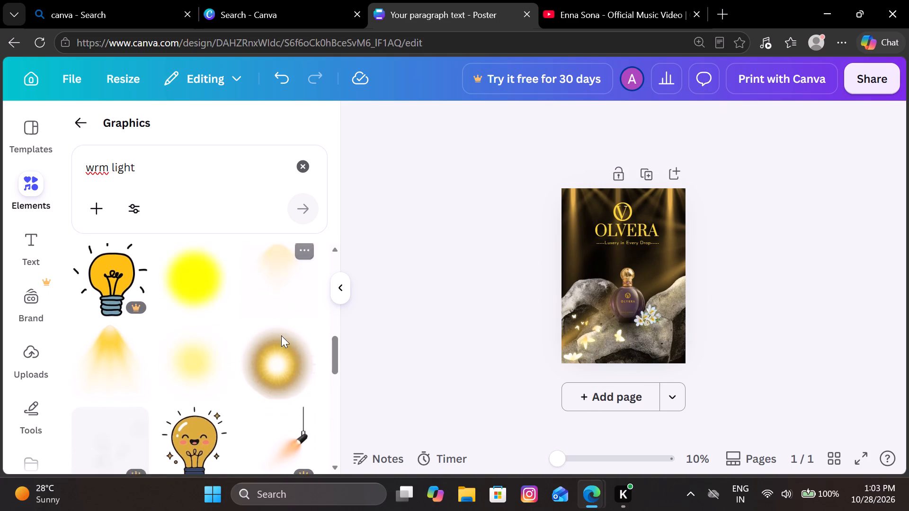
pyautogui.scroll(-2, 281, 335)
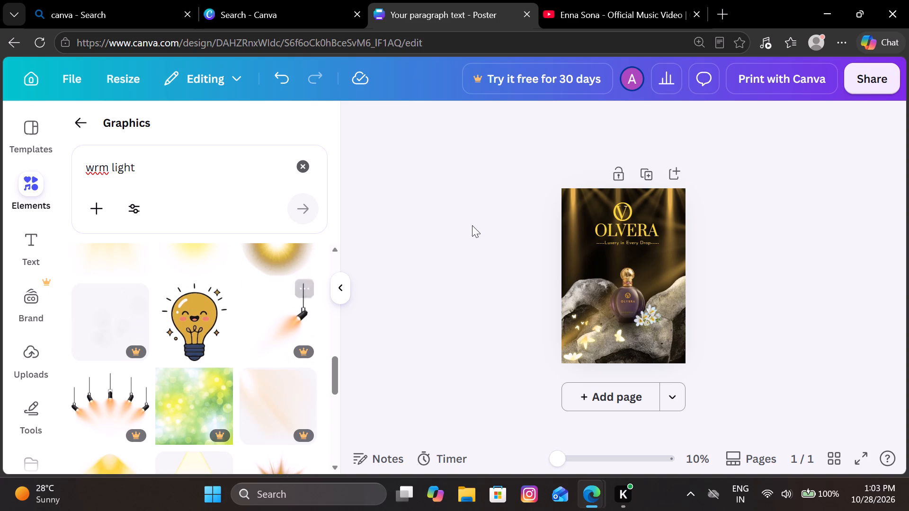
# Shift the emblem's V slightly to the right above the OLVERA title and fit the O back around it.
pyautogui.click(488, 211)
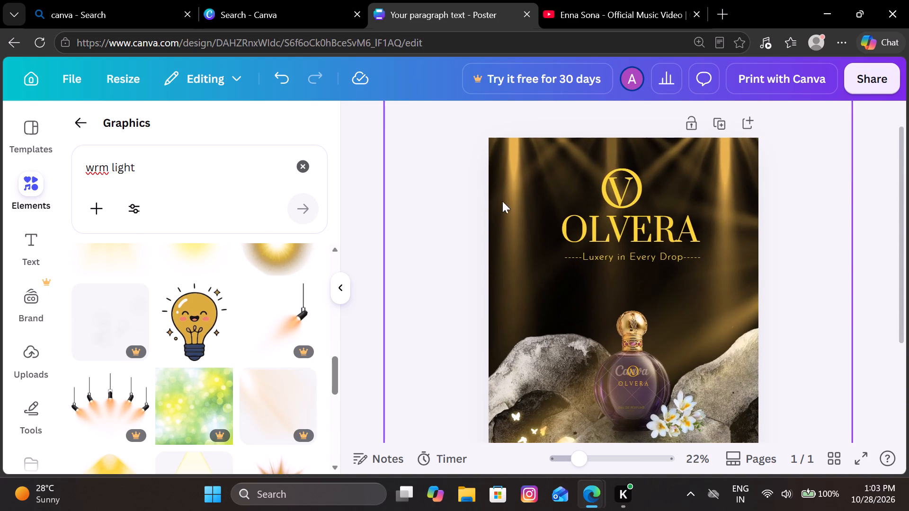
pyautogui.moveTo(619, 182); pyautogui.dragTo(630, 179)
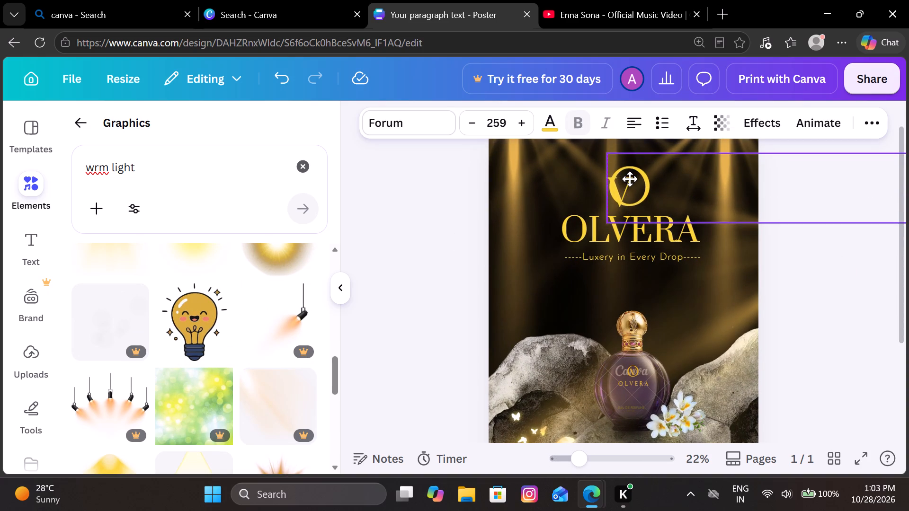
pyautogui.moveTo(630, 179); pyautogui.dragTo(629, 180)
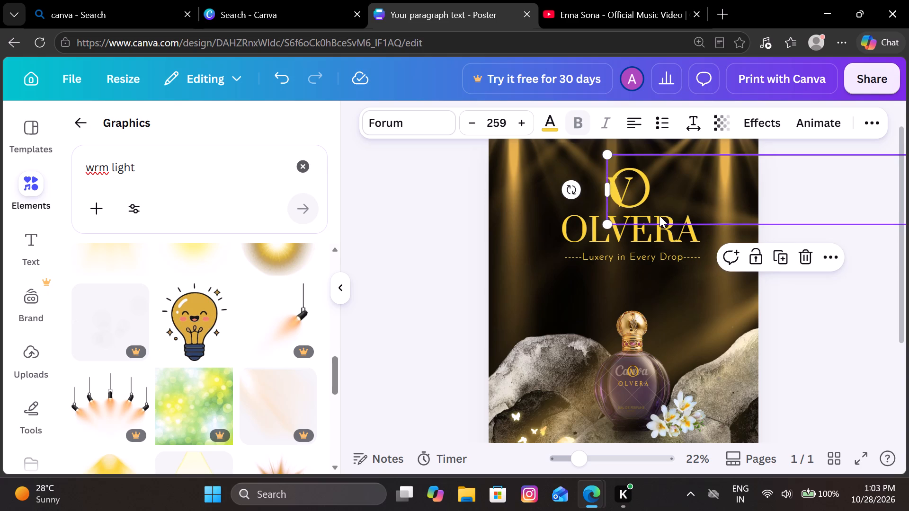
pyautogui.click(785, 285)
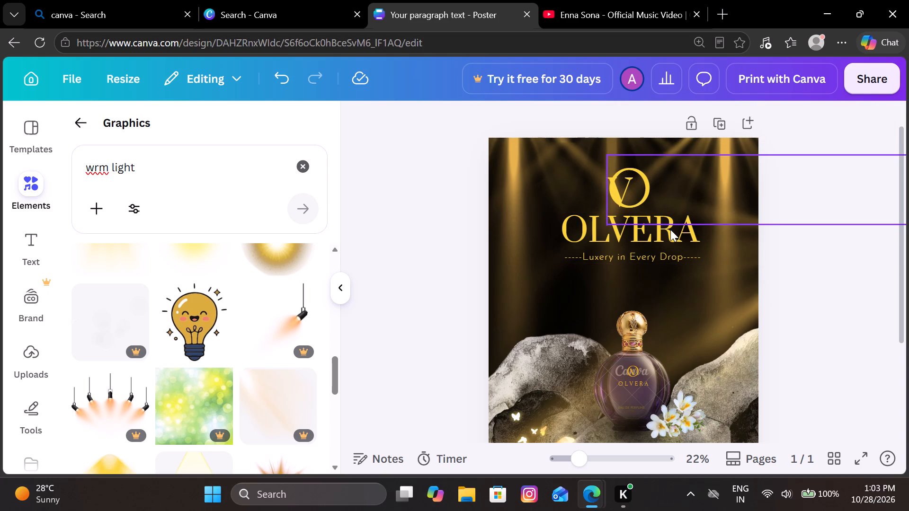
pyautogui.moveTo(670, 200); pyautogui.dragTo(685, 198)
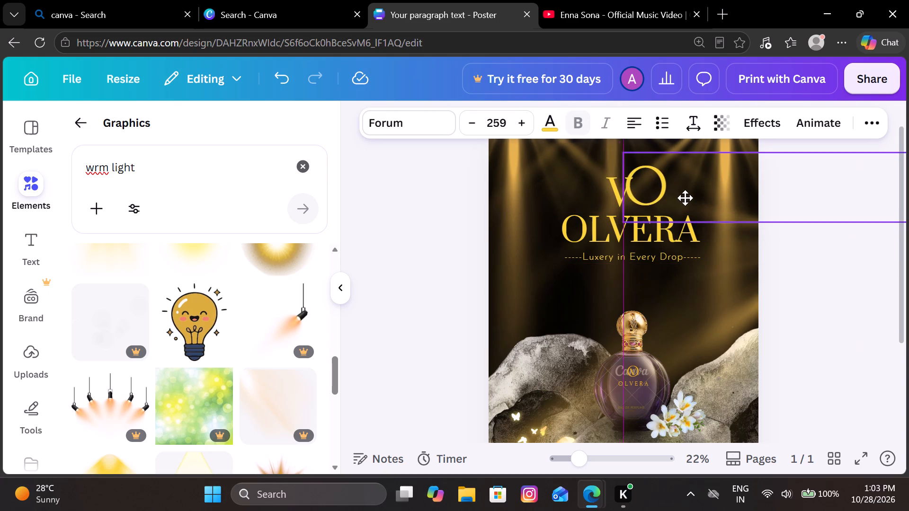
pyautogui.moveTo(685, 198); pyautogui.dragTo(690, 198)
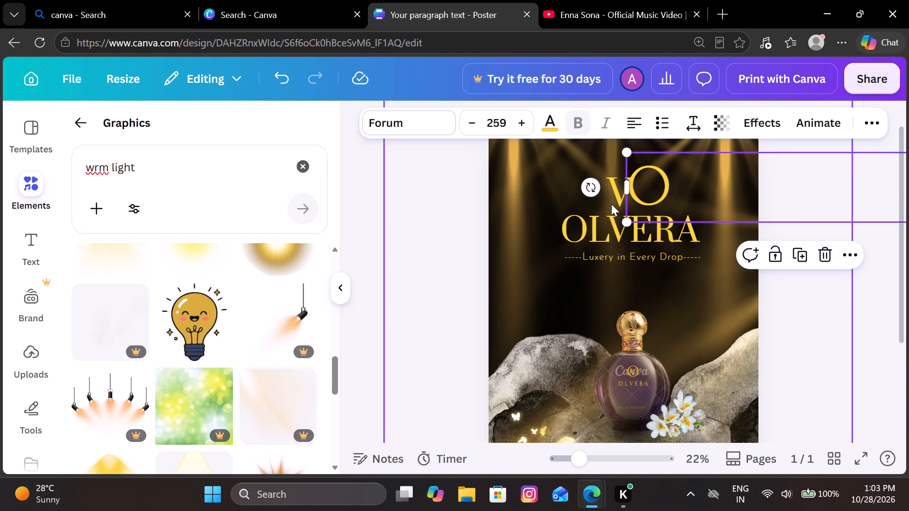
pyautogui.moveTo(613, 204); pyautogui.dragTo(618, 205)
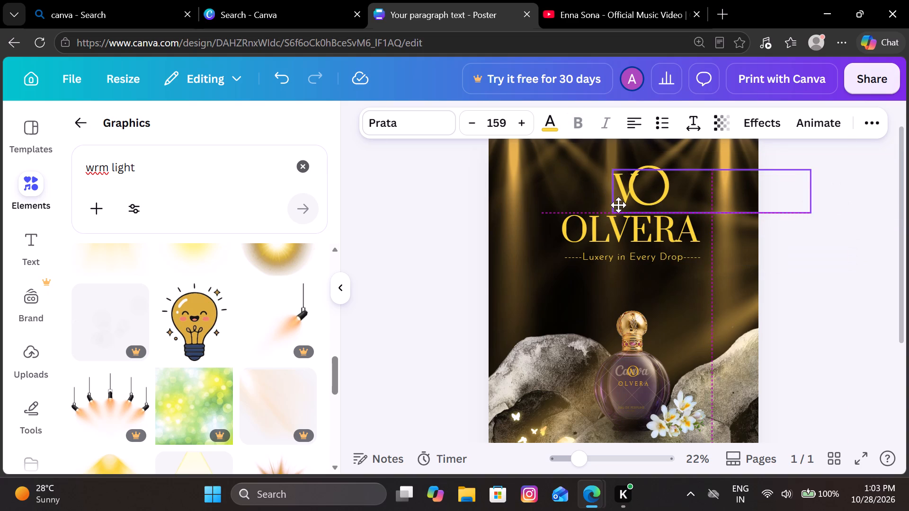
pyautogui.moveTo(618, 205); pyautogui.dragTo(618, 205)
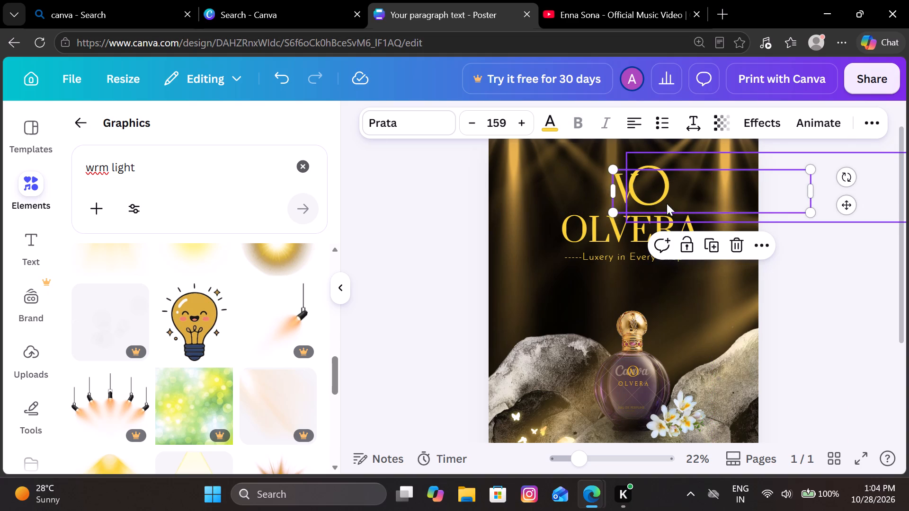
pyautogui.moveTo(695, 158); pyautogui.dragTo(680, 158)
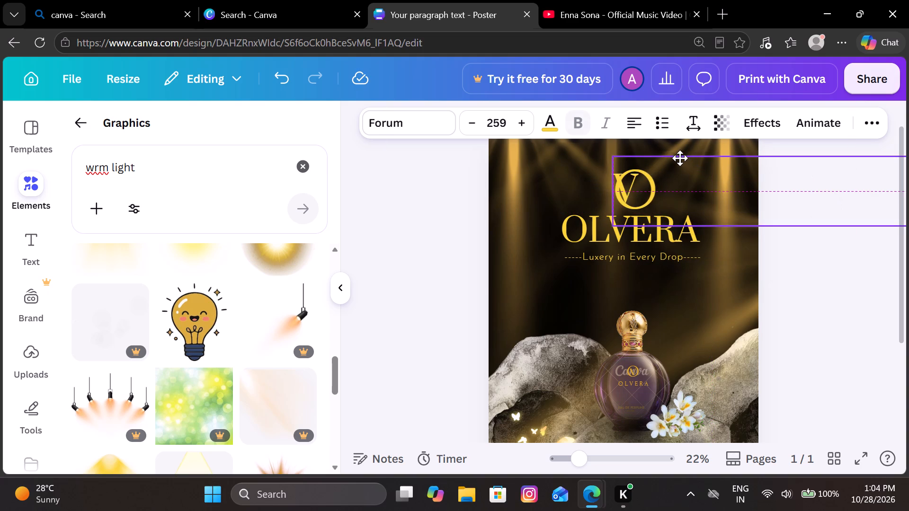
pyautogui.moveTo(680, 158); pyautogui.dragTo(676, 158)
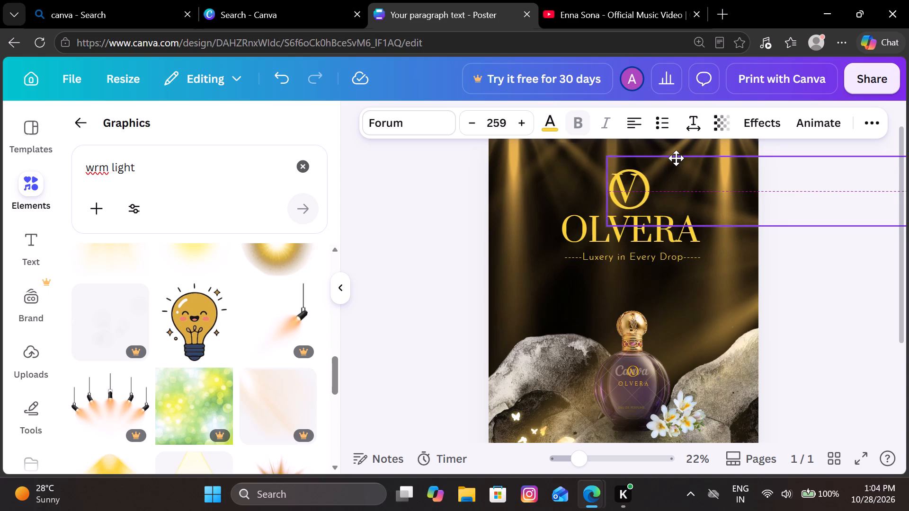
# Move the O aside, lower the V closer to the OLVERA title, and place the O around it again.
pyautogui.moveTo(676, 158); pyautogui.dragTo(703, 157)
pyautogui.moveTo(613, 192); pyautogui.dragTo(613, 201)
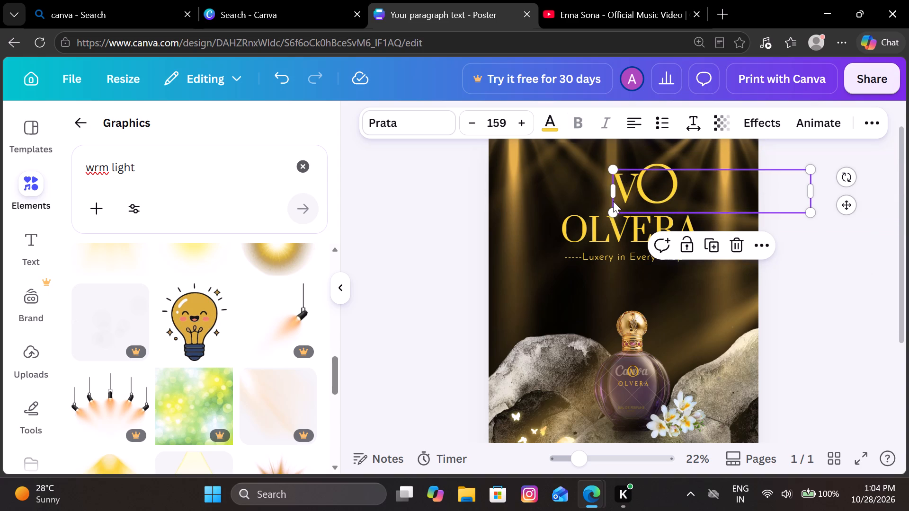
pyautogui.moveTo(613, 201); pyautogui.dragTo(622, 199)
pyautogui.moveTo(622, 199); pyautogui.dragTo(621, 203)
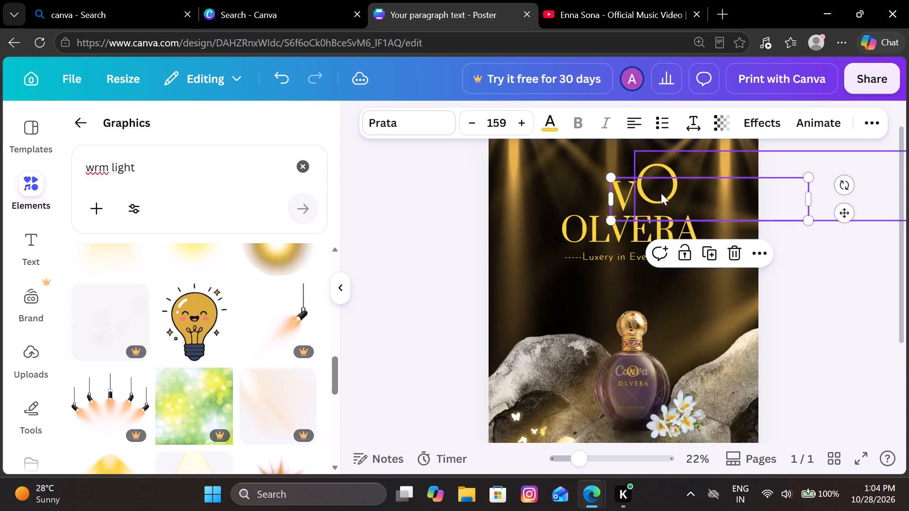
pyautogui.moveTo(668, 203); pyautogui.dragTo(675, 204)
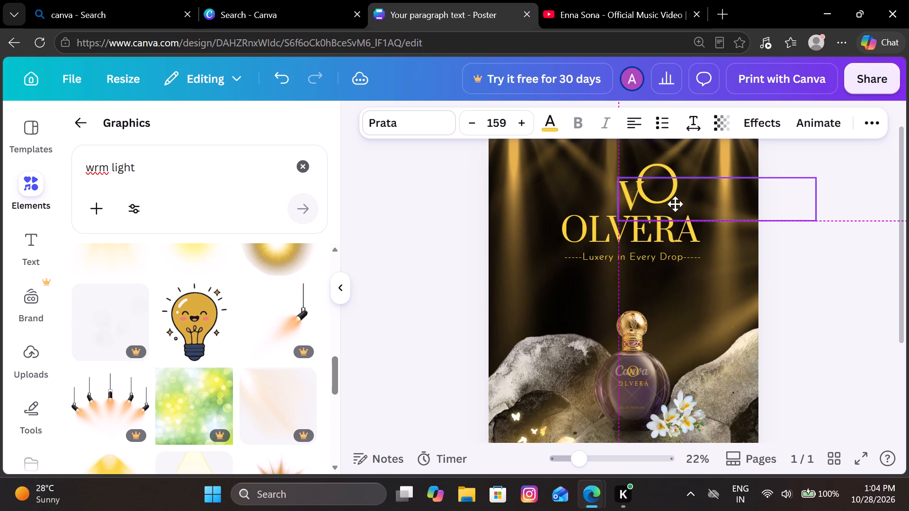
pyautogui.moveTo(675, 204); pyautogui.dragTo(677, 201)
pyautogui.click(678, 162)
pyautogui.moveTo(678, 162); pyautogui.dragTo(654, 173)
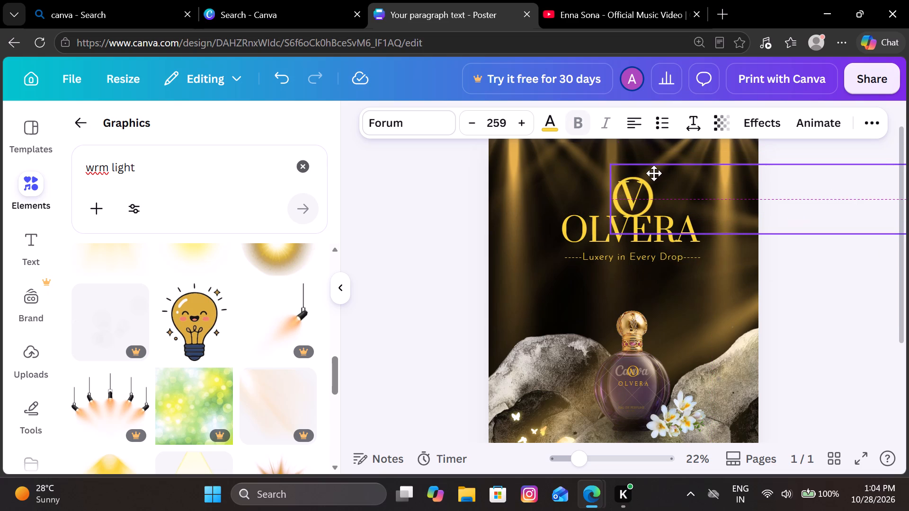
pyautogui.moveTo(654, 173); pyautogui.dragTo(653, 173)
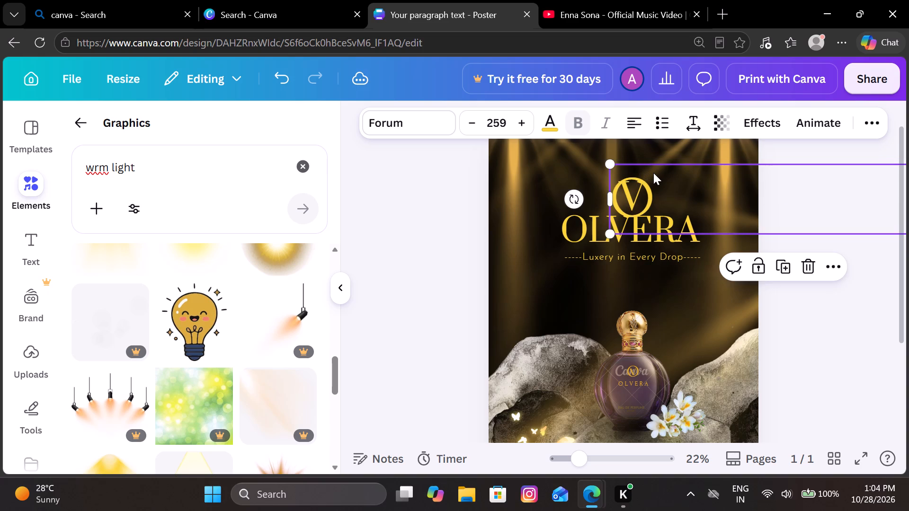
pyautogui.moveTo(653, 173); pyautogui.dragTo(653, 168)
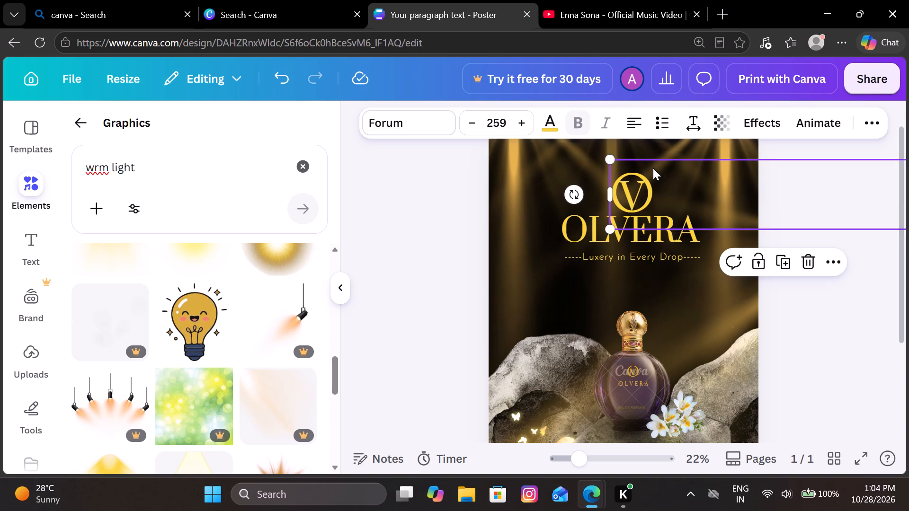
pyautogui.click(465, 216)
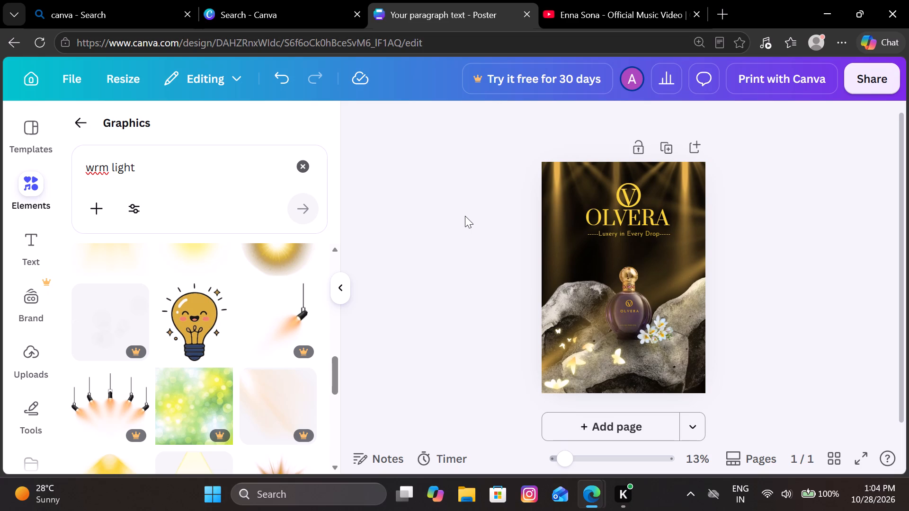
# Set the letter spacing of the OLVERA title to 40.
pyautogui.click(629, 220)
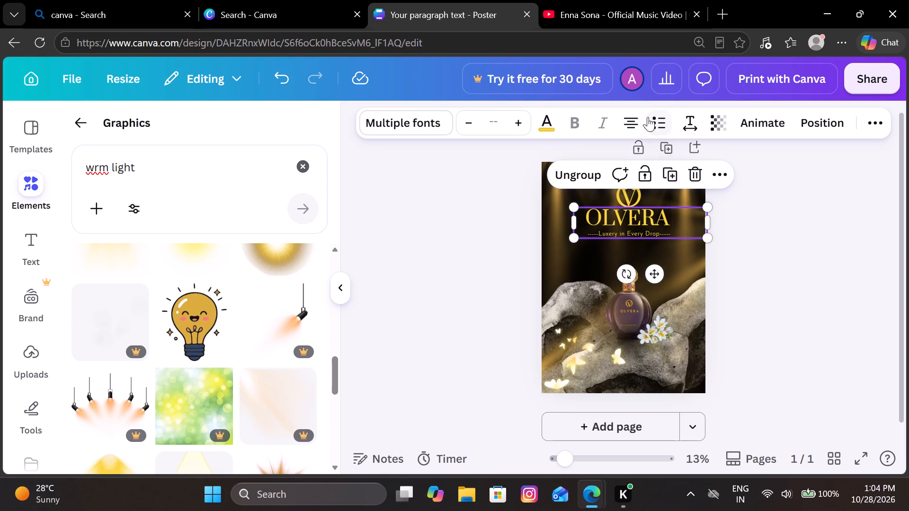
pyautogui.click(642, 222)
pyautogui.click(697, 125)
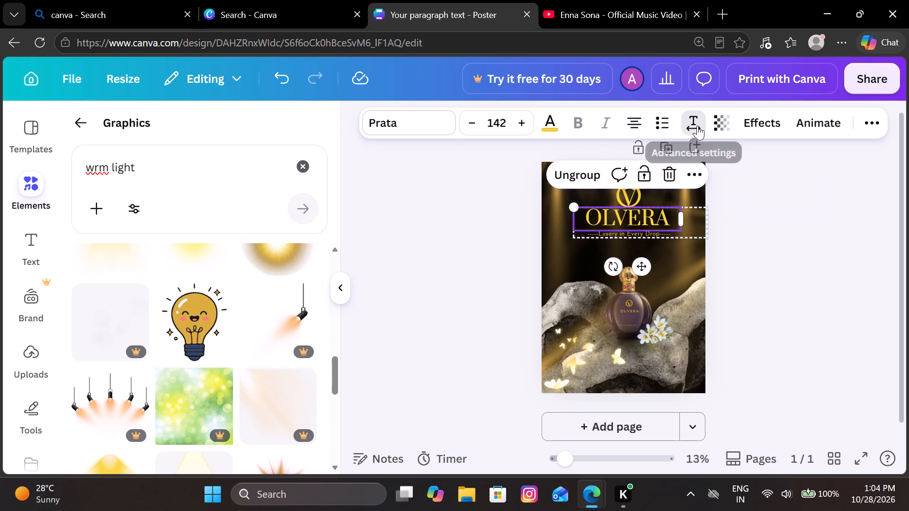
pyautogui.click(637, 188)
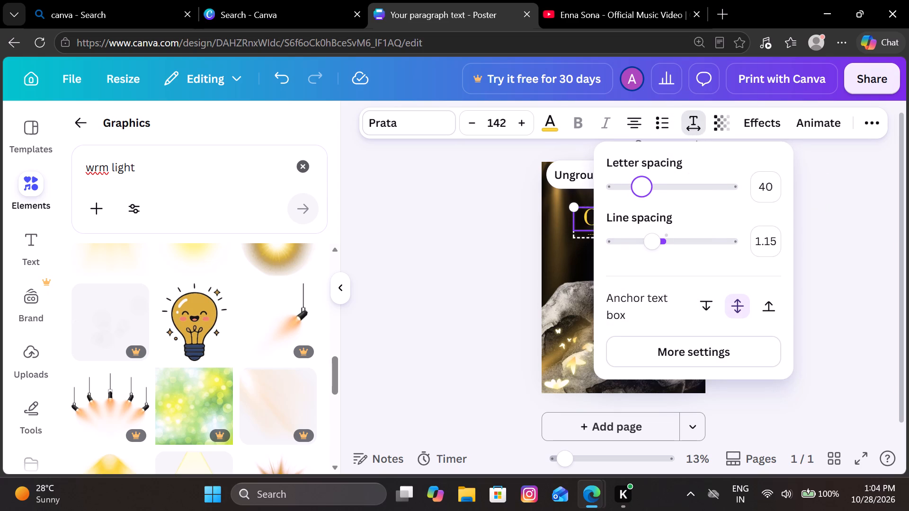
pyautogui.click(480, 229)
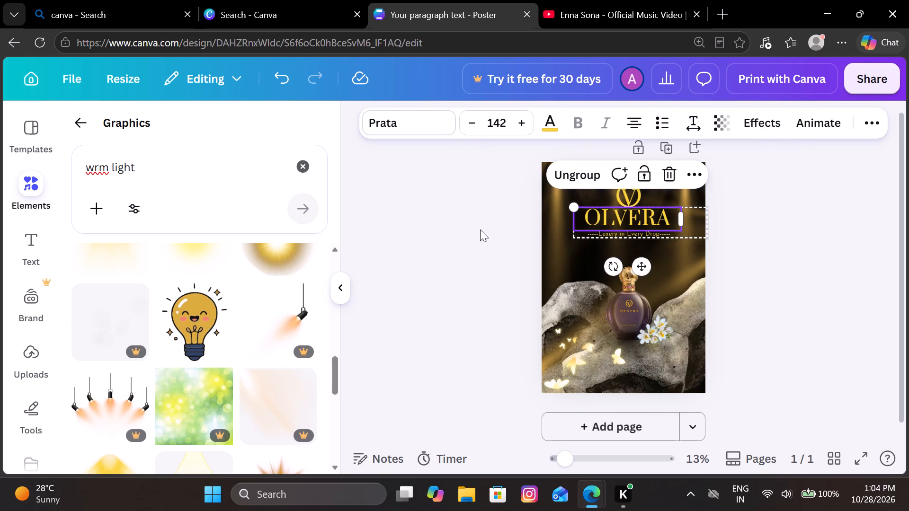
pyautogui.click(480, 229)
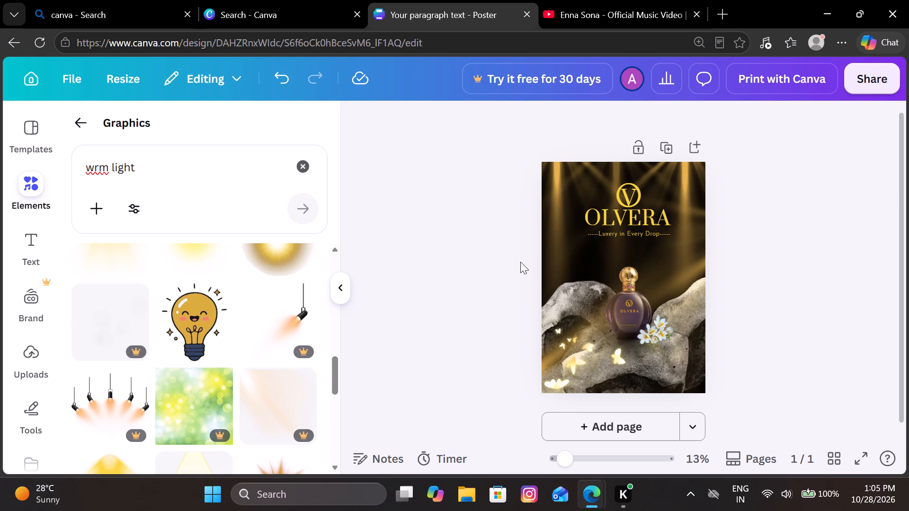
# Clear the graphics search and add a body text box to the poster.
pyautogui.click(300, 173)
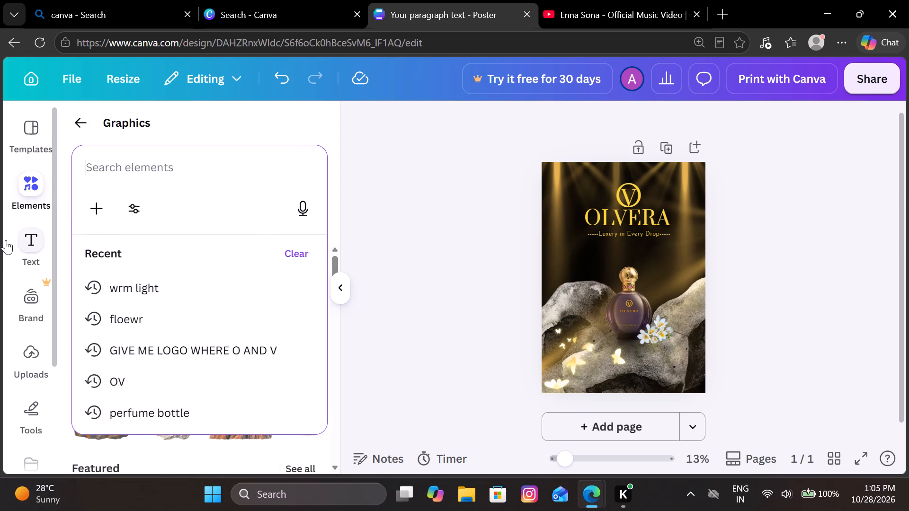
pyautogui.click(8, 247)
pyautogui.scroll(-4, 183, 333)
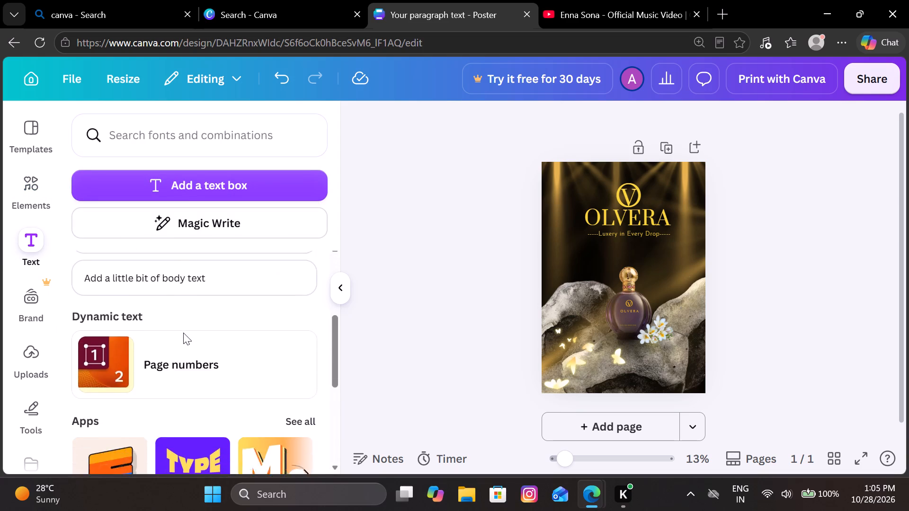
pyautogui.scroll(-1, 183, 333)
pyautogui.scroll(1, 183, 333)
pyautogui.click(211, 317)
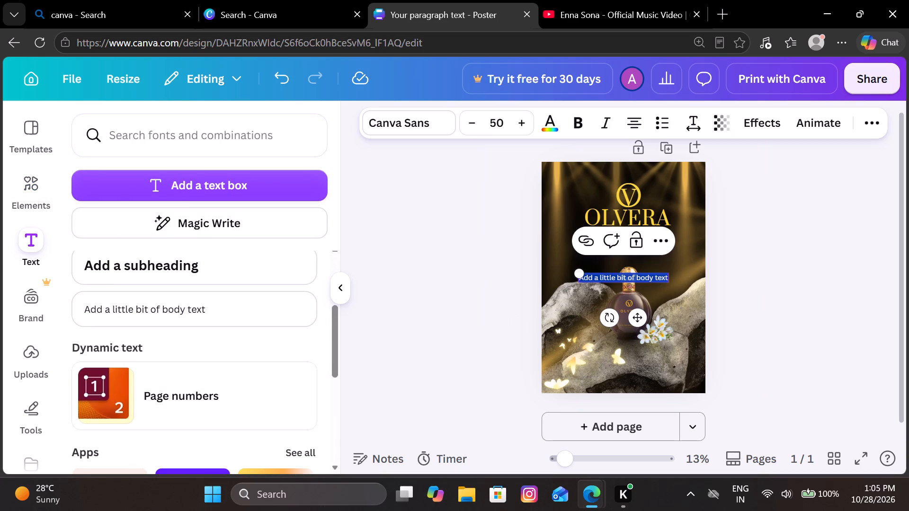
# Replace the new body text box's placeholder wording with "PREMIUM" in capitals.
pyautogui.click(595, 278)
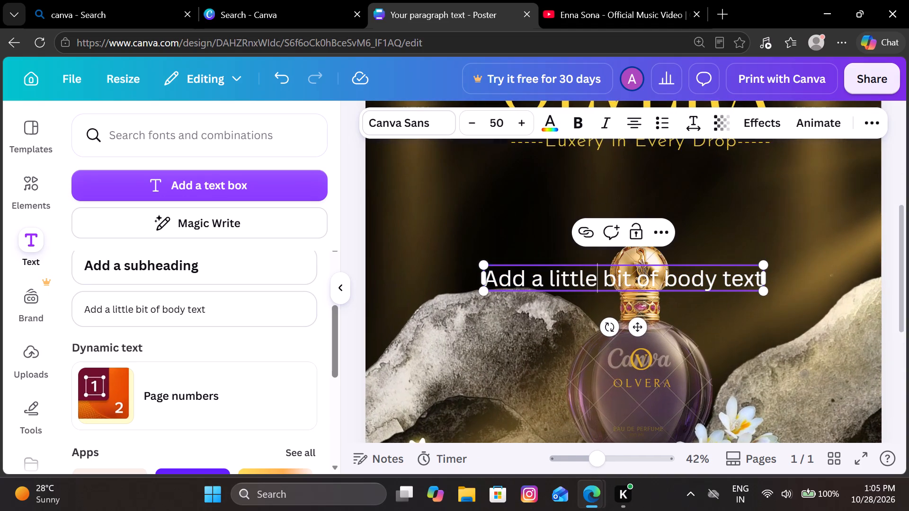
pyautogui.click(595, 278)
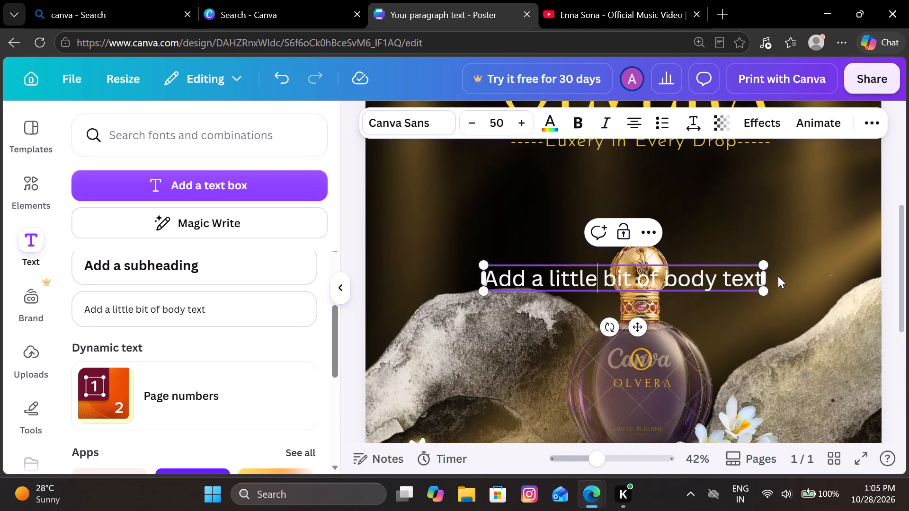
pyautogui.press('Right')
pyautogui.press('Right')
pyautogui.press('Right')
pyautogui.press('Right')
pyautogui.press('Right')
pyautogui.press('Right')
pyautogui.press('Right')
pyautogui.press('Right')
pyautogui.press('Right')
pyautogui.press('Right')
pyautogui.press('Right')
pyautogui.press('Right')
pyautogui.press('Right')
pyautogui.press('Right')
pyautogui.press('Right')
pyautogui.press('Right')
pyautogui.press('Right')
pyautogui.press('Right')
pyautogui.press('Right')
pyautogui.press('Right')
pyautogui.press('BackSpace')
pyautogui.press('BackSpace')
pyautogui.press('BackSpace')
pyautogui.press('BackSpace')
pyautogui.press('BackSpace')
pyautogui.press('BackSpace')
pyautogui.press('BackSpace')
pyautogui.press('BackSpace')
pyautogui.press('BackSpace')
pyautogui.press('BackSpace')
pyautogui.press('BackSpace')
pyautogui.press('BackSpace')
pyautogui.press('BackSpace')
pyautogui.press('BackSpace')
pyautogui.press('BackSpace')
pyautogui.press('BackSpace')
pyautogui.press('BackSpace')
pyautogui.press('BackSpace')
pyautogui.press('BackSpace')
pyautogui.press('BackSpace')
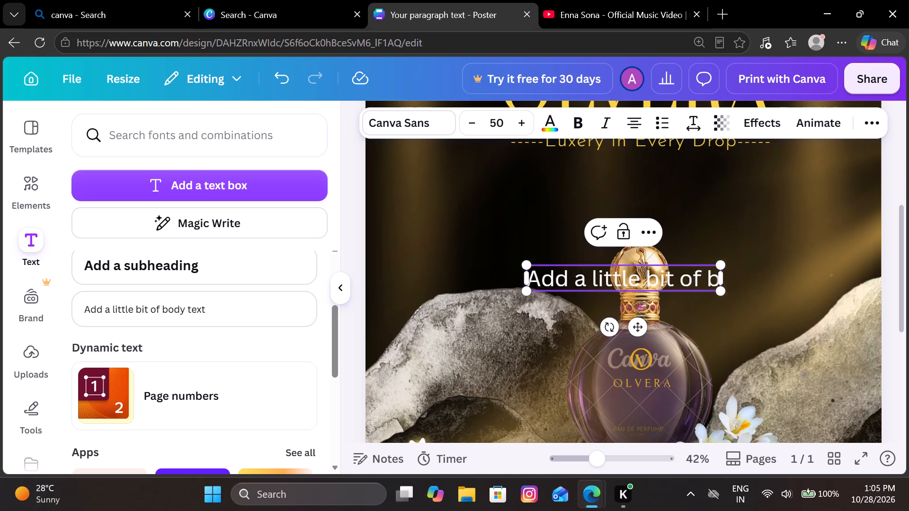
pyautogui.press('p')
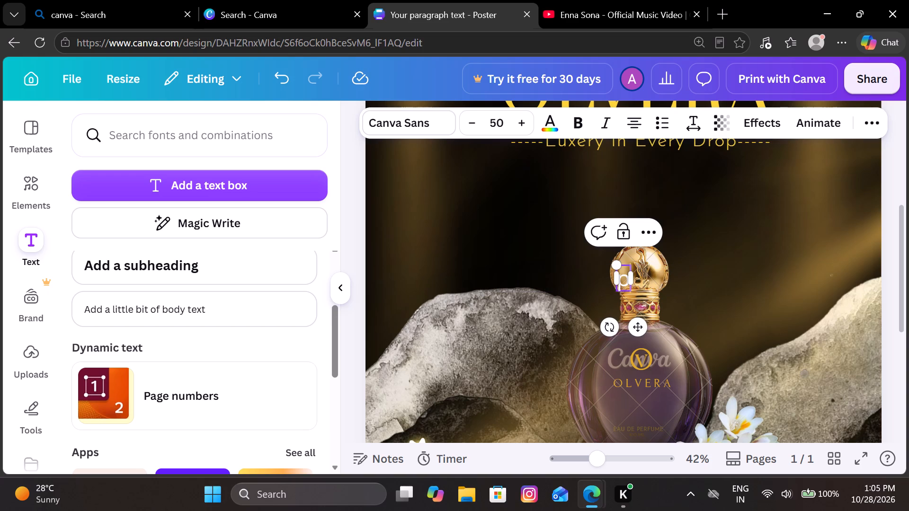
pyautogui.press('BackSpace')
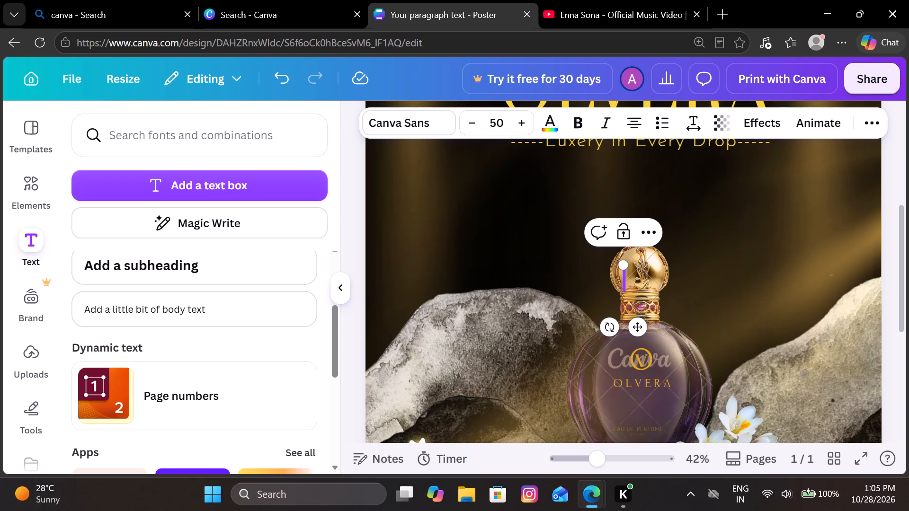
pyautogui.press('p')
pyautogui.press('r')
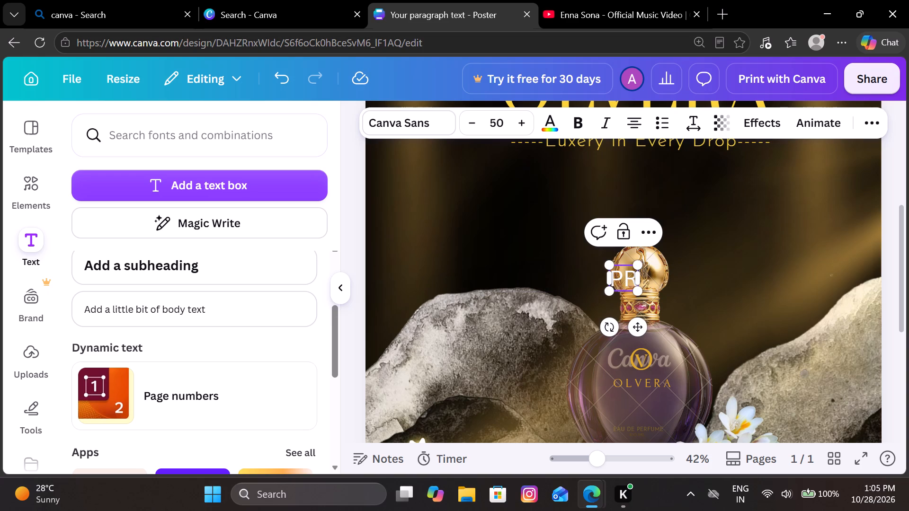
pyautogui.press('e')
pyautogui.write('MI')
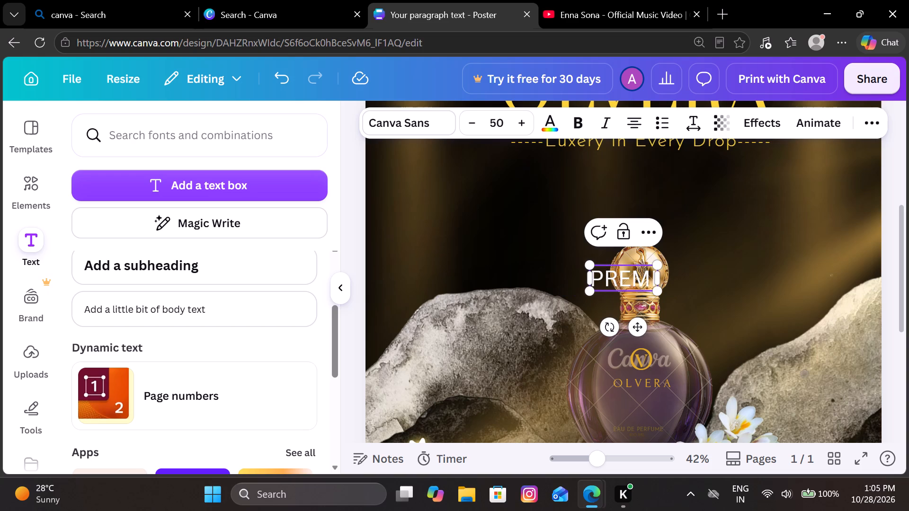
pyautogui.write('UM')
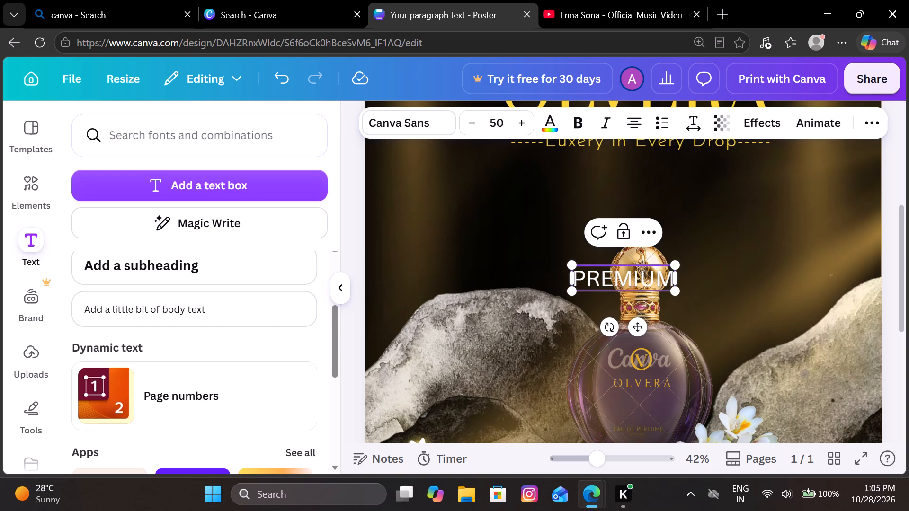
# Extend the "PREMIUM" text to read "PREMIUM INGREDIENTS | LONG", with double spaces on both sides of the divider.
pyautogui.press('space')
pyautogui.write('IN')
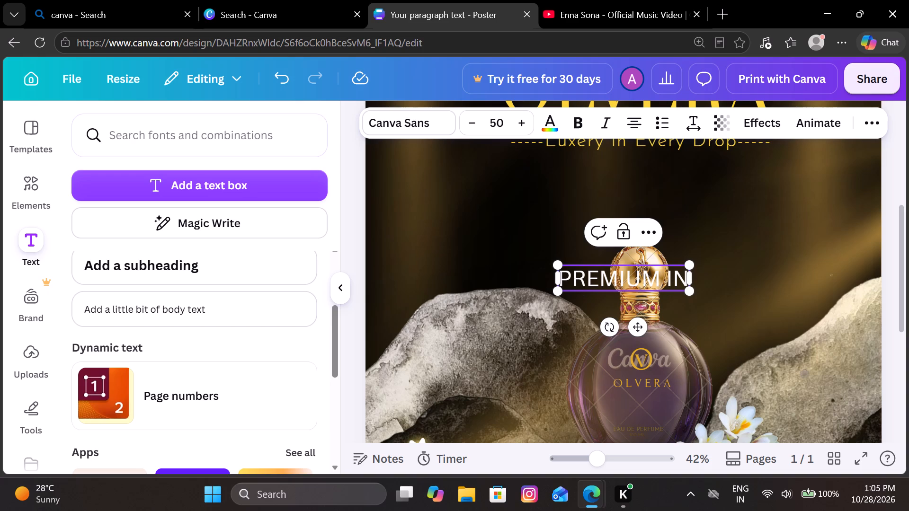
pyautogui.write('GREDIENTS')
pyautogui.press('space')
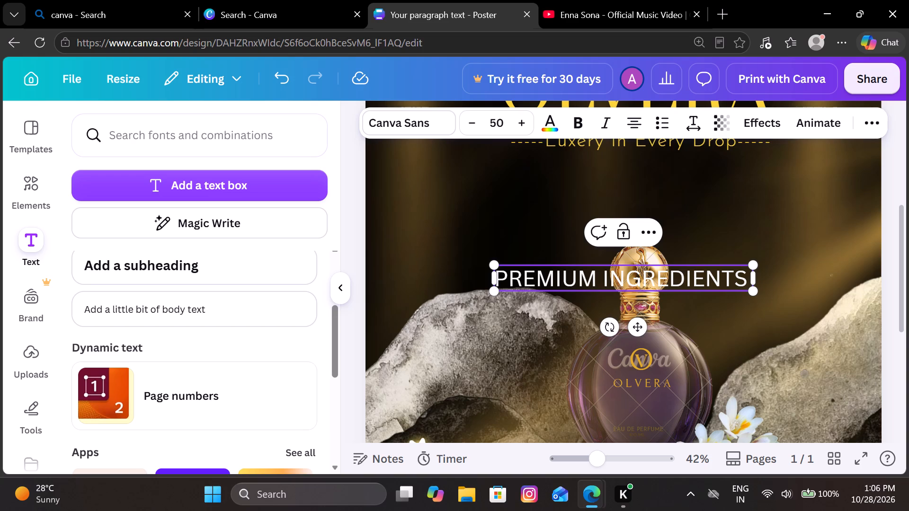
pyautogui.hotkey('shift', '|')
pyautogui.press('space')
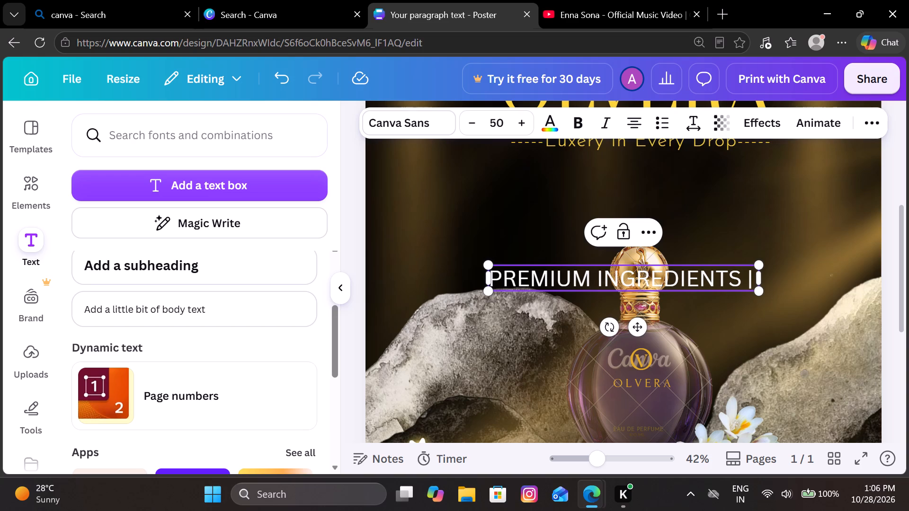
pyautogui.write('LONG')
pyautogui.press('space')
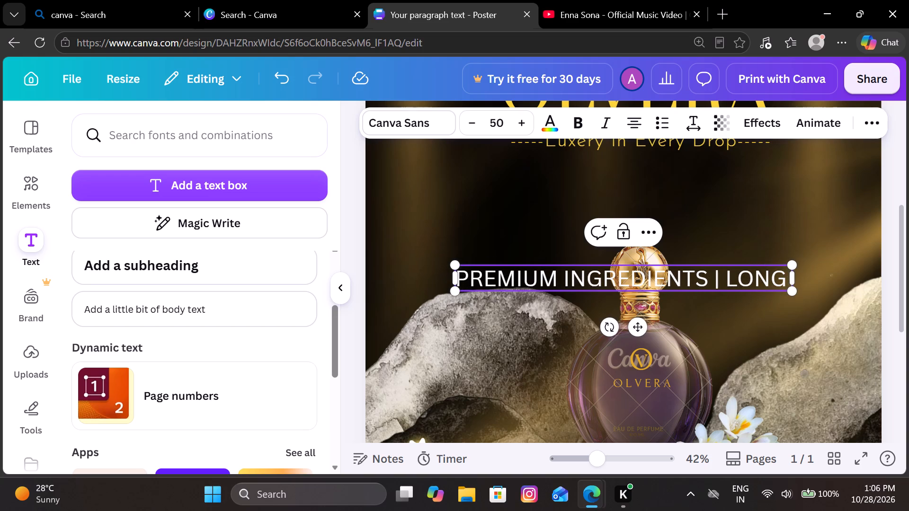
pyautogui.click(709, 282)
pyautogui.press('space')
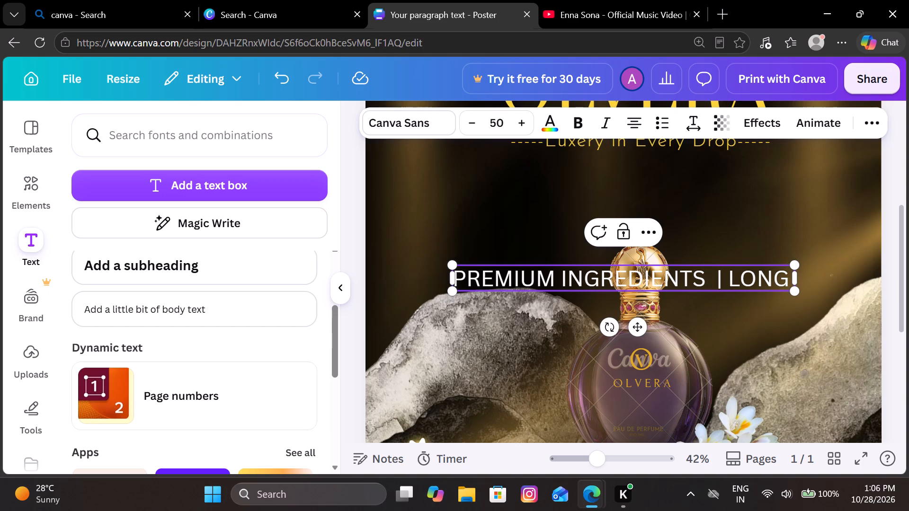
pyautogui.click(725, 278)
pyautogui.press('space')
pyautogui.click(790, 278)
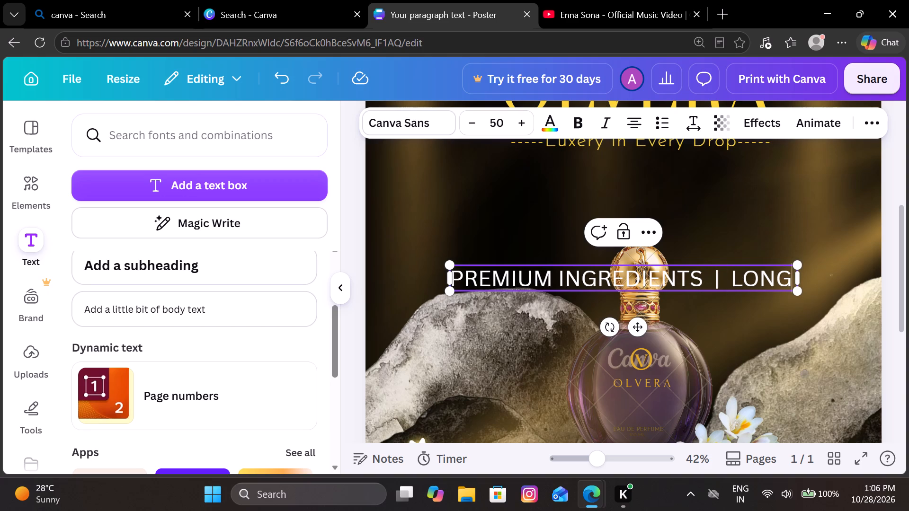
# Continue the text line after "LONG" with "LASTING FRAGRANCE" in capitals.
pyautogui.press('space')
pyautogui.write('LASTING')
pyautogui.press('space')
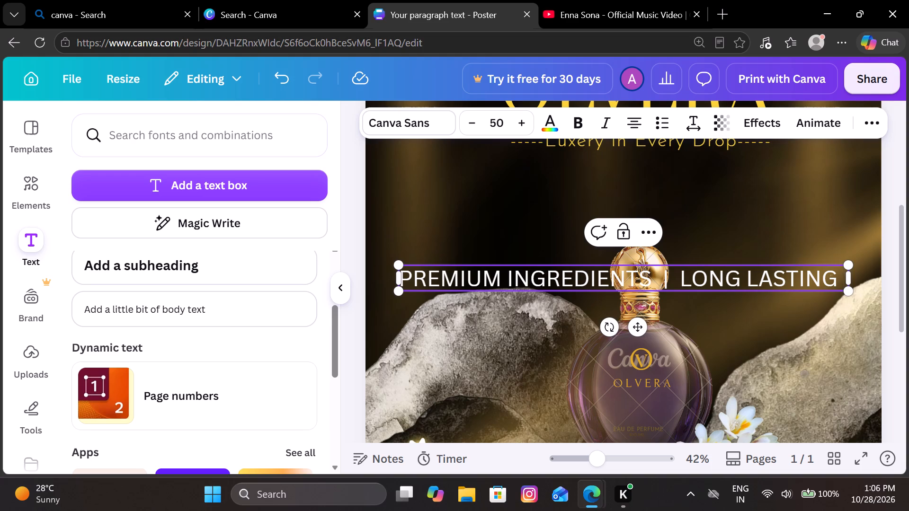
pyautogui.press('space')
pyautogui.write('|')
pyautogui.press('space')
pyautogui.press('space')
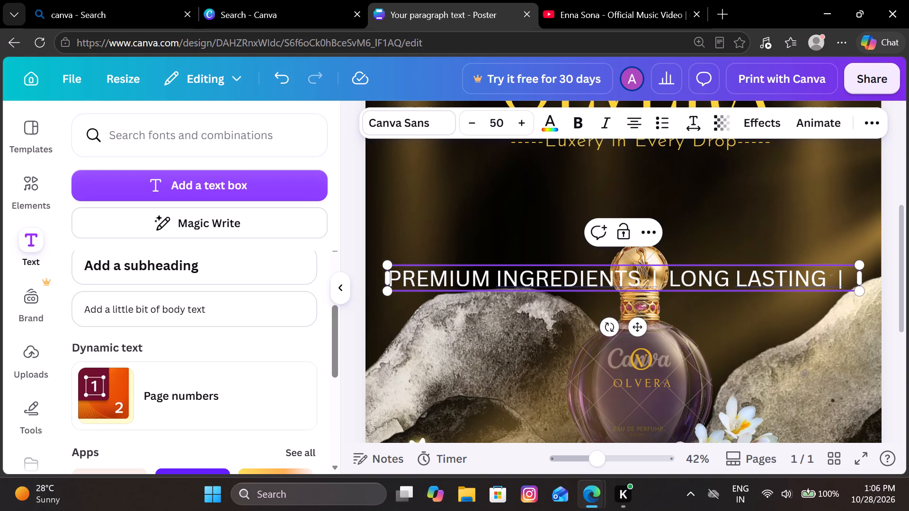
pyautogui.press('BackSpace')
pyautogui.press('BackSpace')
pyautogui.press('BackSpace')
pyautogui.press('BackSpace')
pyautogui.press('BackSpace')
pyautogui.press('space')
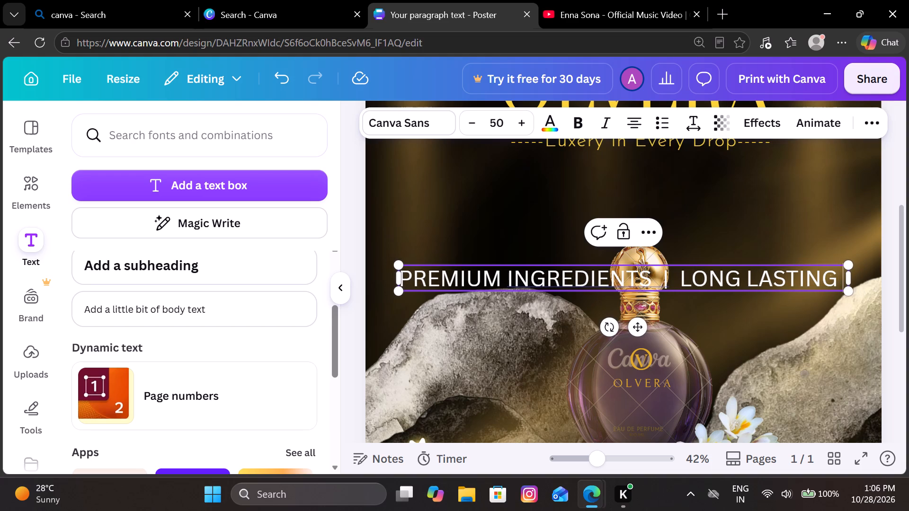
pyautogui.write('FR')
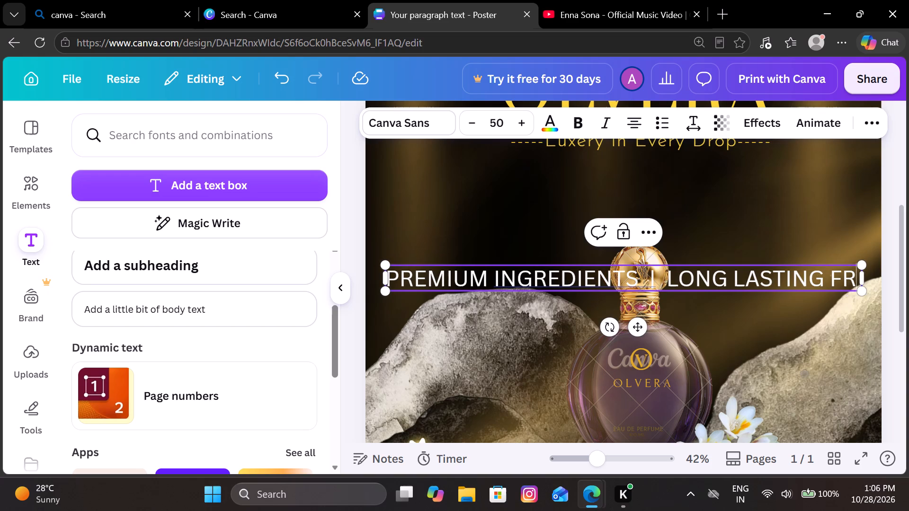
pyautogui.write('AG')
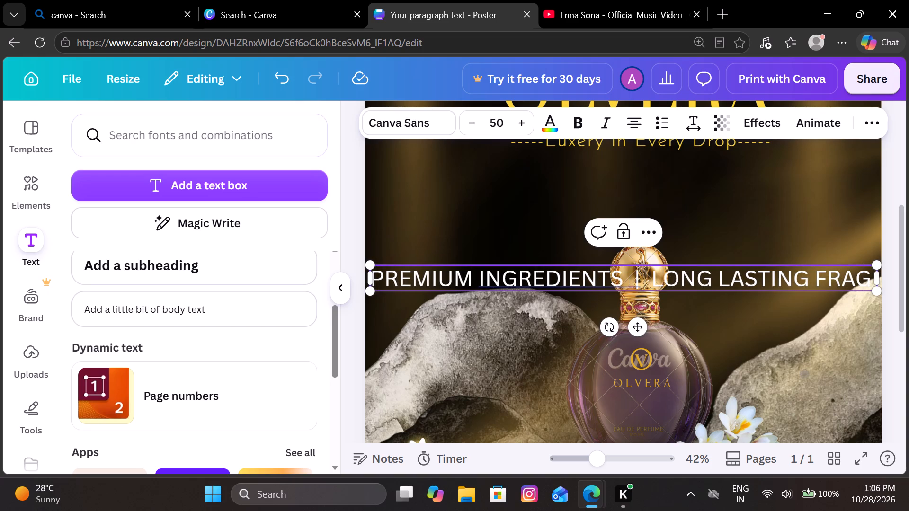
pyautogui.write('RANCE')
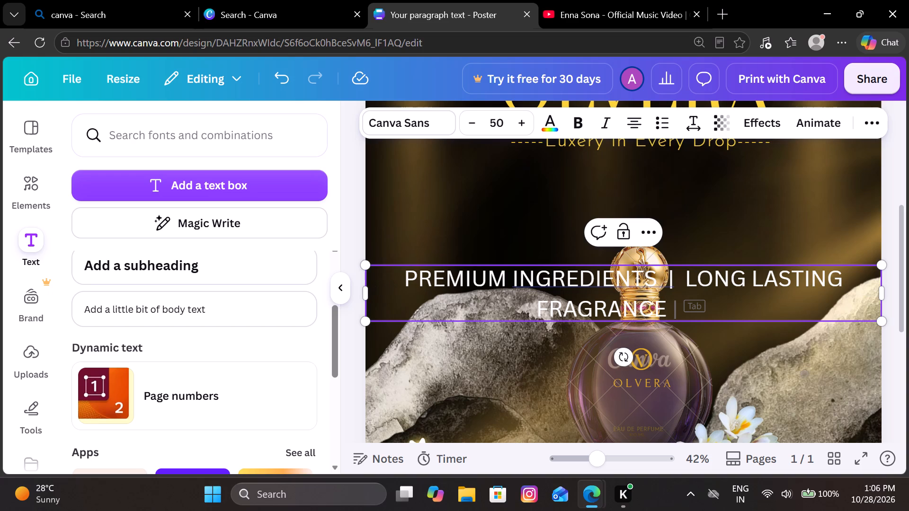
# Finish the text line with a double-spaced divider followed by "UNISEX APPEAL".
pyautogui.press('space')
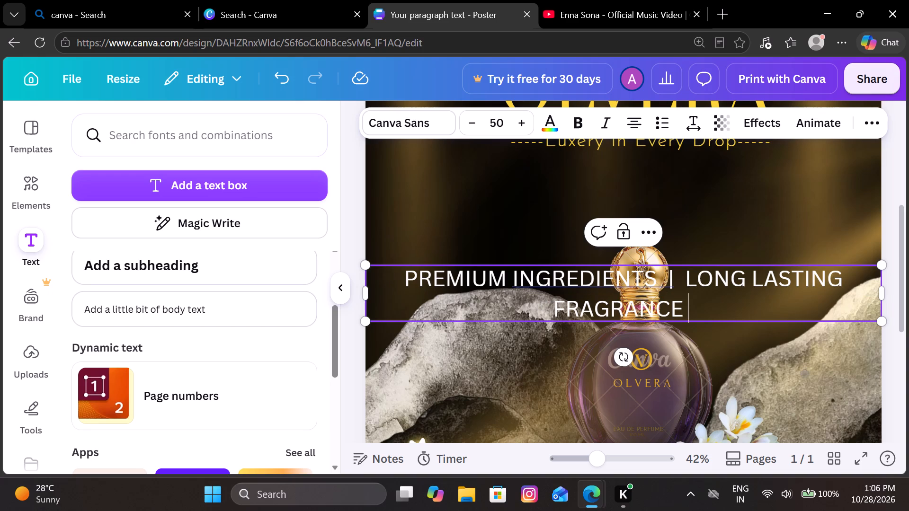
pyautogui.press('space')
pyautogui.write('|')
pyautogui.press('space')
pyautogui.press('space')
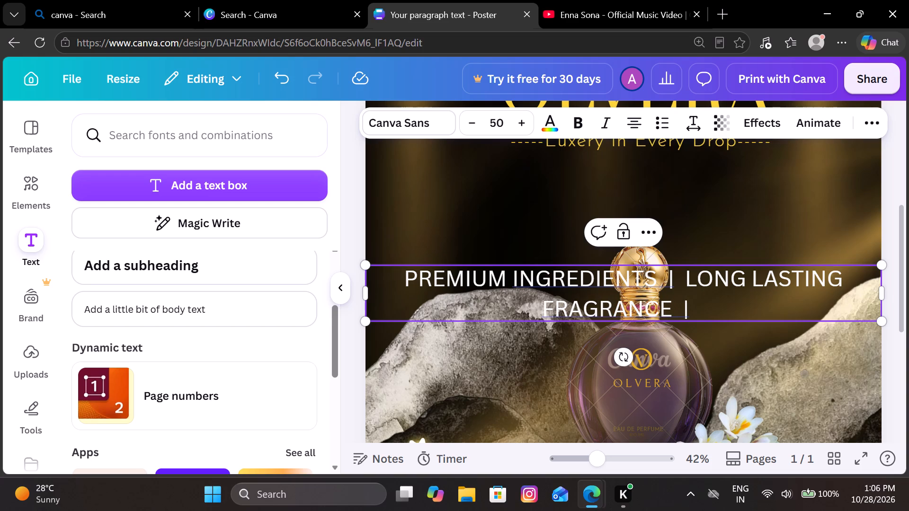
pyautogui.write('UNI')
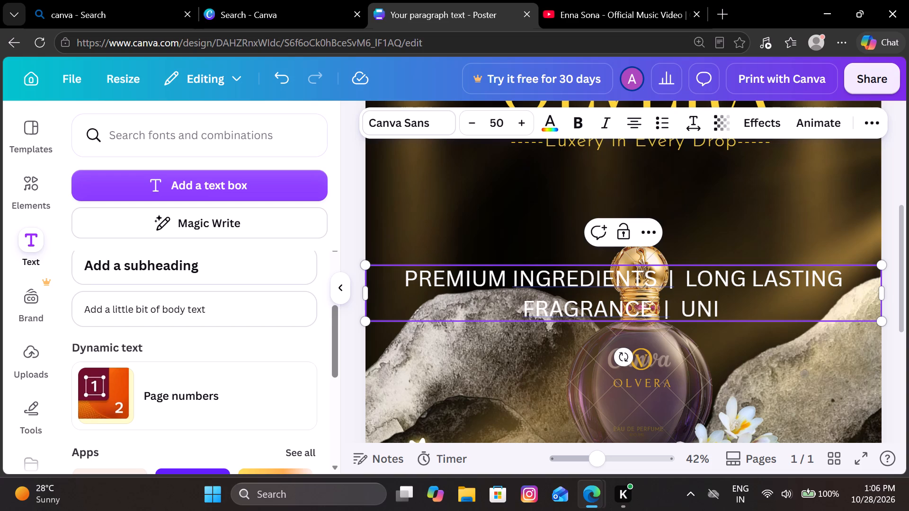
pyautogui.write('SEX A')
pyautogui.write('PPEAL')
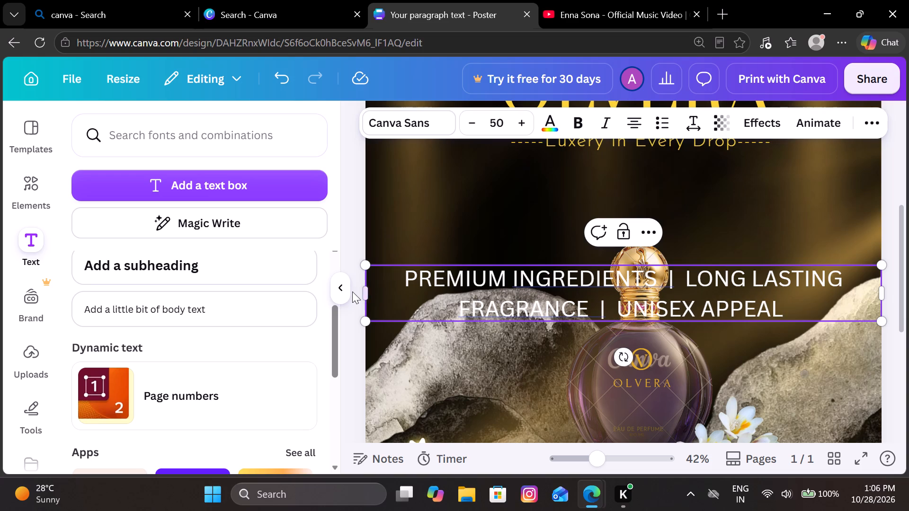
# Widen the features text box to a single line and scale it down to font size 30.3 to fit the poster width.
pyautogui.moveTo(359, 292); pyautogui.dragTo(296, 285)
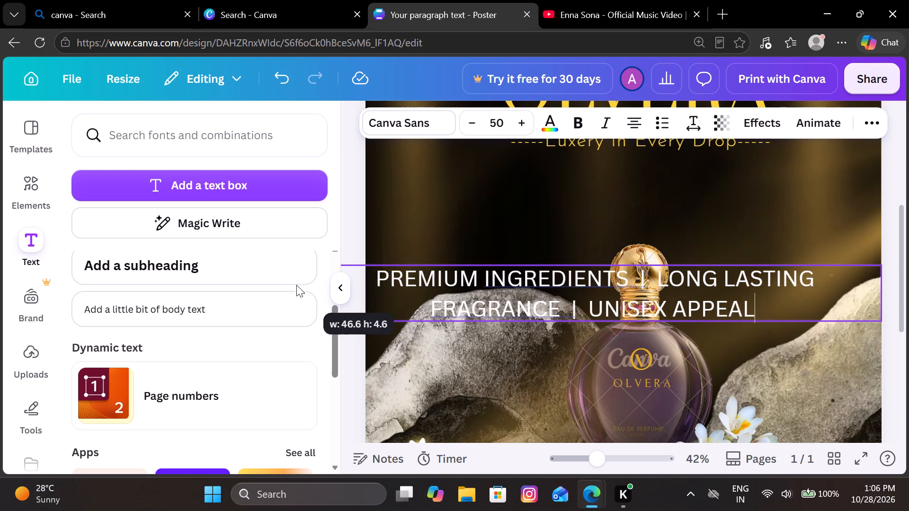
pyautogui.moveTo(296, 285); pyautogui.dragTo(47, 270)
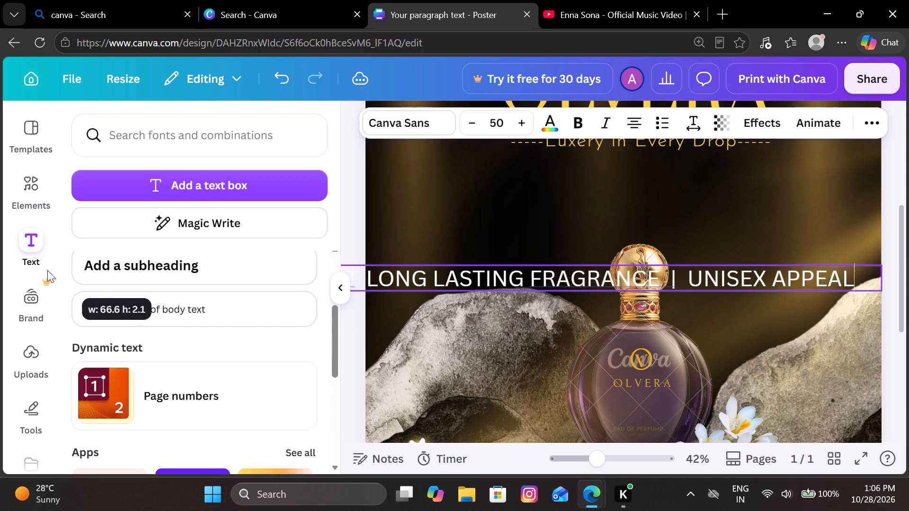
pyautogui.moveTo(47, 270); pyautogui.dragTo(16, 270)
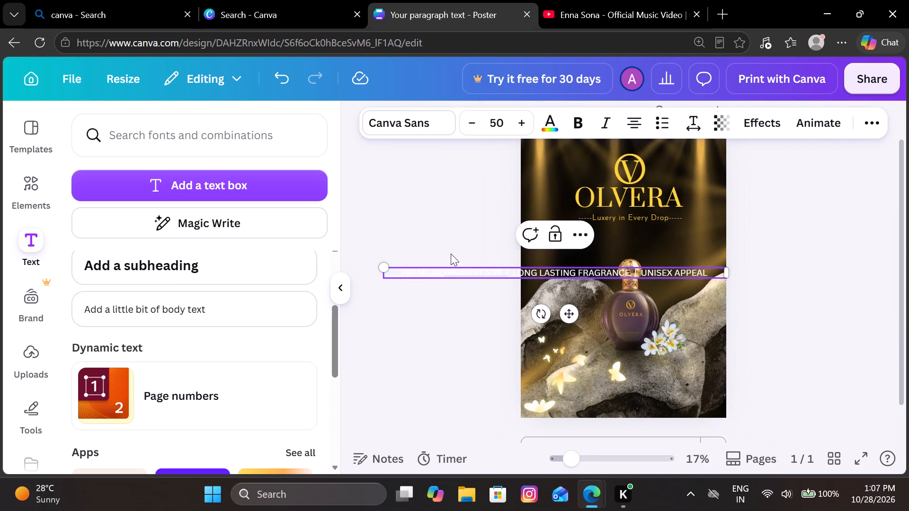
pyautogui.moveTo(383, 265); pyautogui.dragTo(556, 276)
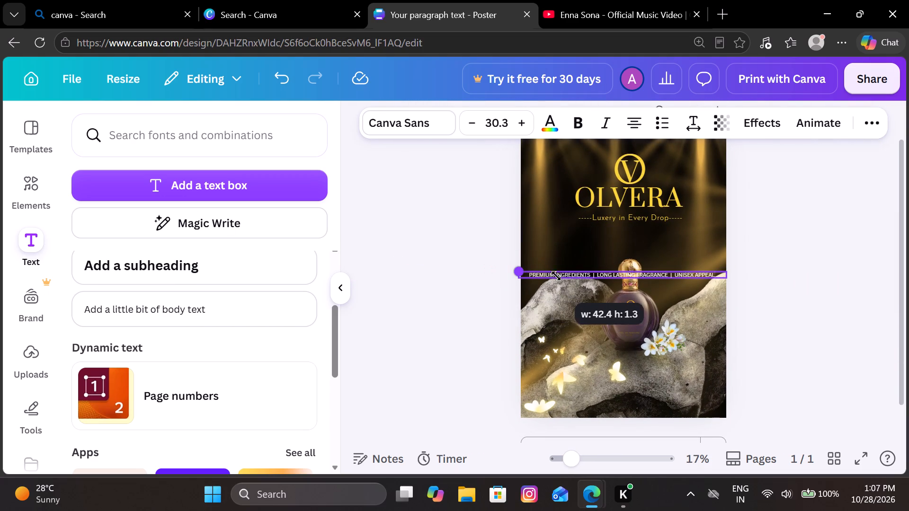
pyautogui.moveTo(556, 276); pyautogui.dragTo(595, 284)
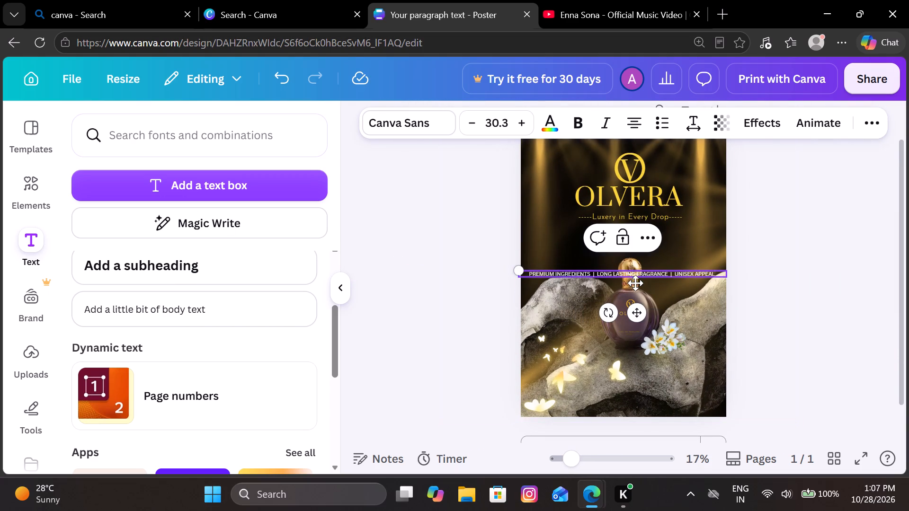
# Move the features line up into the dark area just below the "Luxery in Every Drop" tagline, above the bottle.
pyautogui.scroll(-1, 635, 283)
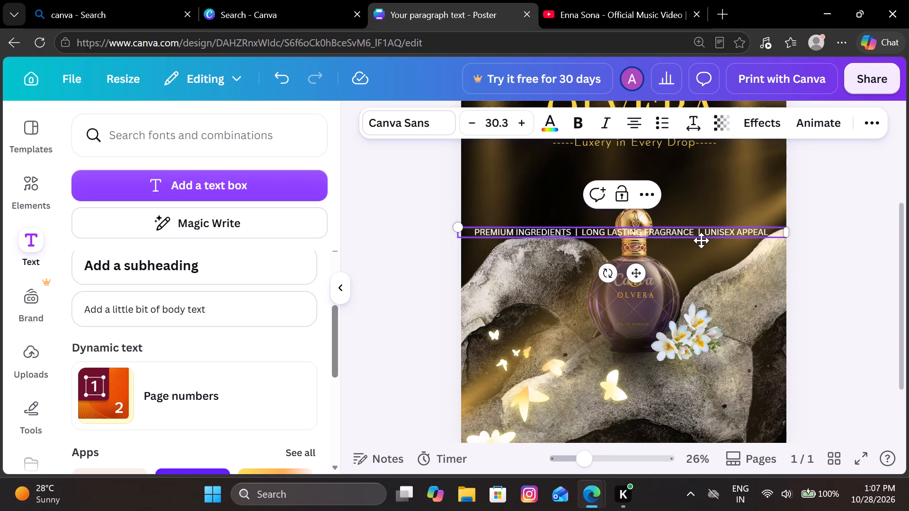
pyautogui.moveTo(701, 240); pyautogui.dragTo(697, 176)
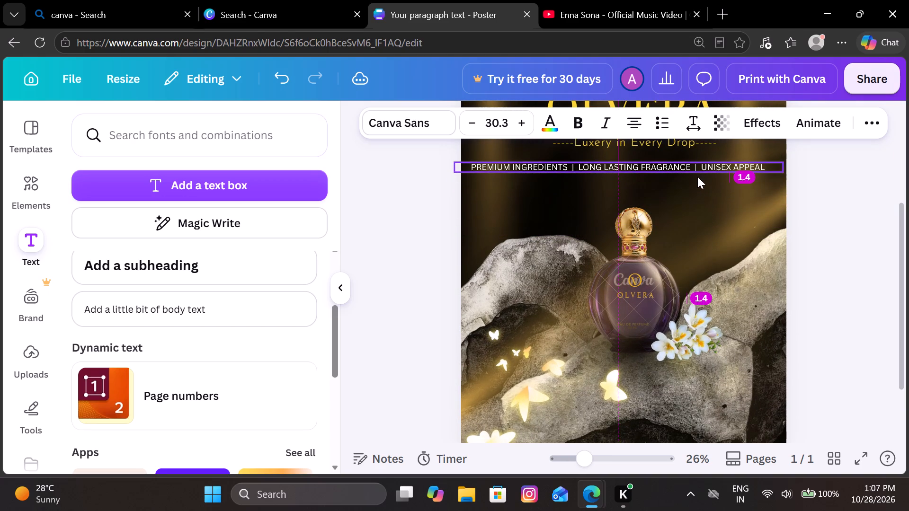
pyautogui.moveTo(697, 176); pyautogui.dragTo(703, 172)
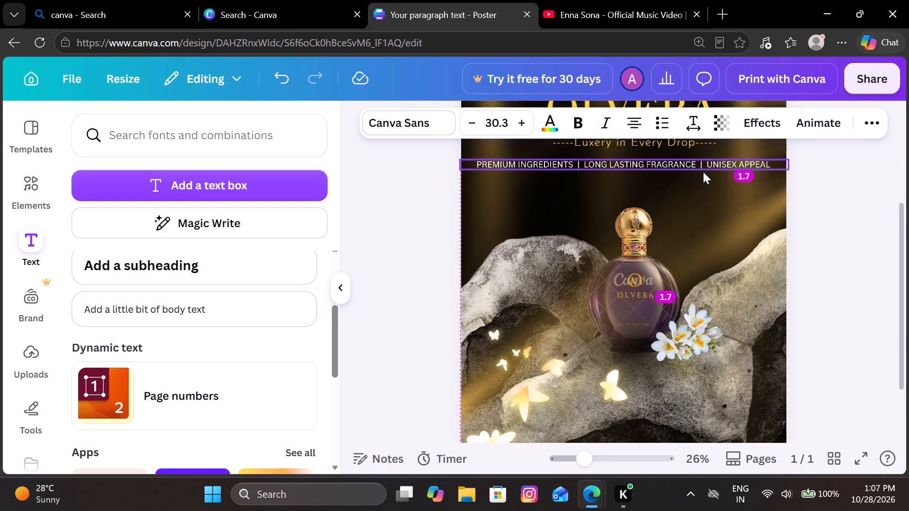
pyautogui.moveTo(703, 172); pyautogui.dragTo(704, 172)
pyautogui.click(817, 216)
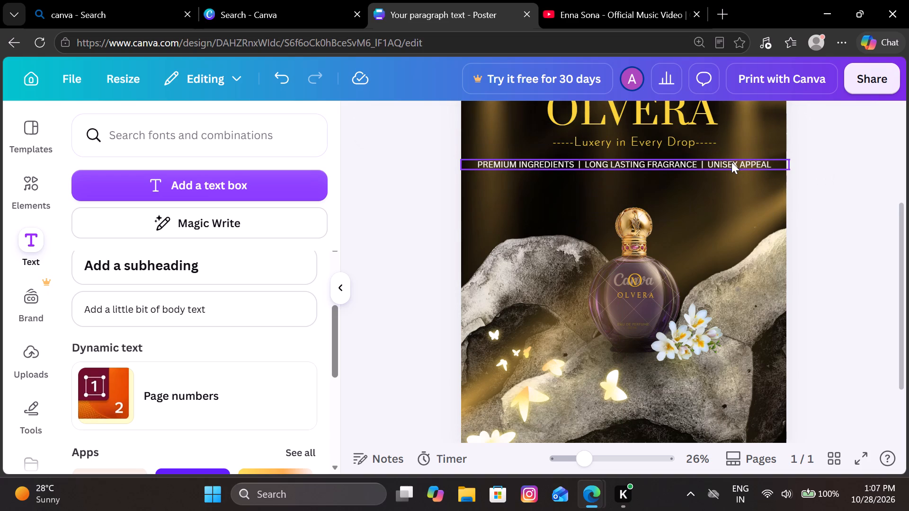
pyautogui.moveTo(731, 162); pyautogui.dragTo(732, 171)
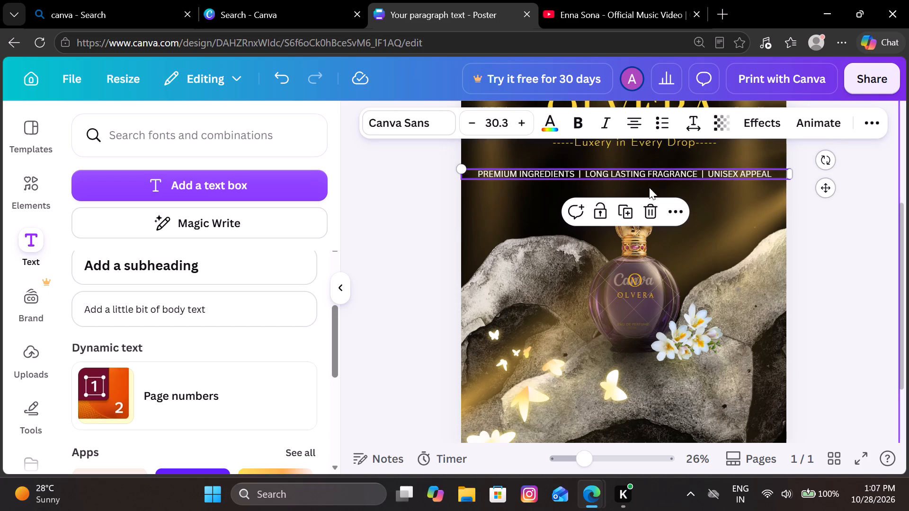
# Set the letter spacing of the features line to 40.
pyautogui.click(692, 127)
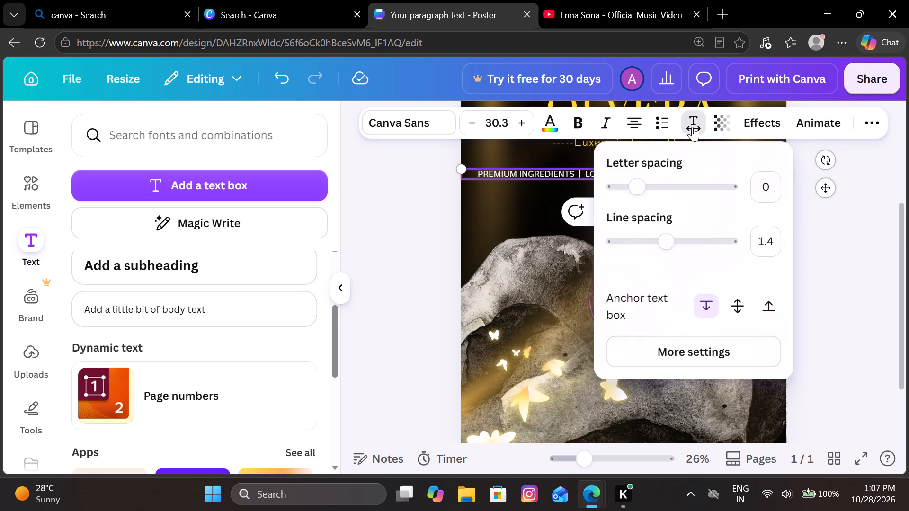
pyautogui.click(640, 192)
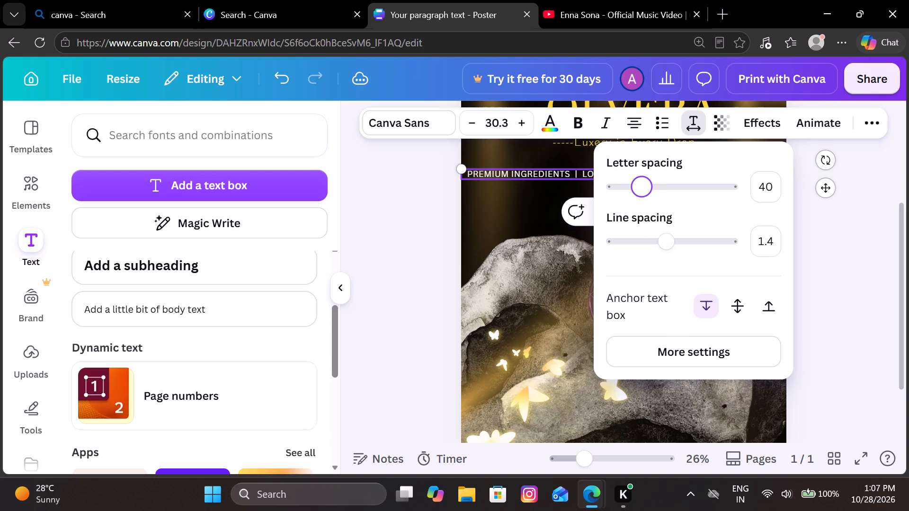
pyautogui.click(404, 255)
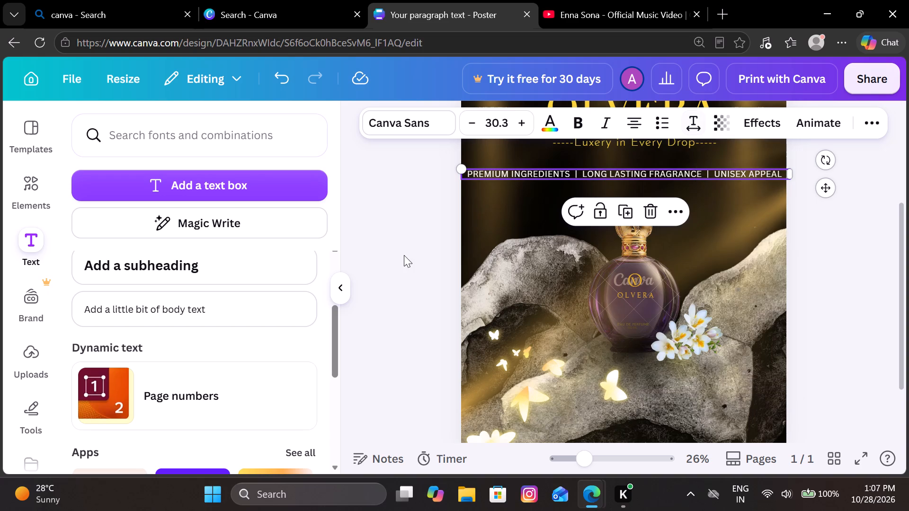
pyautogui.click(404, 255)
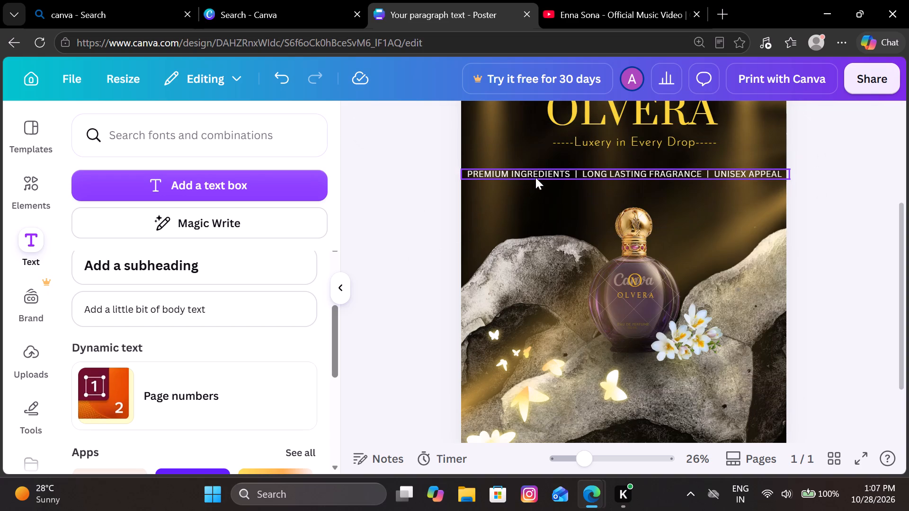
# Colour the features line the same bright yellow as the OLVERA title and deselect it.
pyautogui.click(537, 176)
pyautogui.click(553, 125)
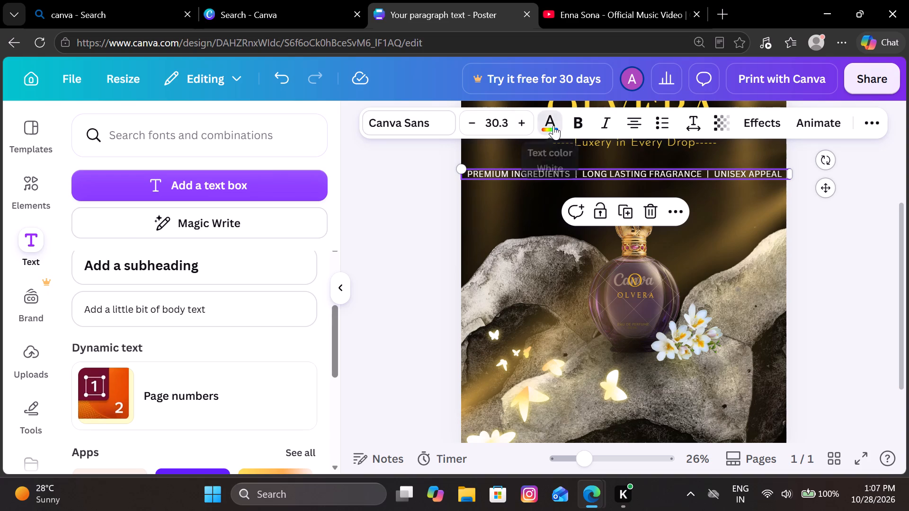
pyautogui.click(164, 233)
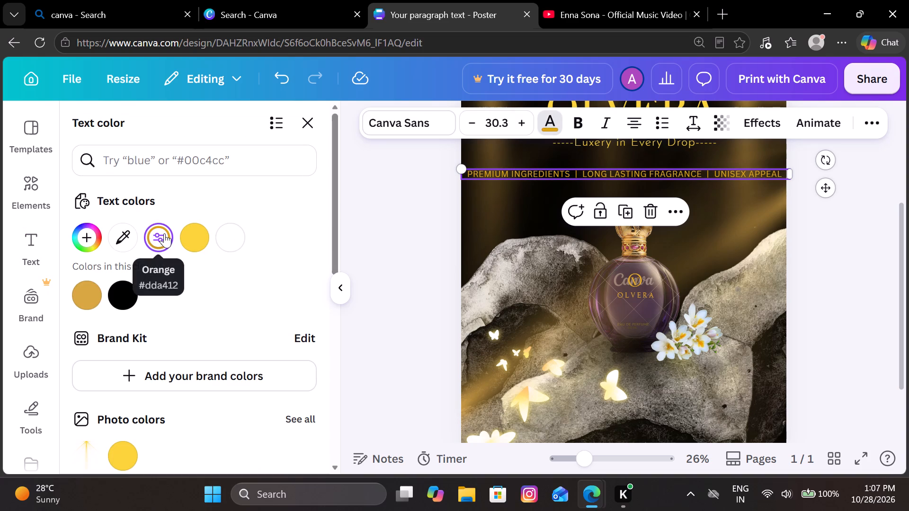
pyautogui.click(188, 238)
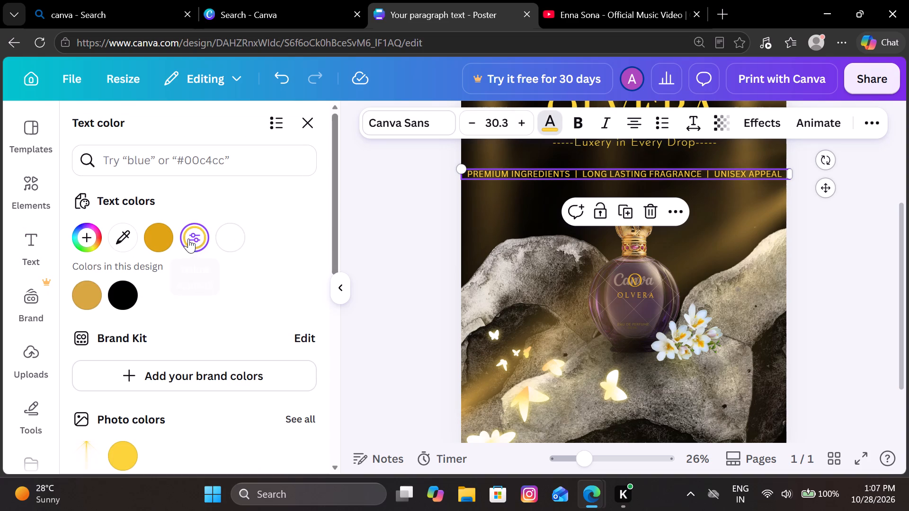
pyautogui.click(370, 235)
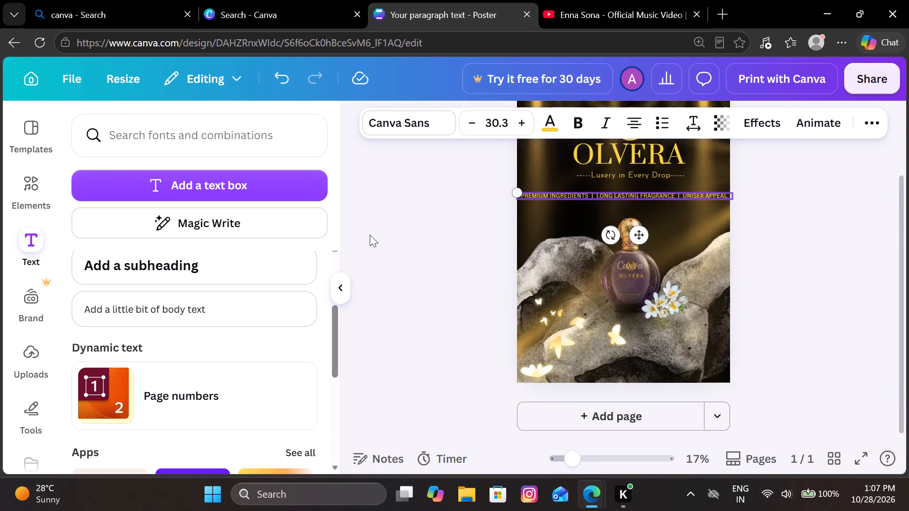
pyautogui.click(370, 235)
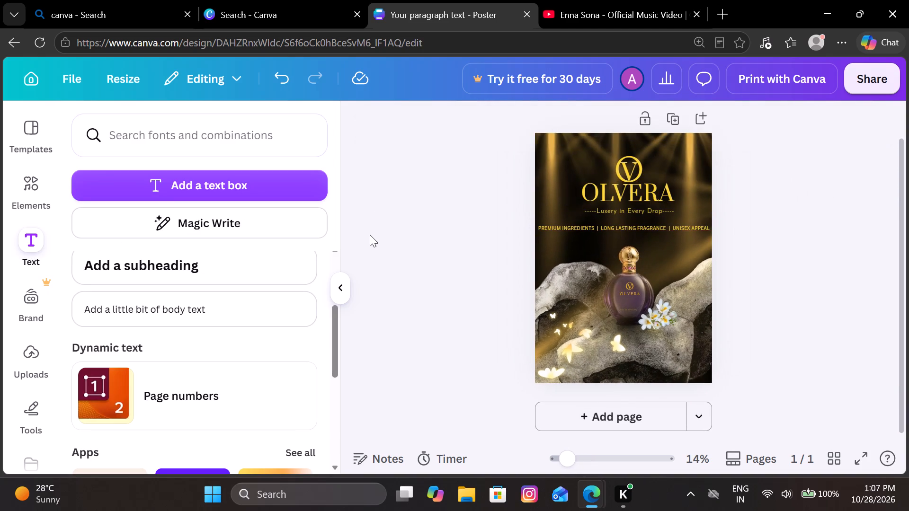